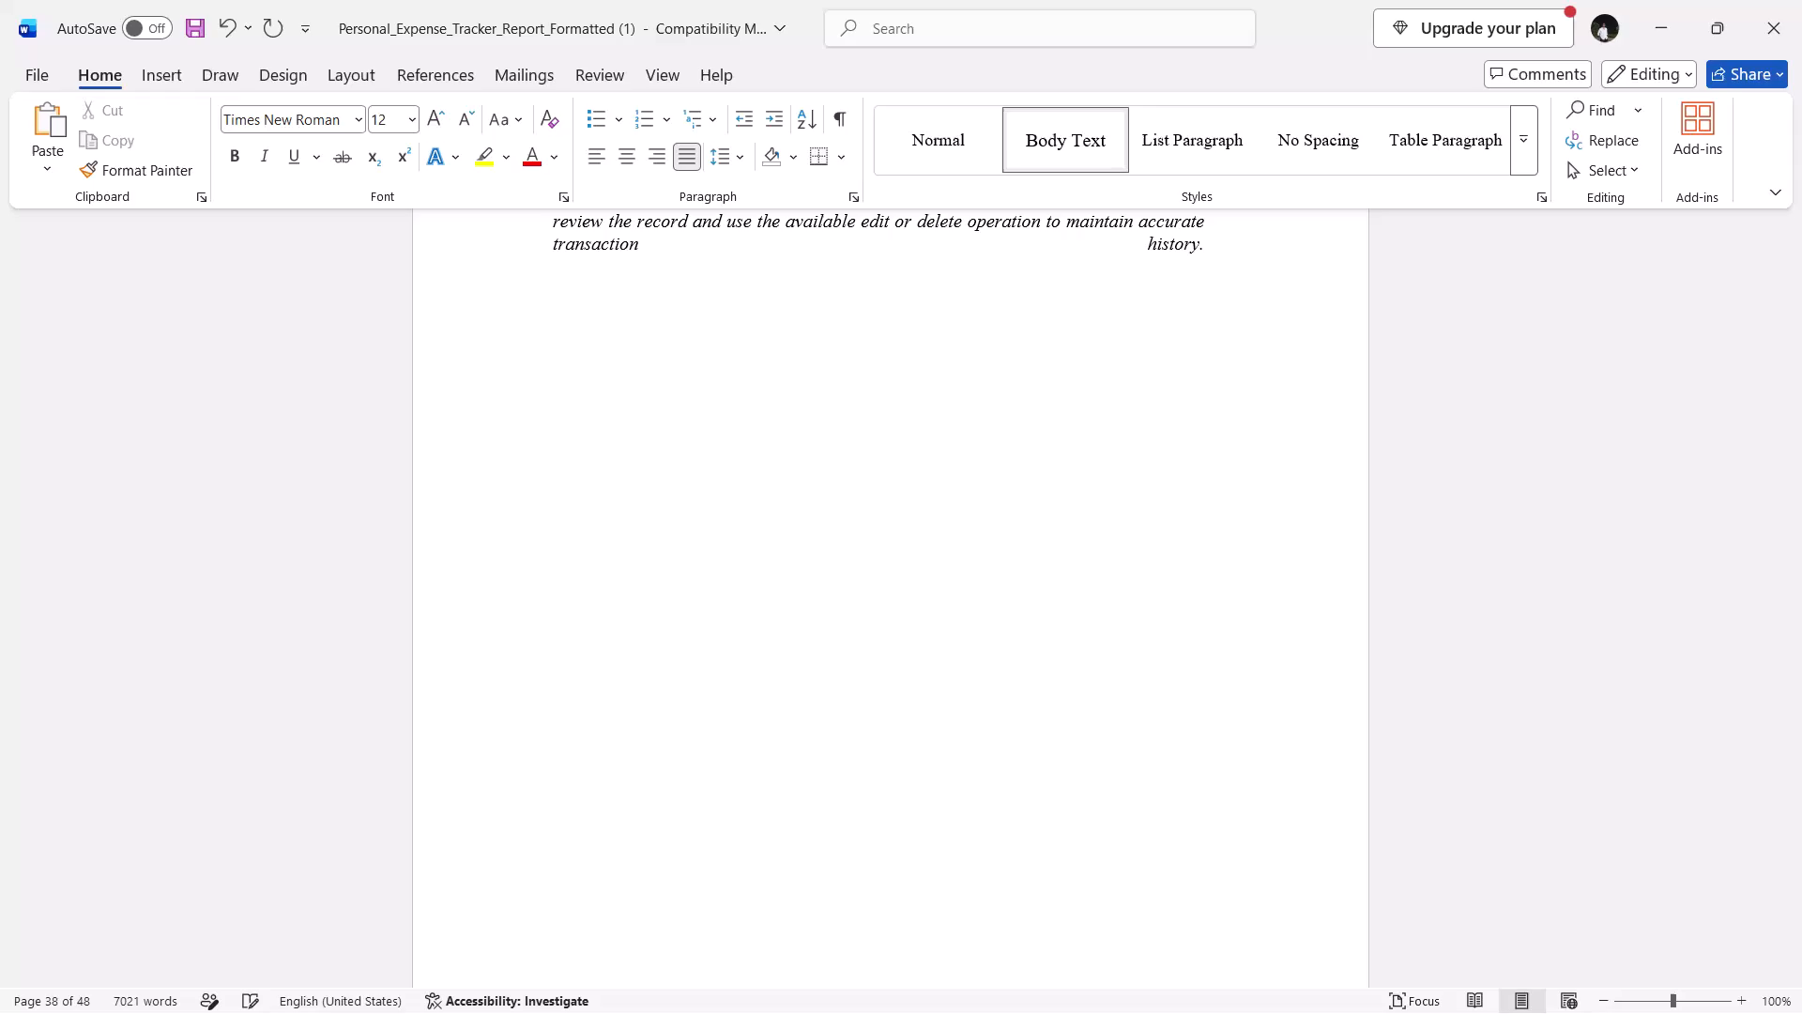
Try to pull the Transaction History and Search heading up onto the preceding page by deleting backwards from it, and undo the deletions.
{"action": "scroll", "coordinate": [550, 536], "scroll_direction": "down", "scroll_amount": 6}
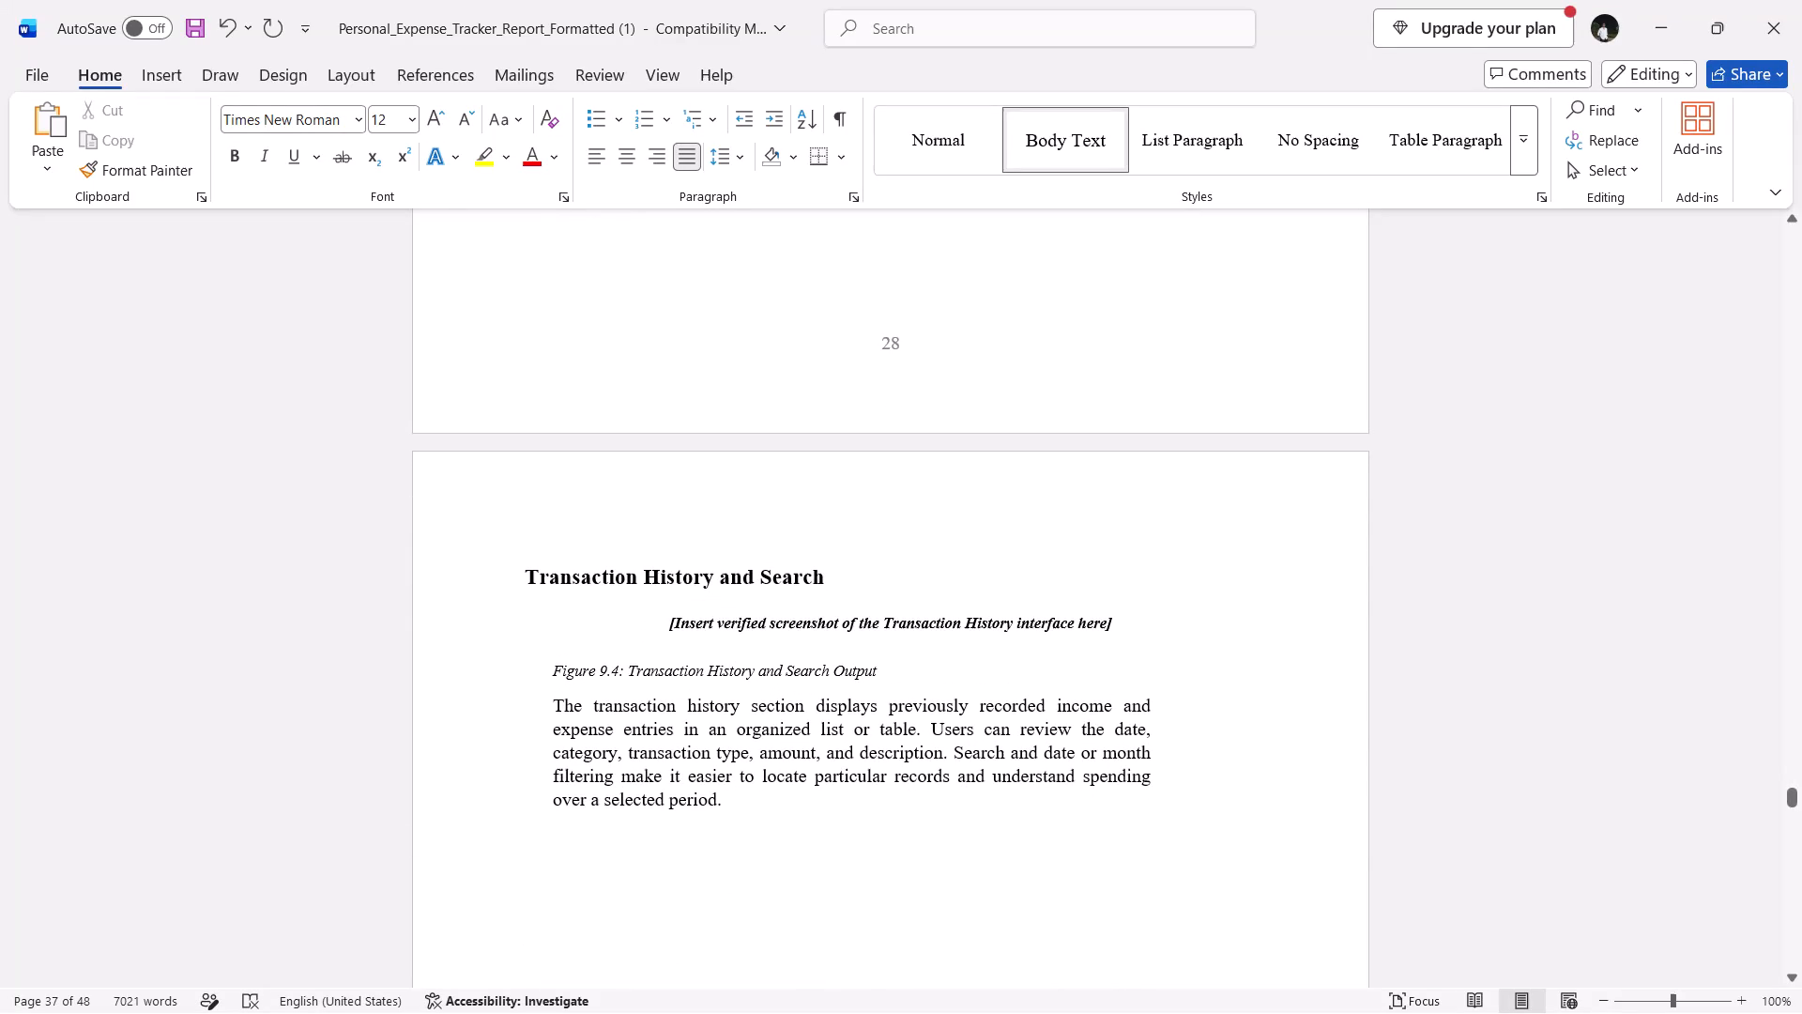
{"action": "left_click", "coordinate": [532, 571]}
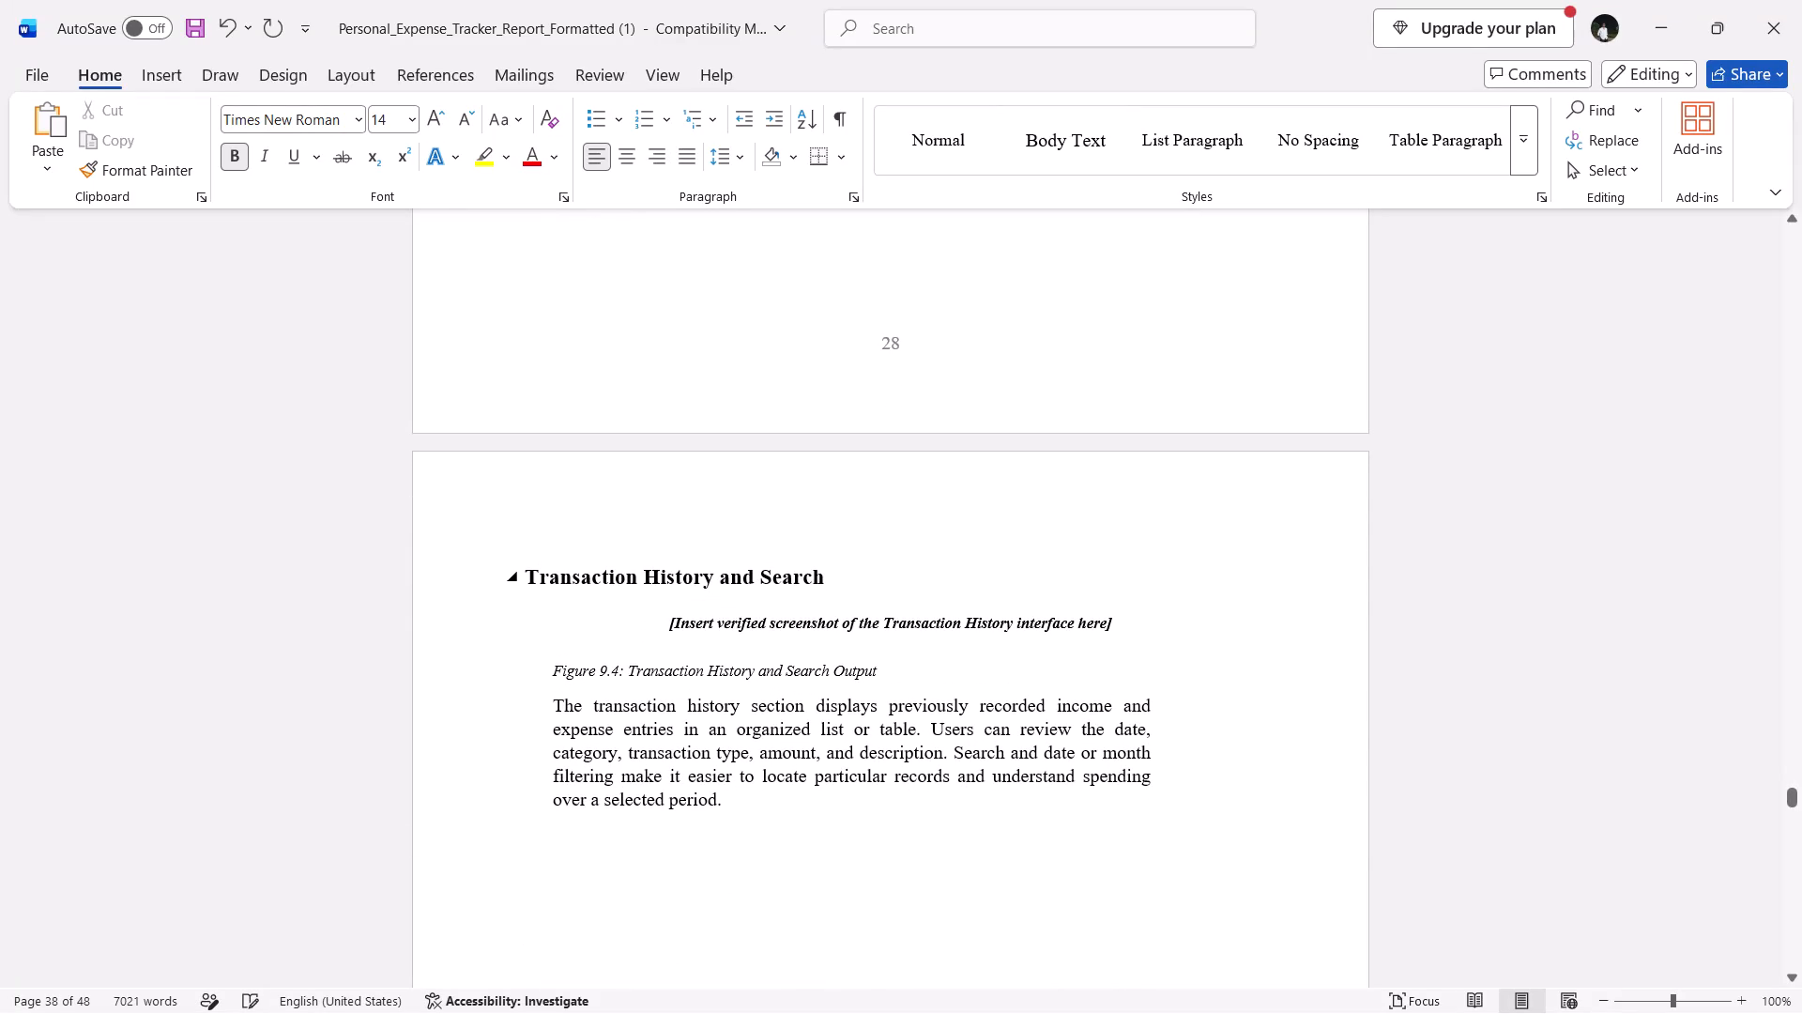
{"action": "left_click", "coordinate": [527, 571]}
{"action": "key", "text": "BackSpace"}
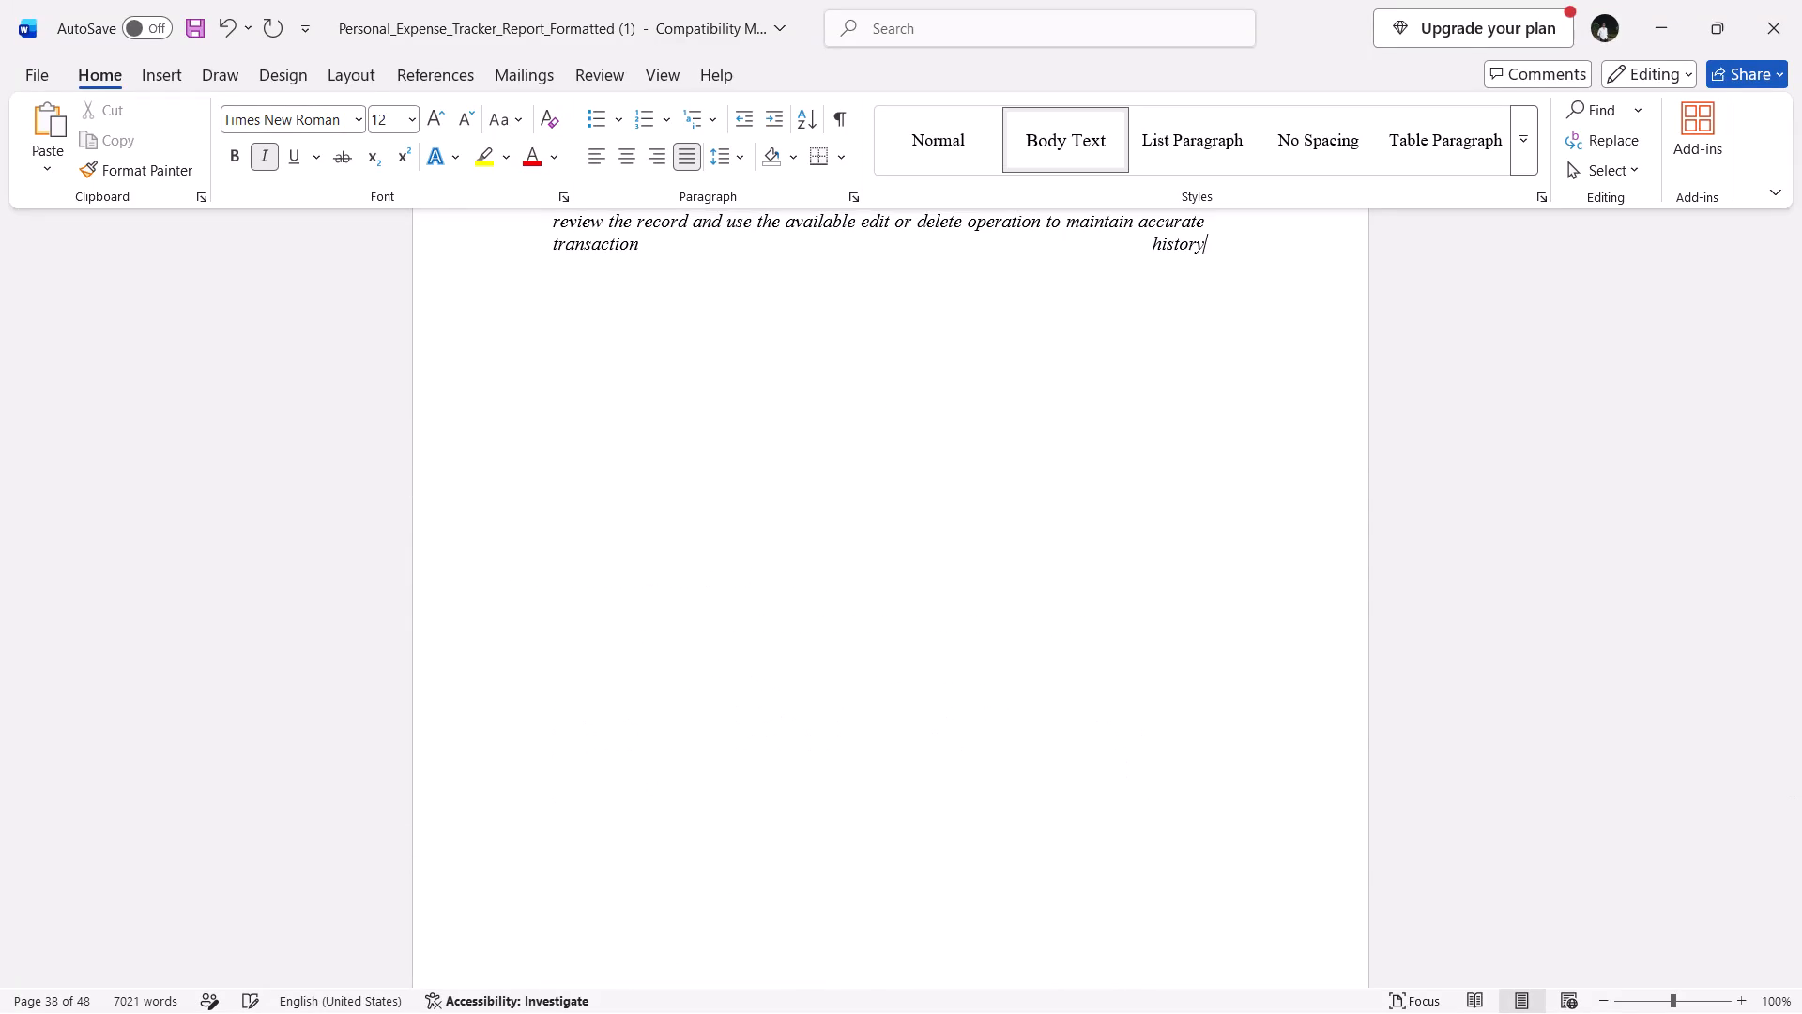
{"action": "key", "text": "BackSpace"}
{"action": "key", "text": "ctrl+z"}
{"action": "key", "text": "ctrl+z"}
Undo the earlier edits around the Transaction History and Search heading, back to its original indent and 9.4 numbering.
{"action": "scroll", "coordinate": [704, 546], "scroll_direction": "up", "scroll_amount": 1}
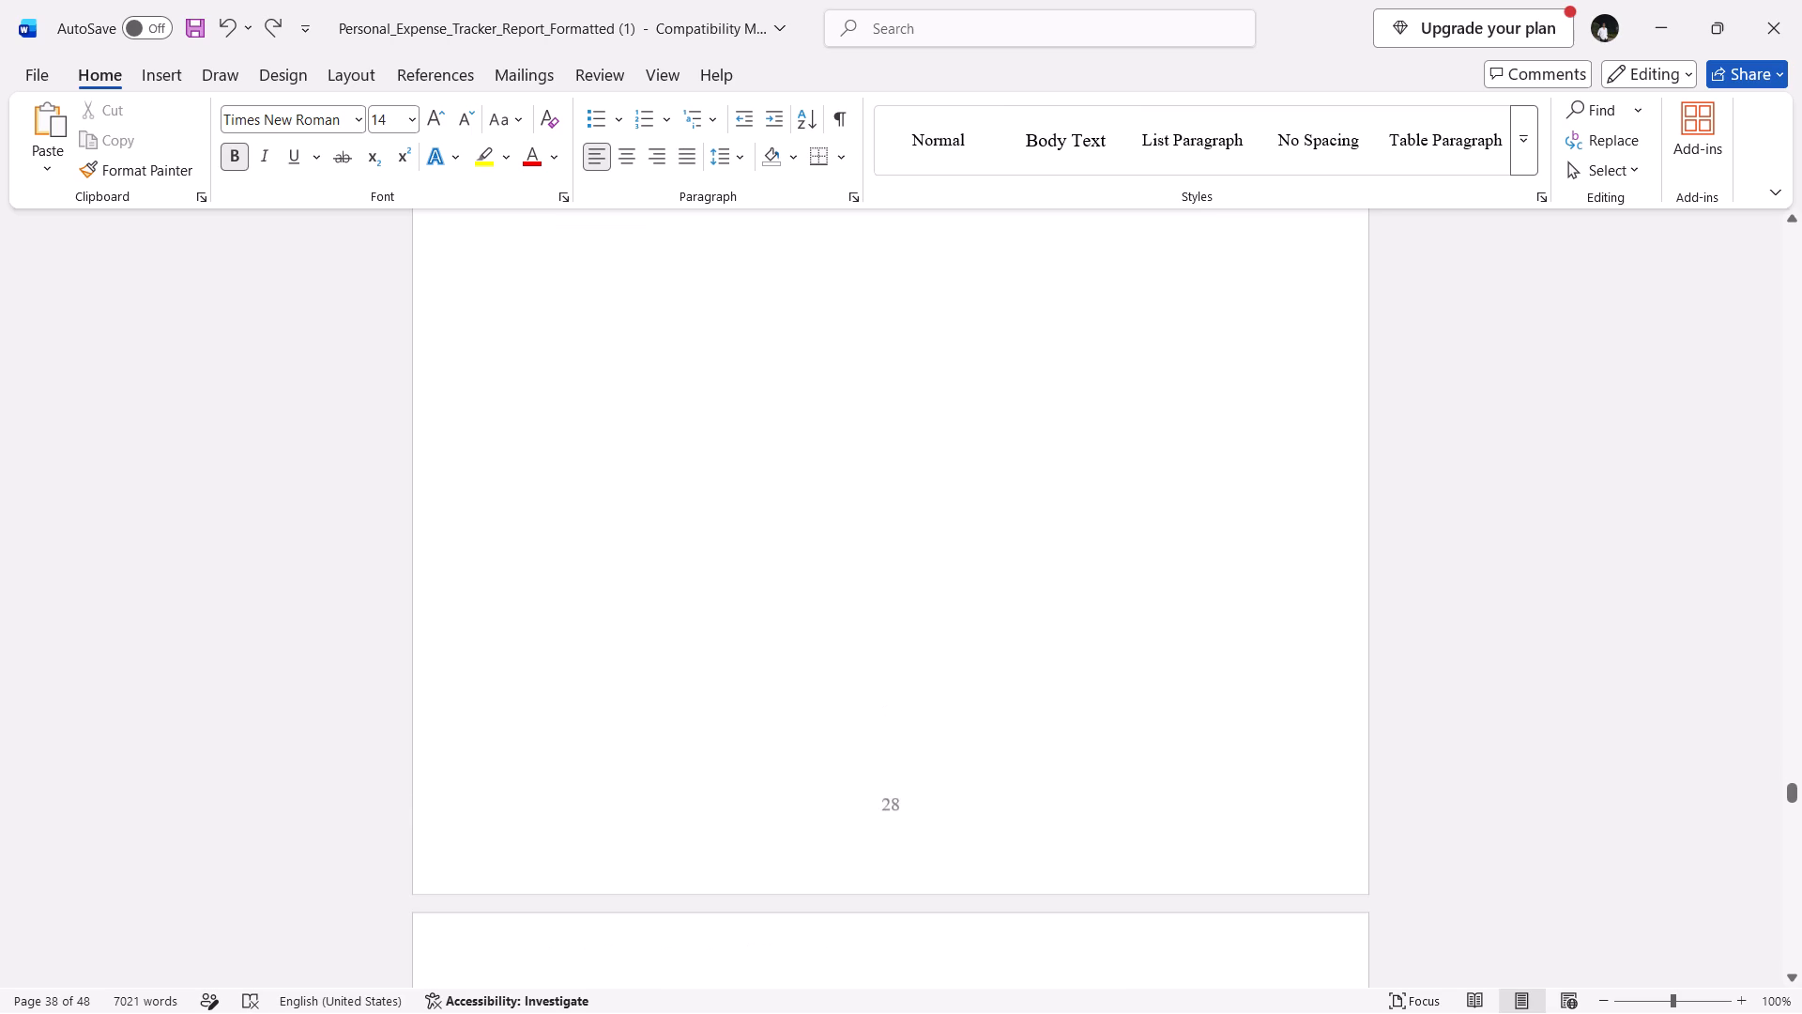
{"action": "scroll", "coordinate": [704, 546], "scroll_direction": "up", "scroll_amount": 4}
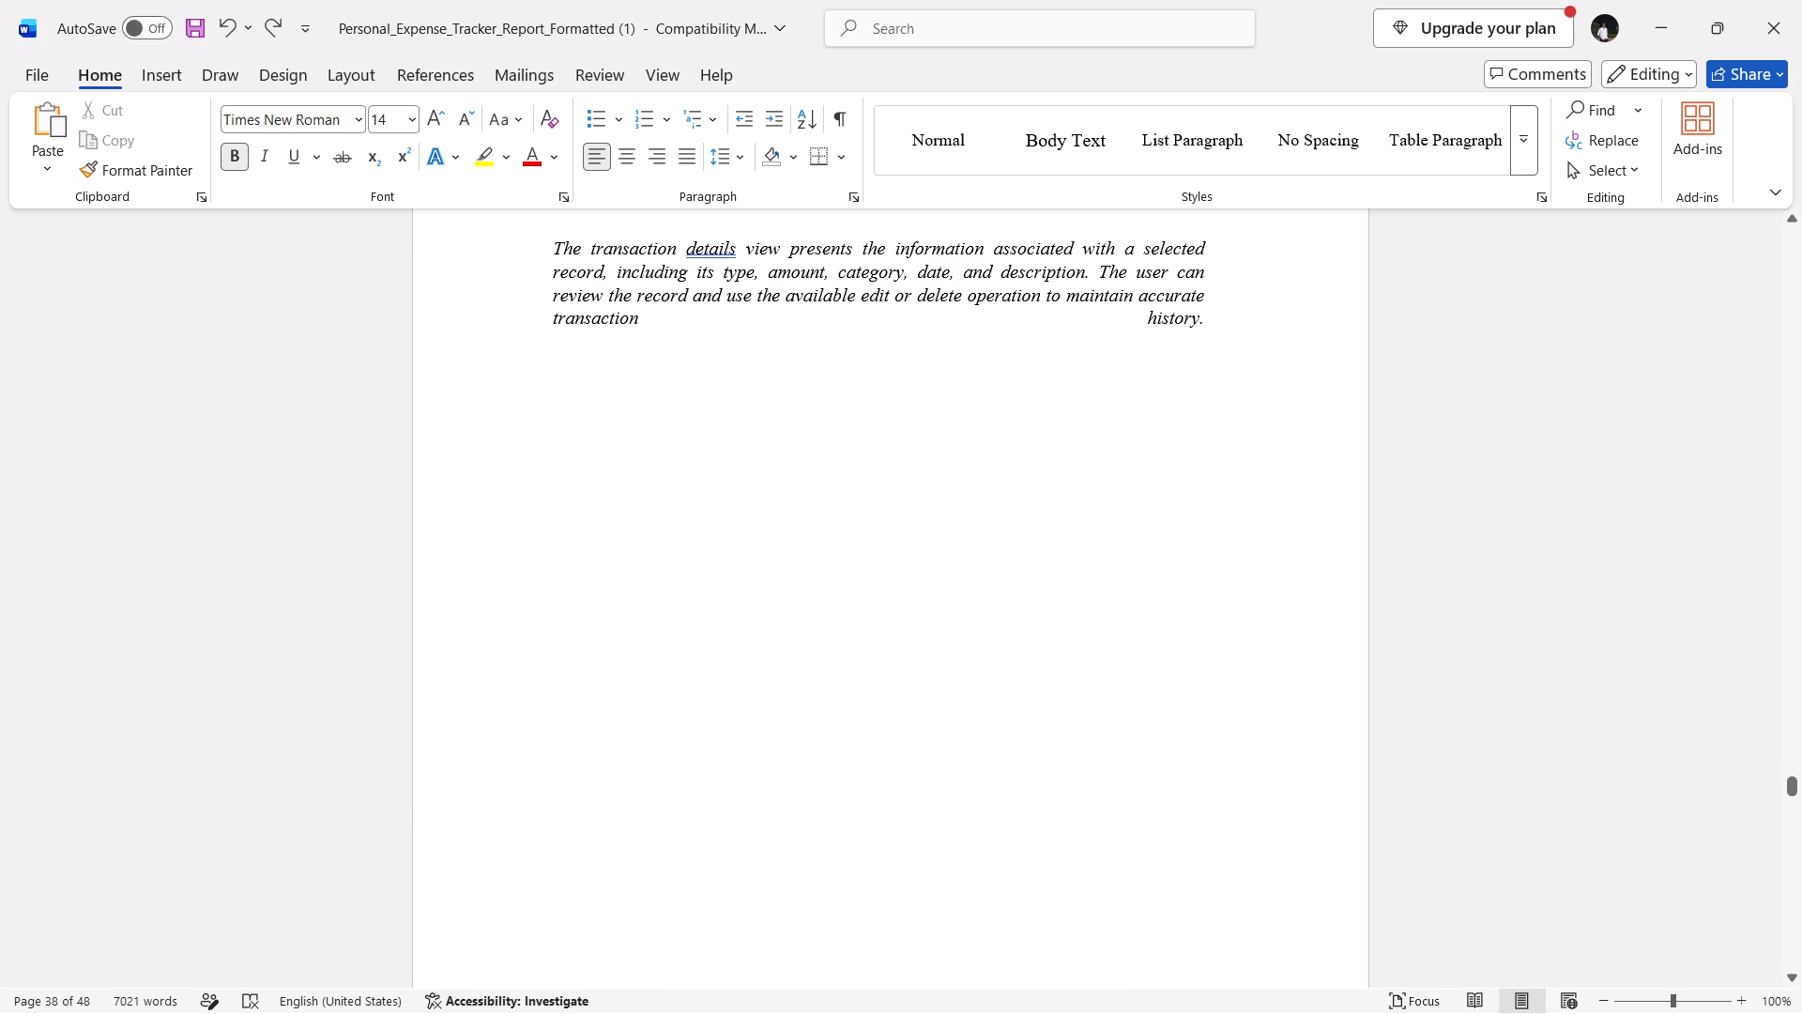
{"action": "key", "text": "ctrl+z"}
{"action": "scroll", "coordinate": [704, 546], "scroll_direction": "down", "scroll_amount": 4}
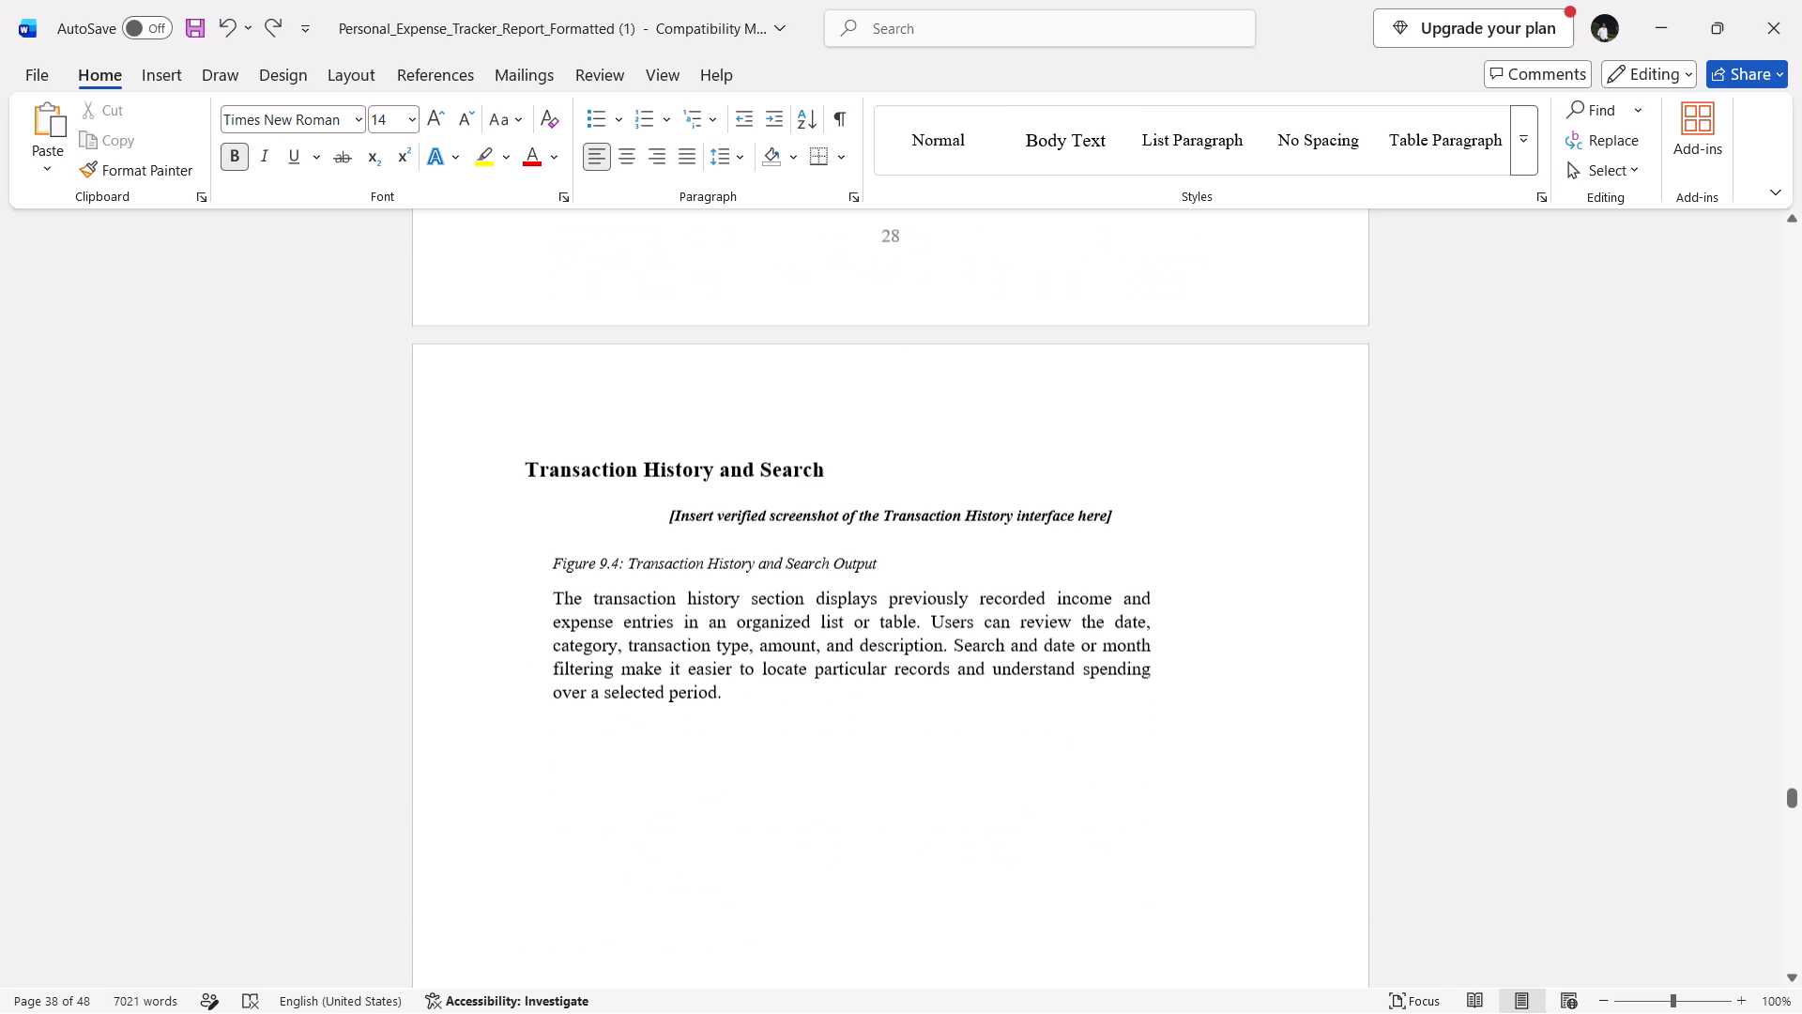
{"action": "scroll", "coordinate": [704, 546], "scroll_direction": "down", "scroll_amount": 1}
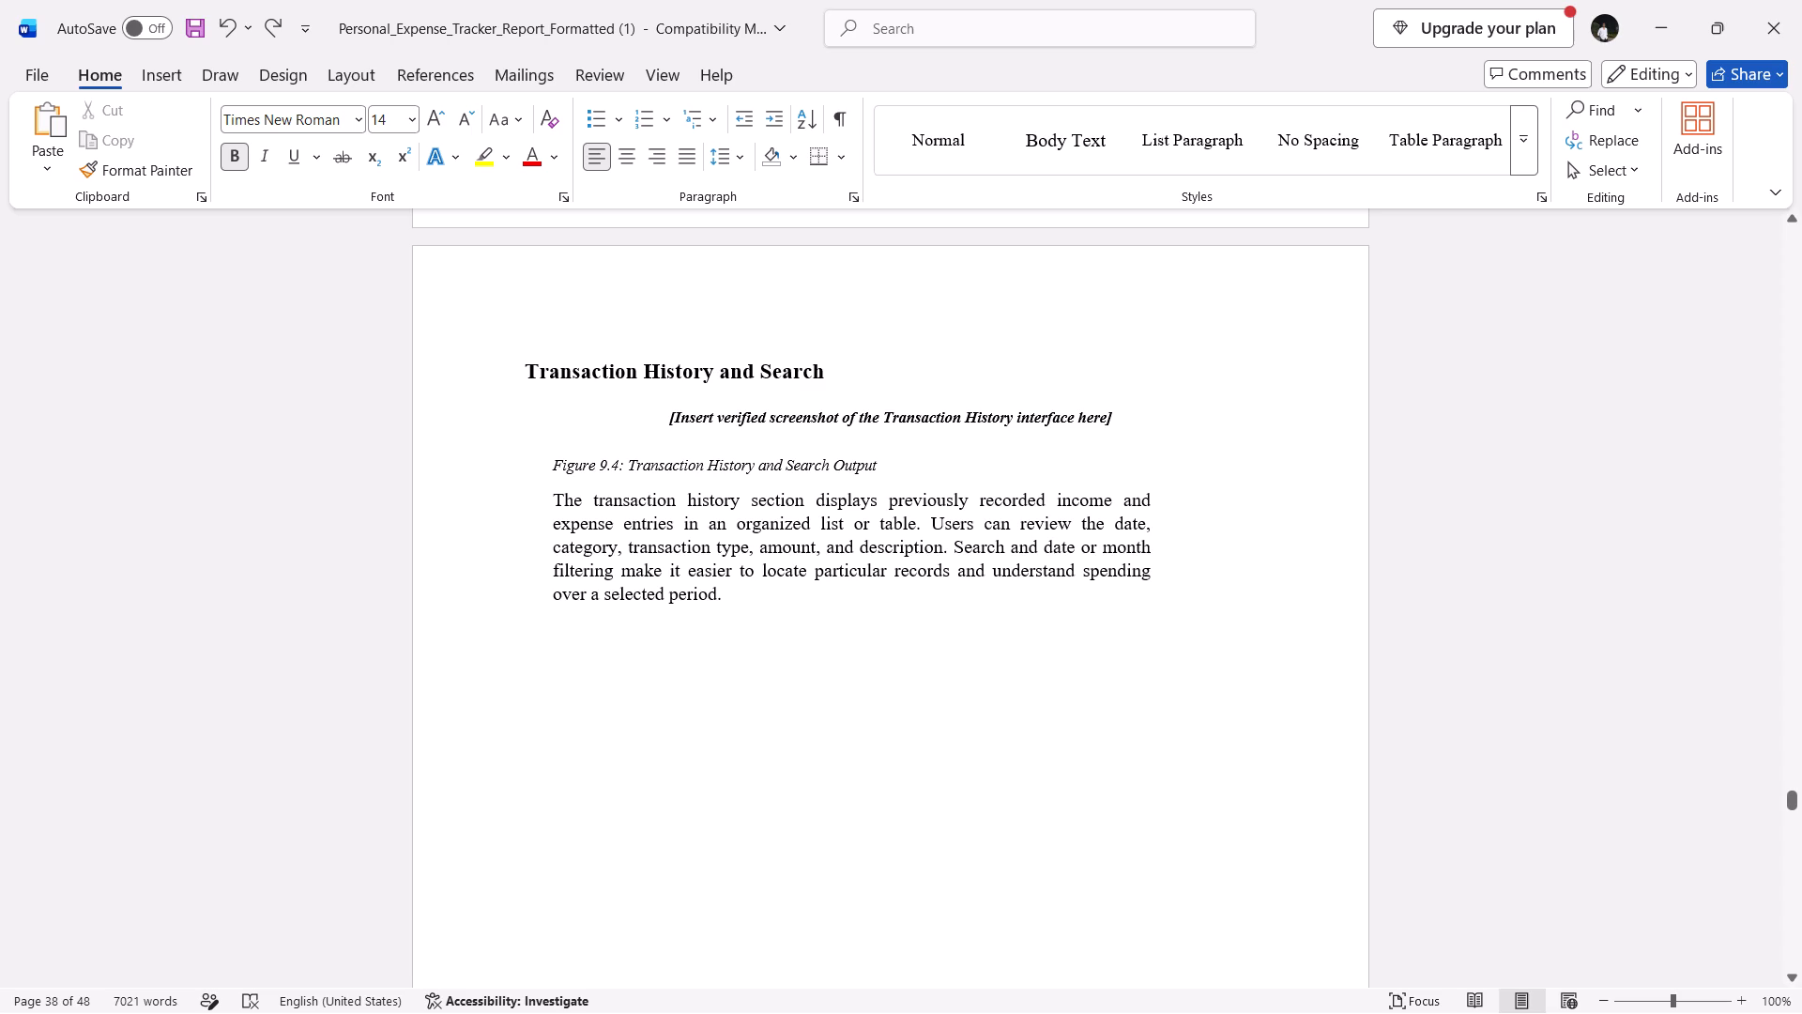
{"action": "key", "text": "ctrl+z"}
{"action": "key", "text": "ctrl+z"}
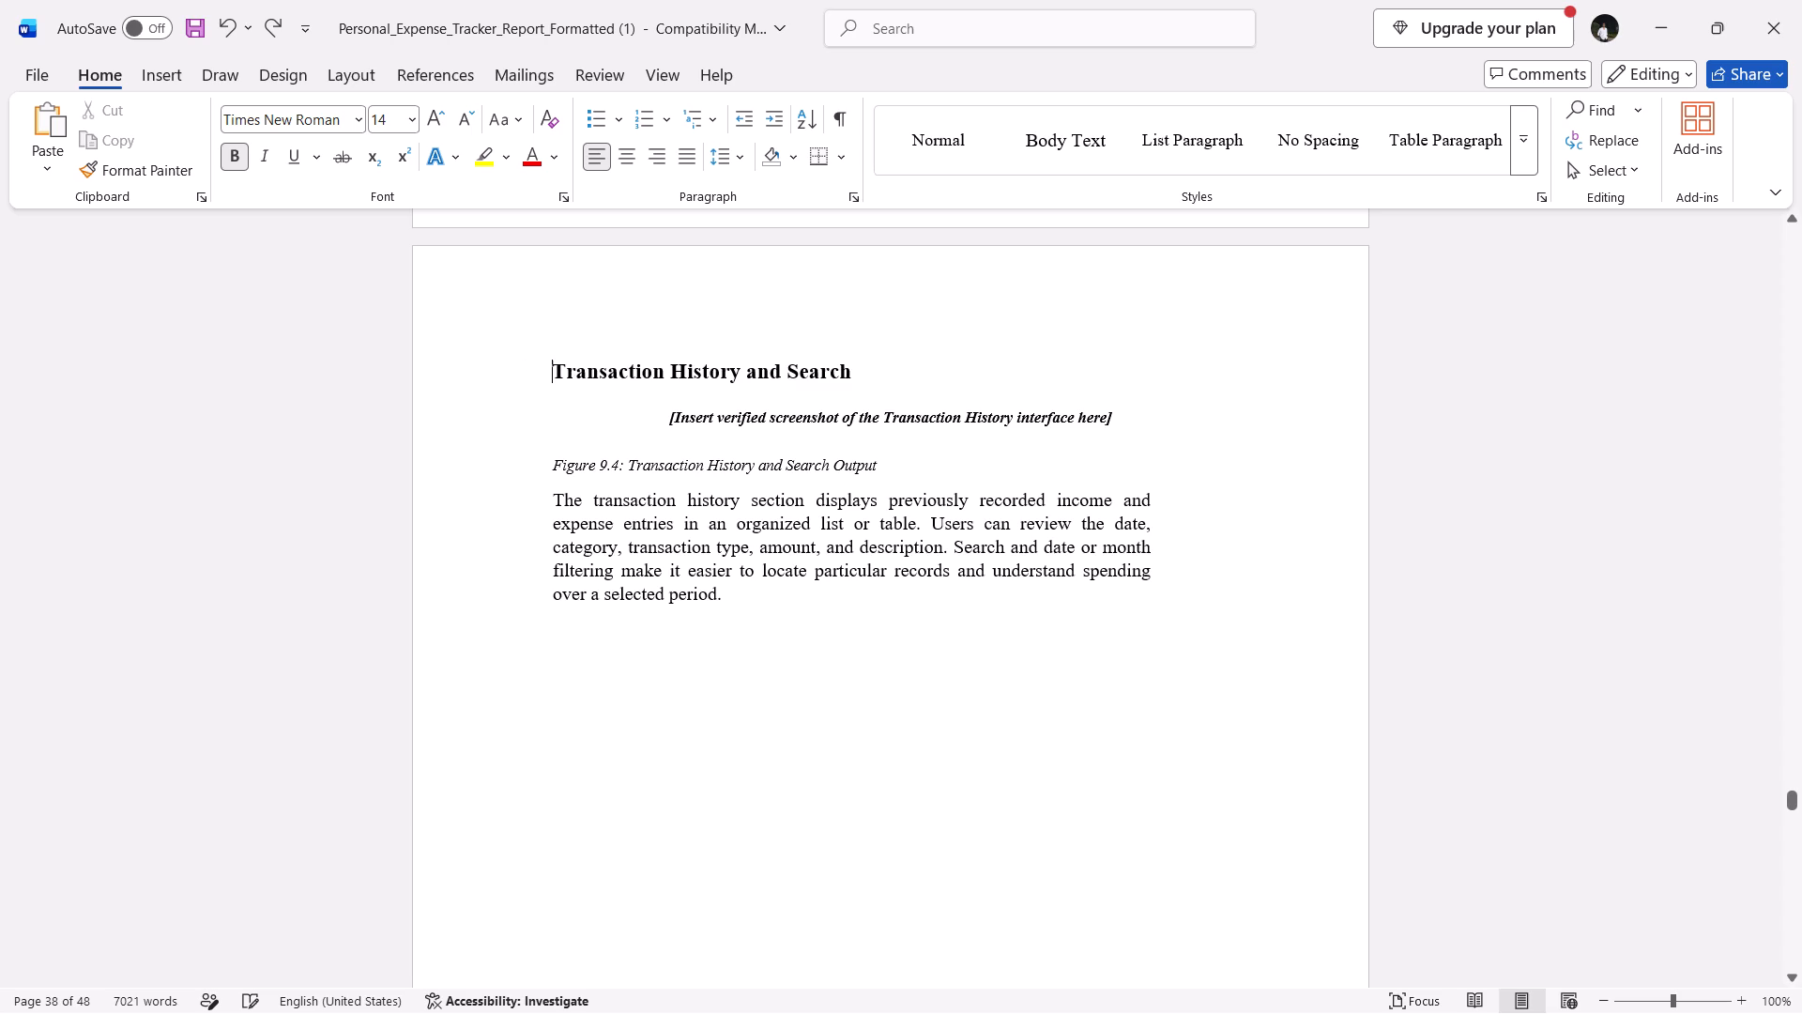
{"action": "key", "text": "ctrl+z"}
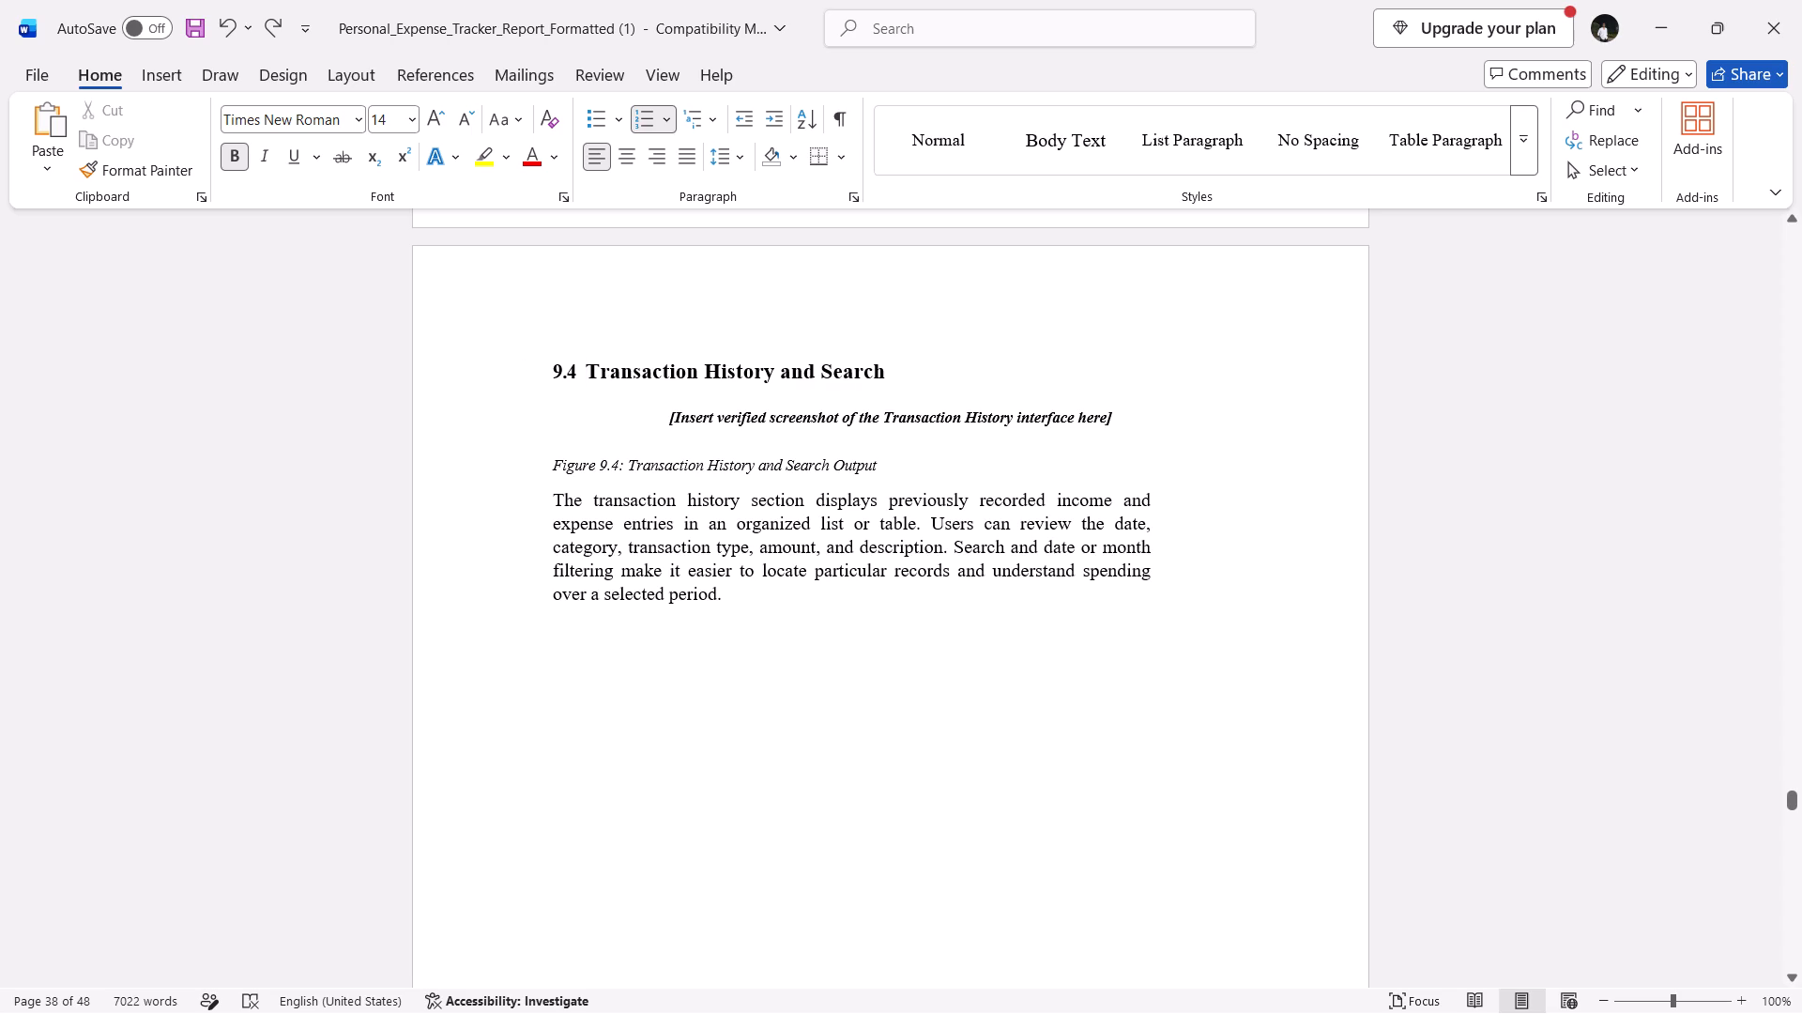
Copy the whole Transaction History and Search section and paste it two lines below the transaction details paragraph on the preceding page.
{"action": "left_click_drag", "start_coordinate": [750, 605], "coordinate": [588, 376]}
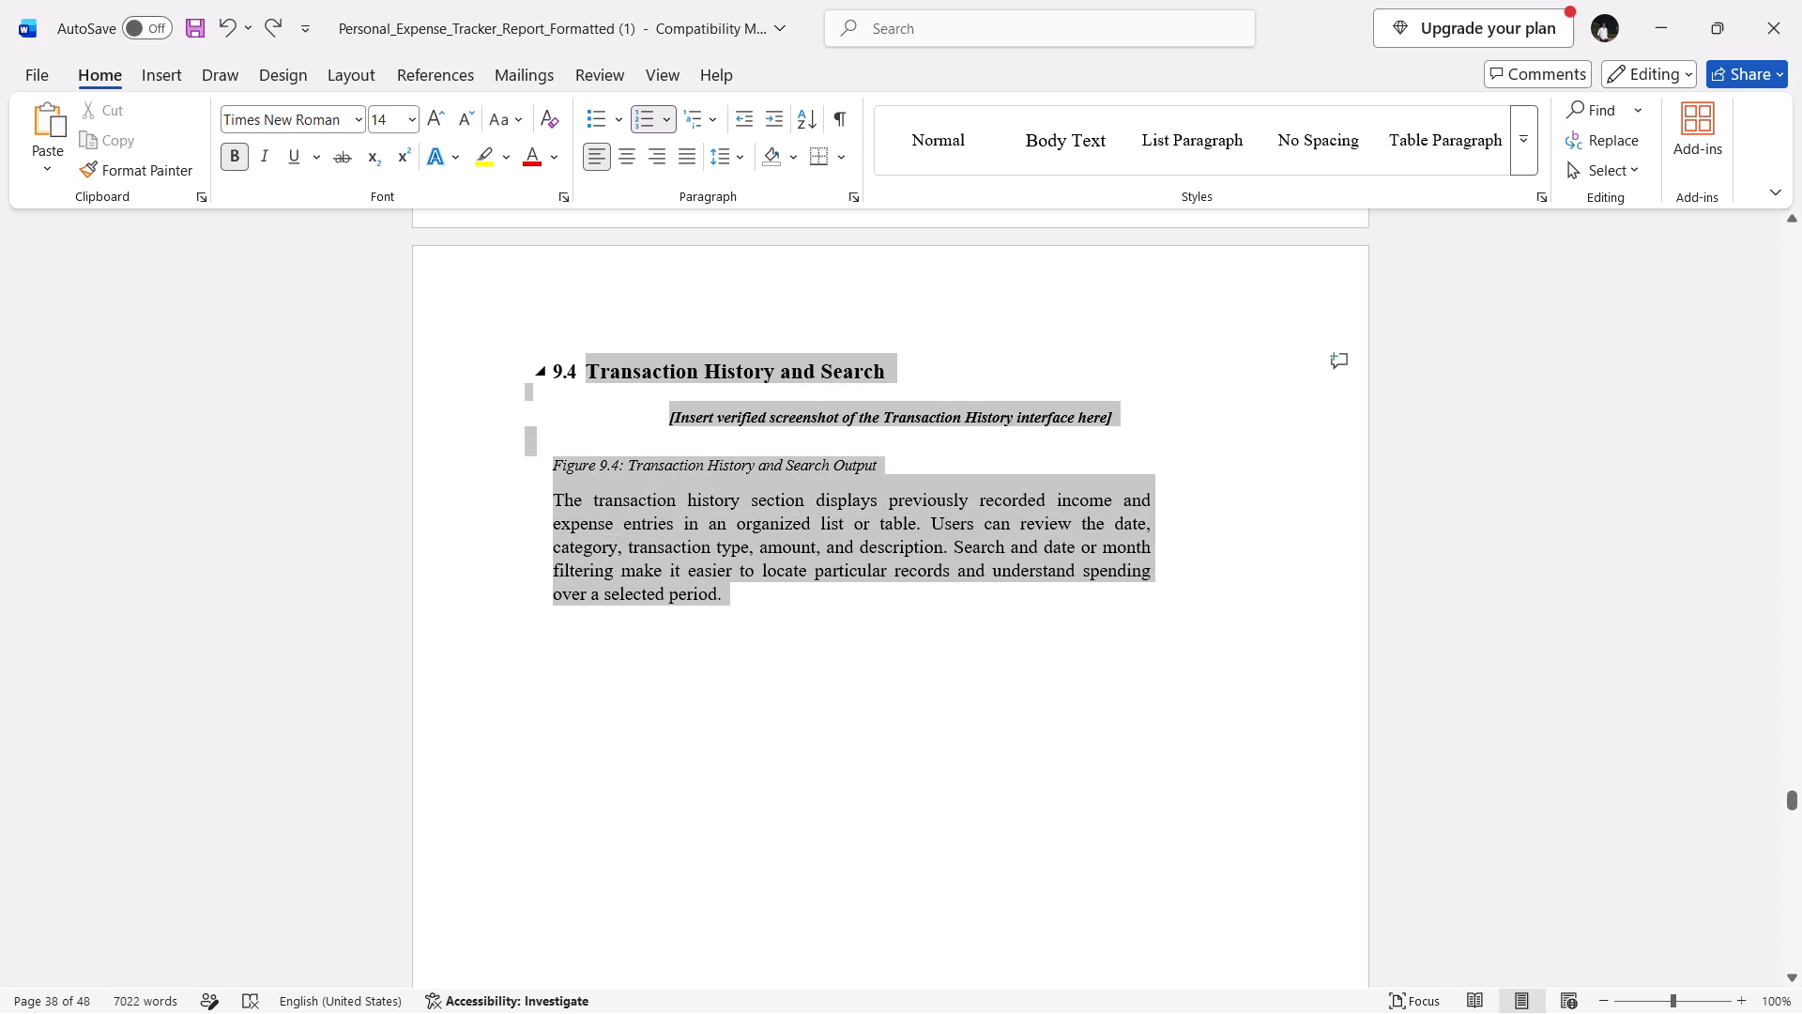
{"action": "left_click_drag", "start_coordinate": [588, 376], "coordinate": [586, 361]}
{"action": "key", "text": "ctrl+c"}
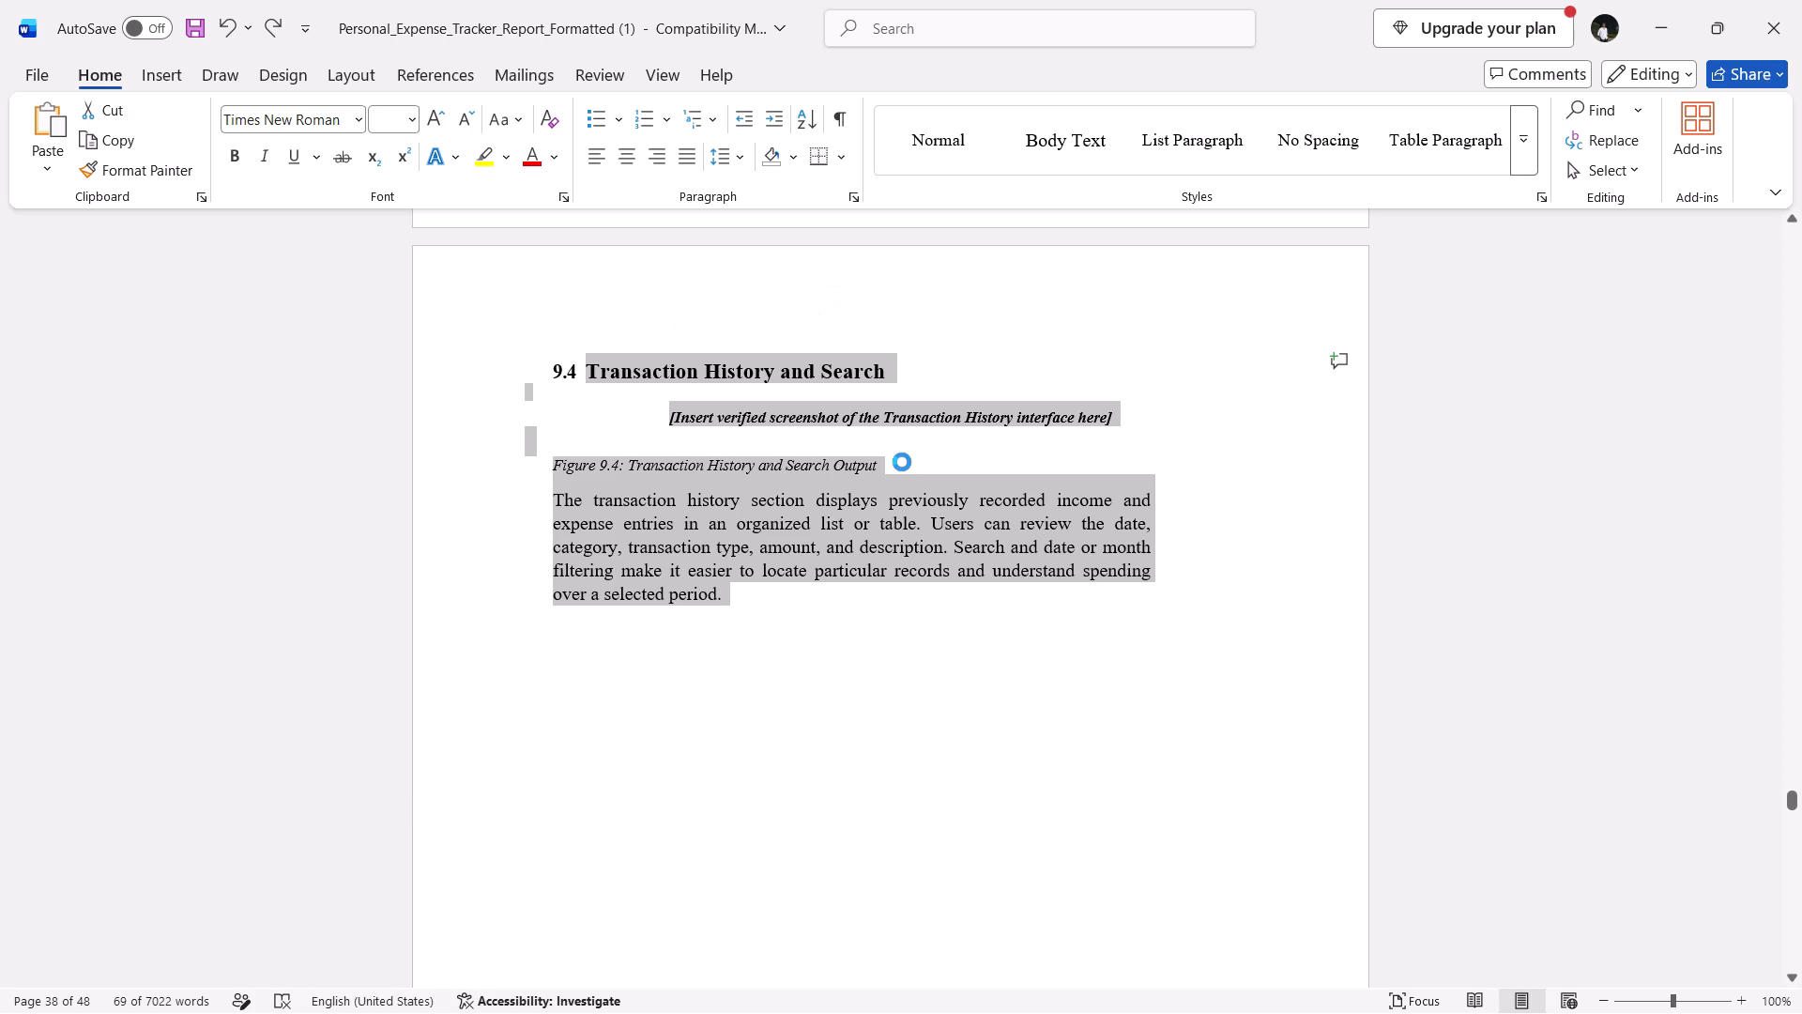
{"action": "scroll", "coordinate": [902, 462], "scroll_direction": "up", "scroll_amount": 9}
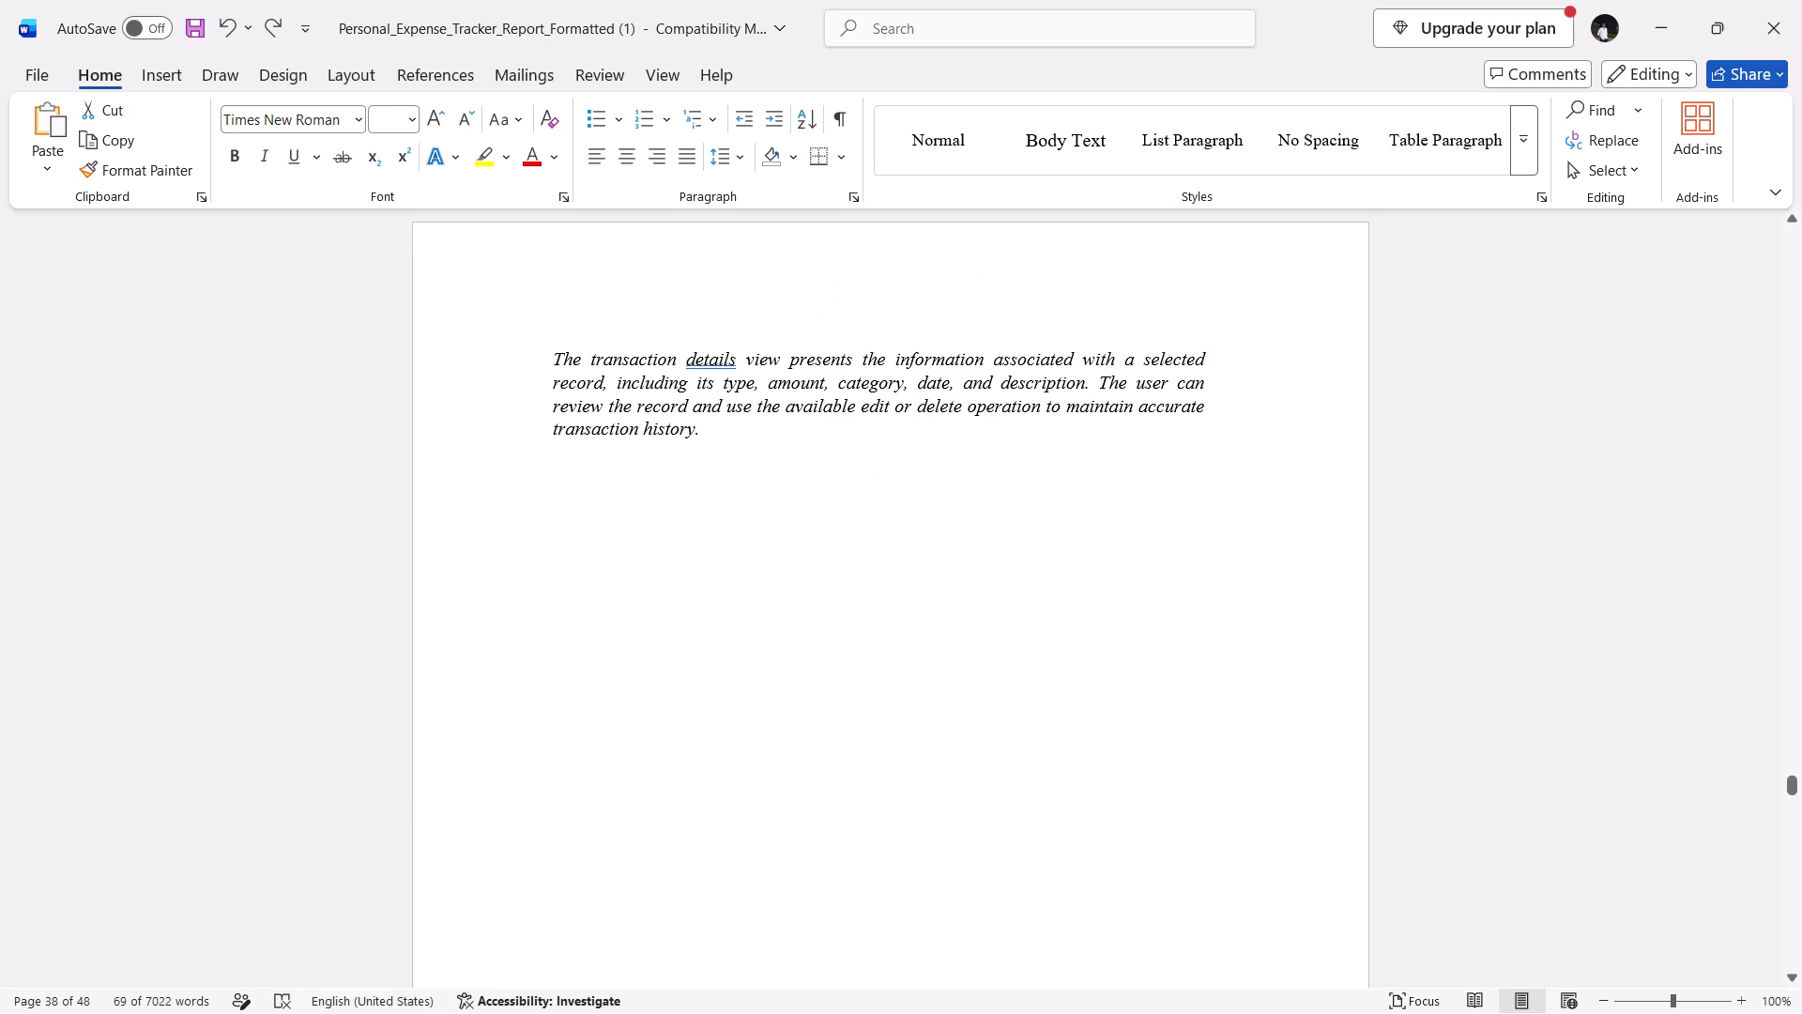
{"action": "left_click", "coordinate": [718, 432]}
{"action": "key", "text": "Return"}
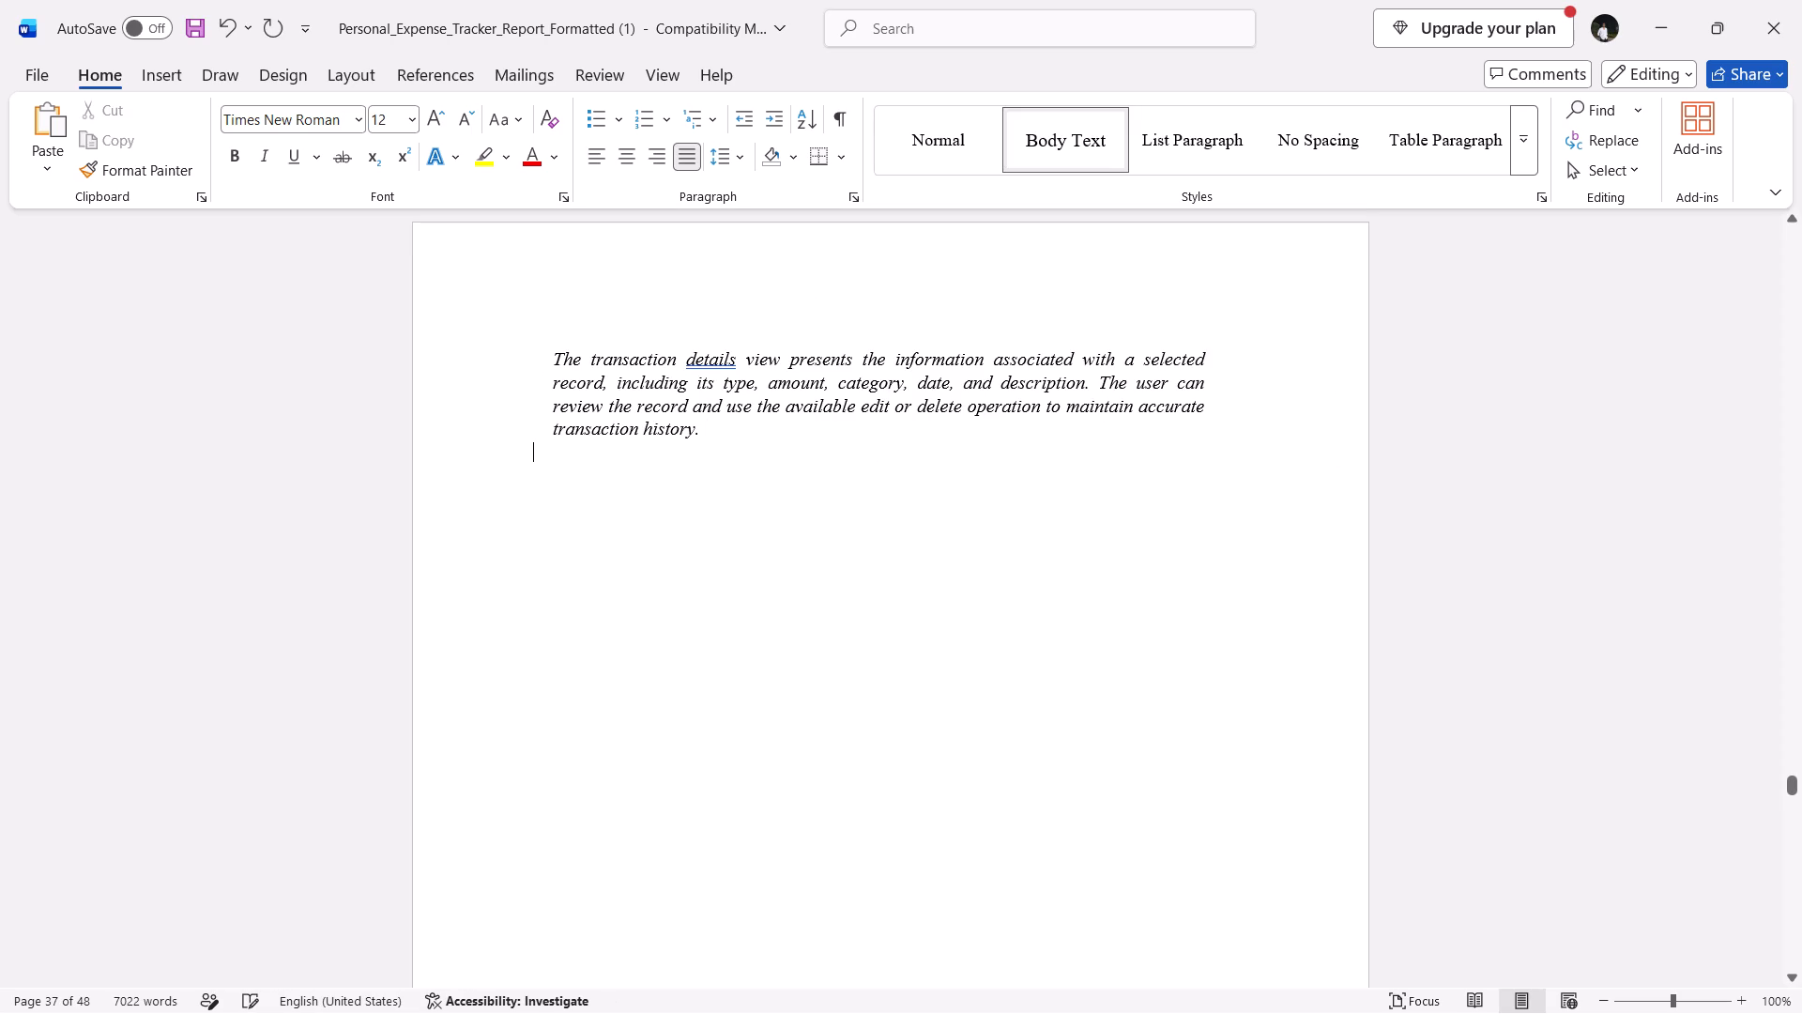
{"action": "key", "text": "Return"}
{"action": "key", "text": "ctrl+v"}
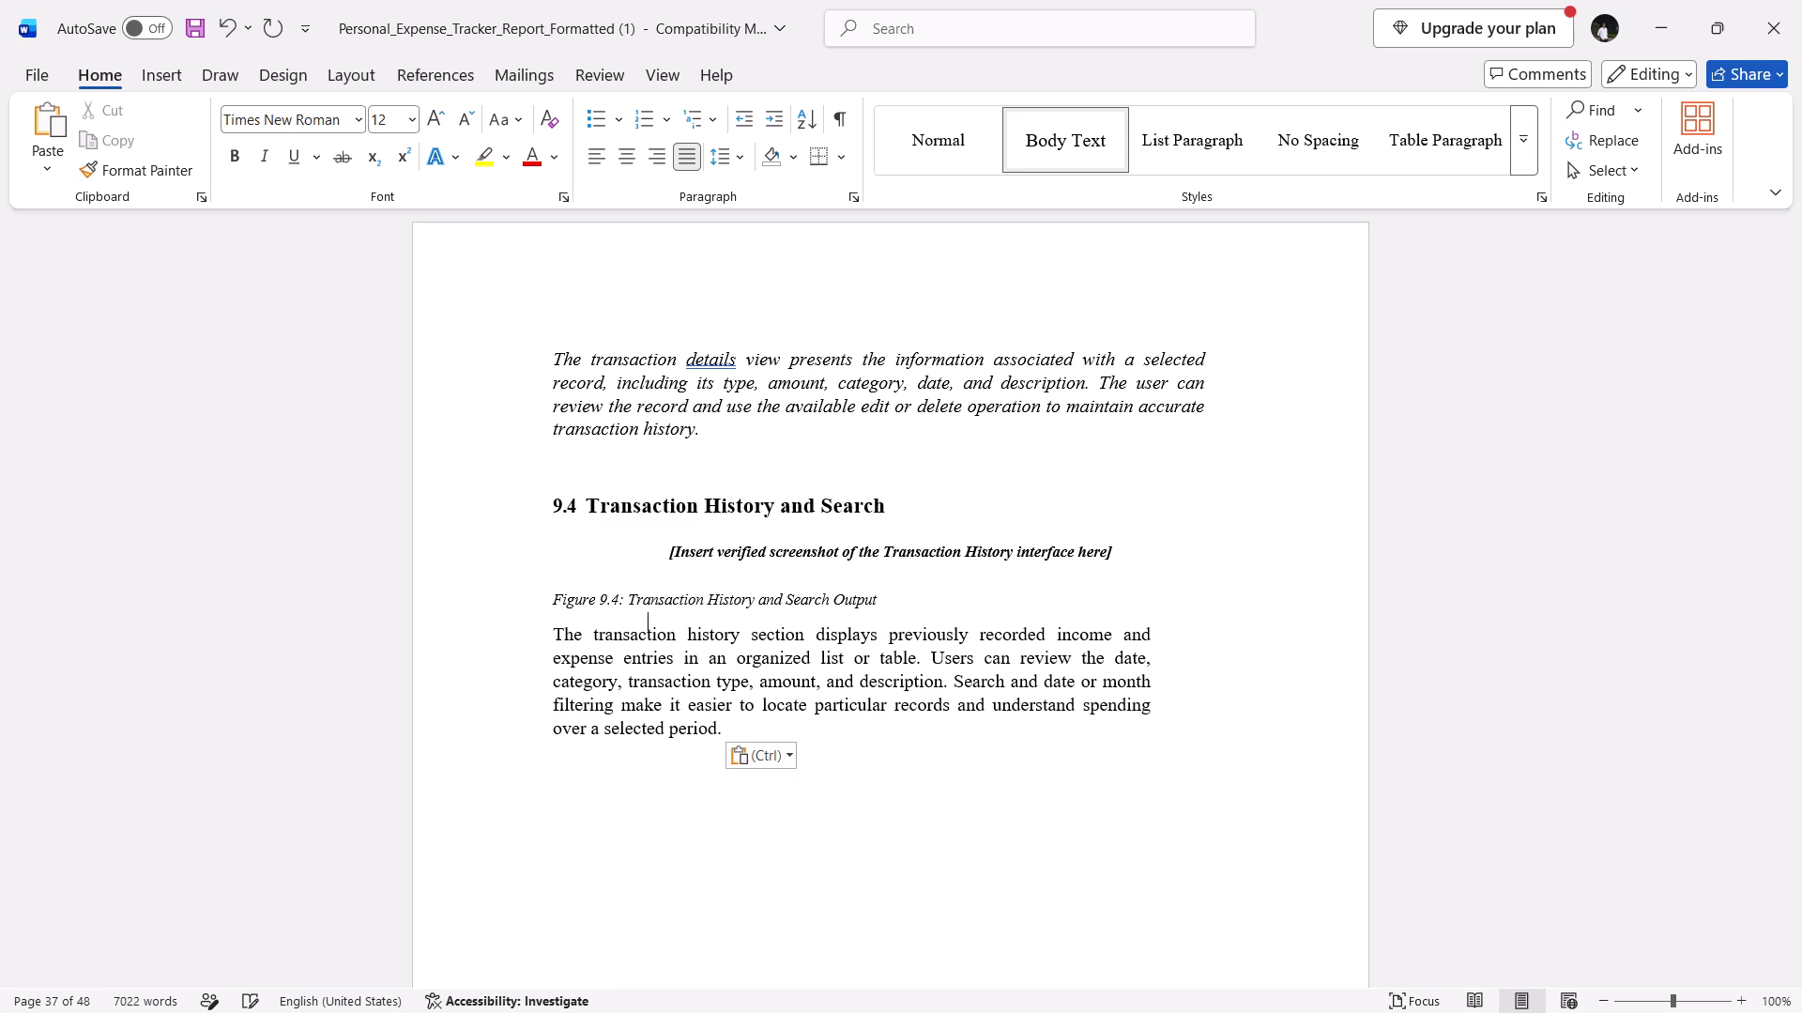
Delete the original Transaction History and Search section, now the duplicate numbered 9.5, from the following page.
{"action": "scroll", "coordinate": [718, 432], "scroll_direction": "down", "scroll_amount": 2}
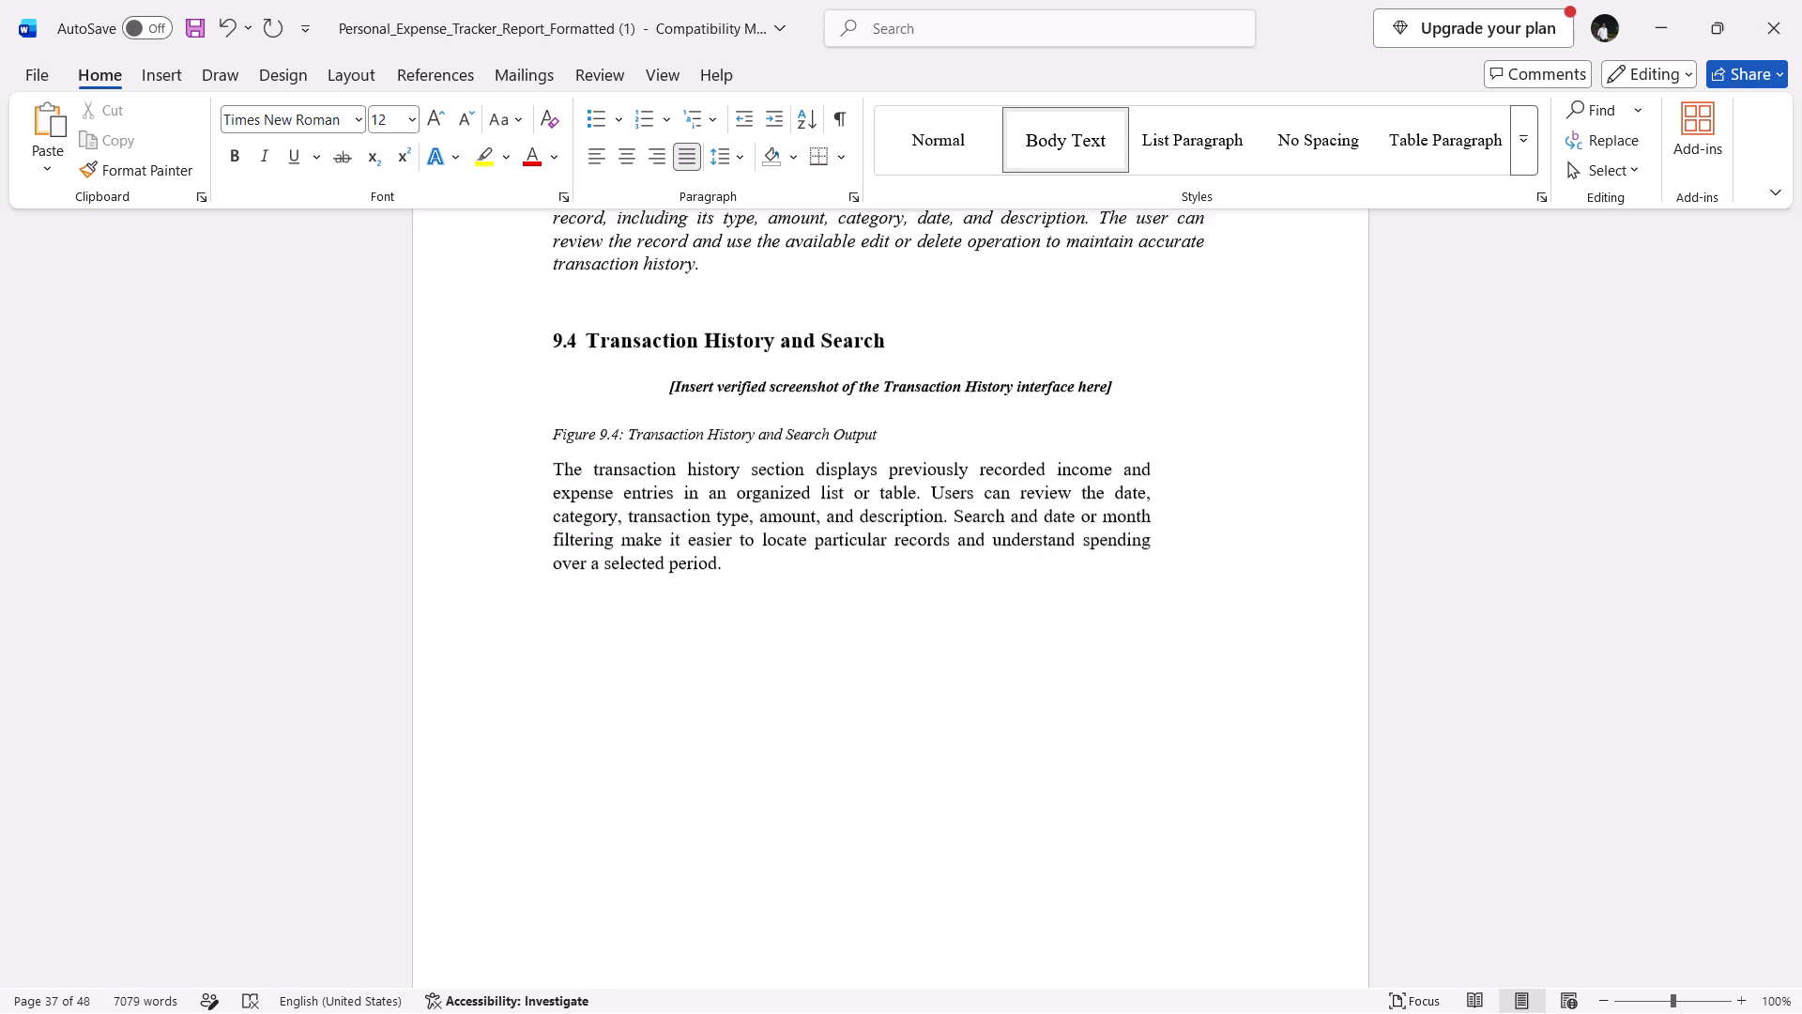
{"action": "scroll", "coordinate": [718, 432], "scroll_direction": "down", "scroll_amount": 5}
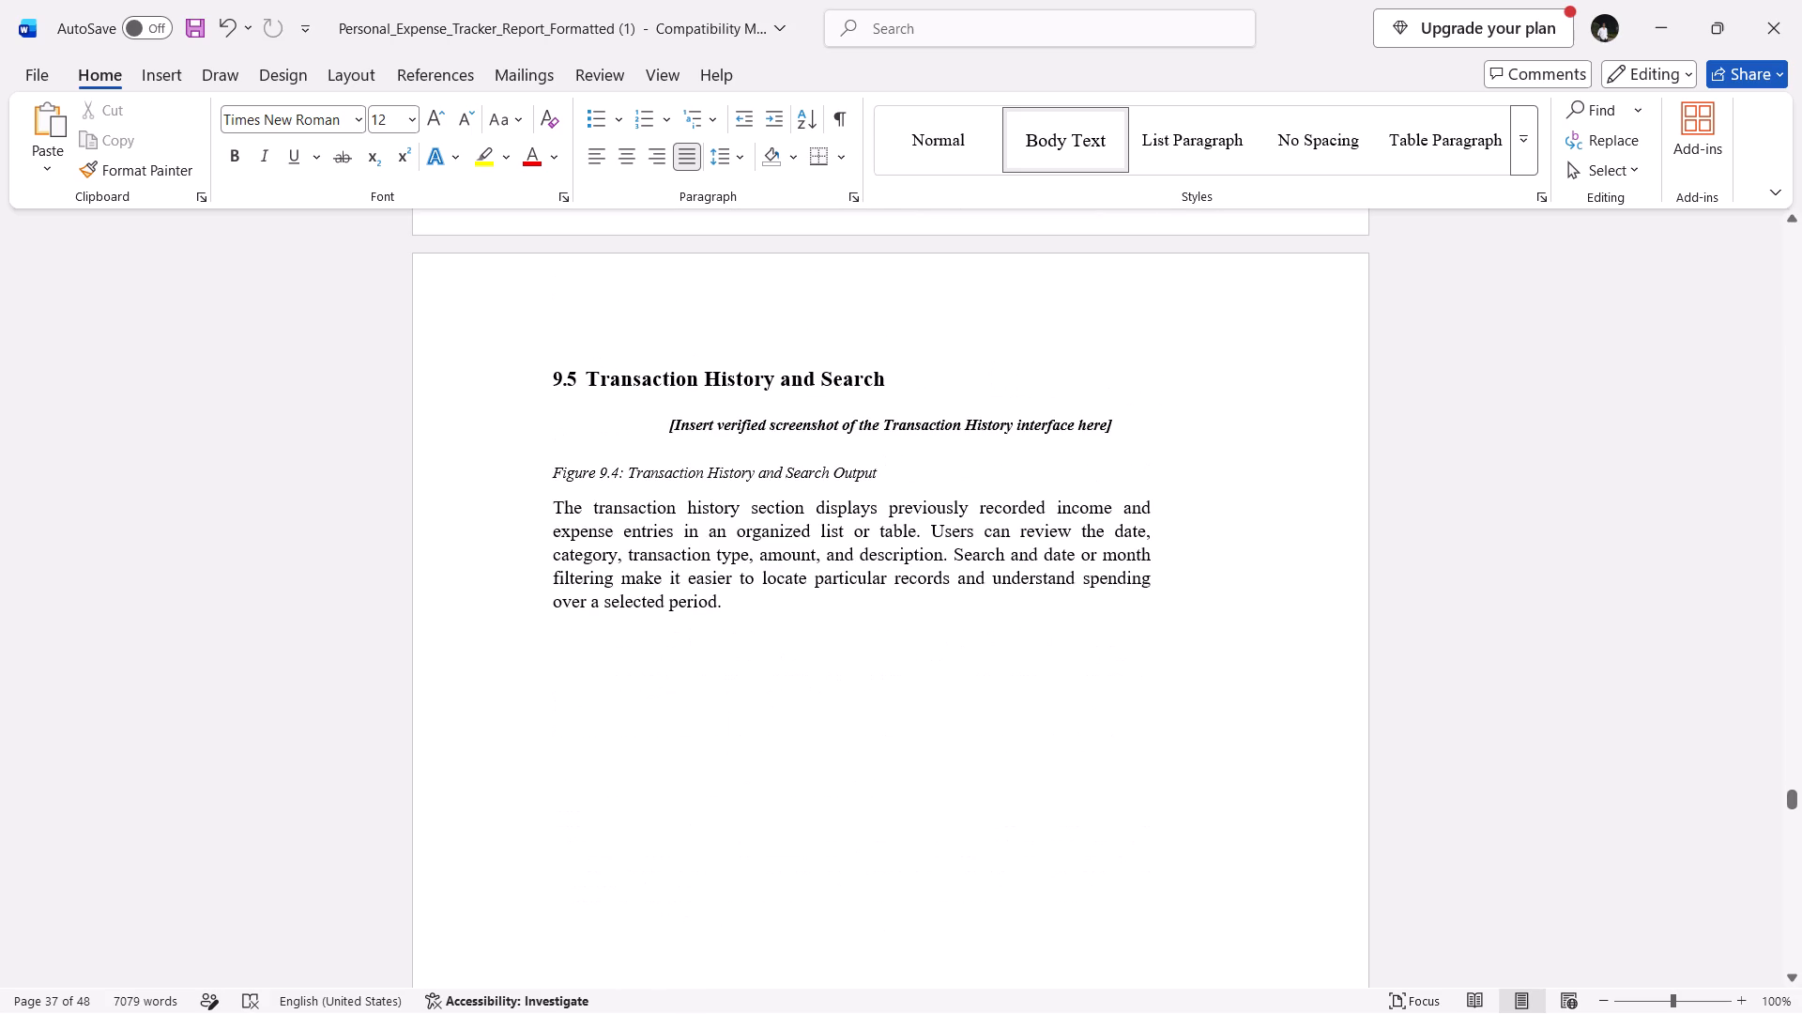
{"action": "left_click_drag", "start_coordinate": [740, 607], "coordinate": [565, 389]}
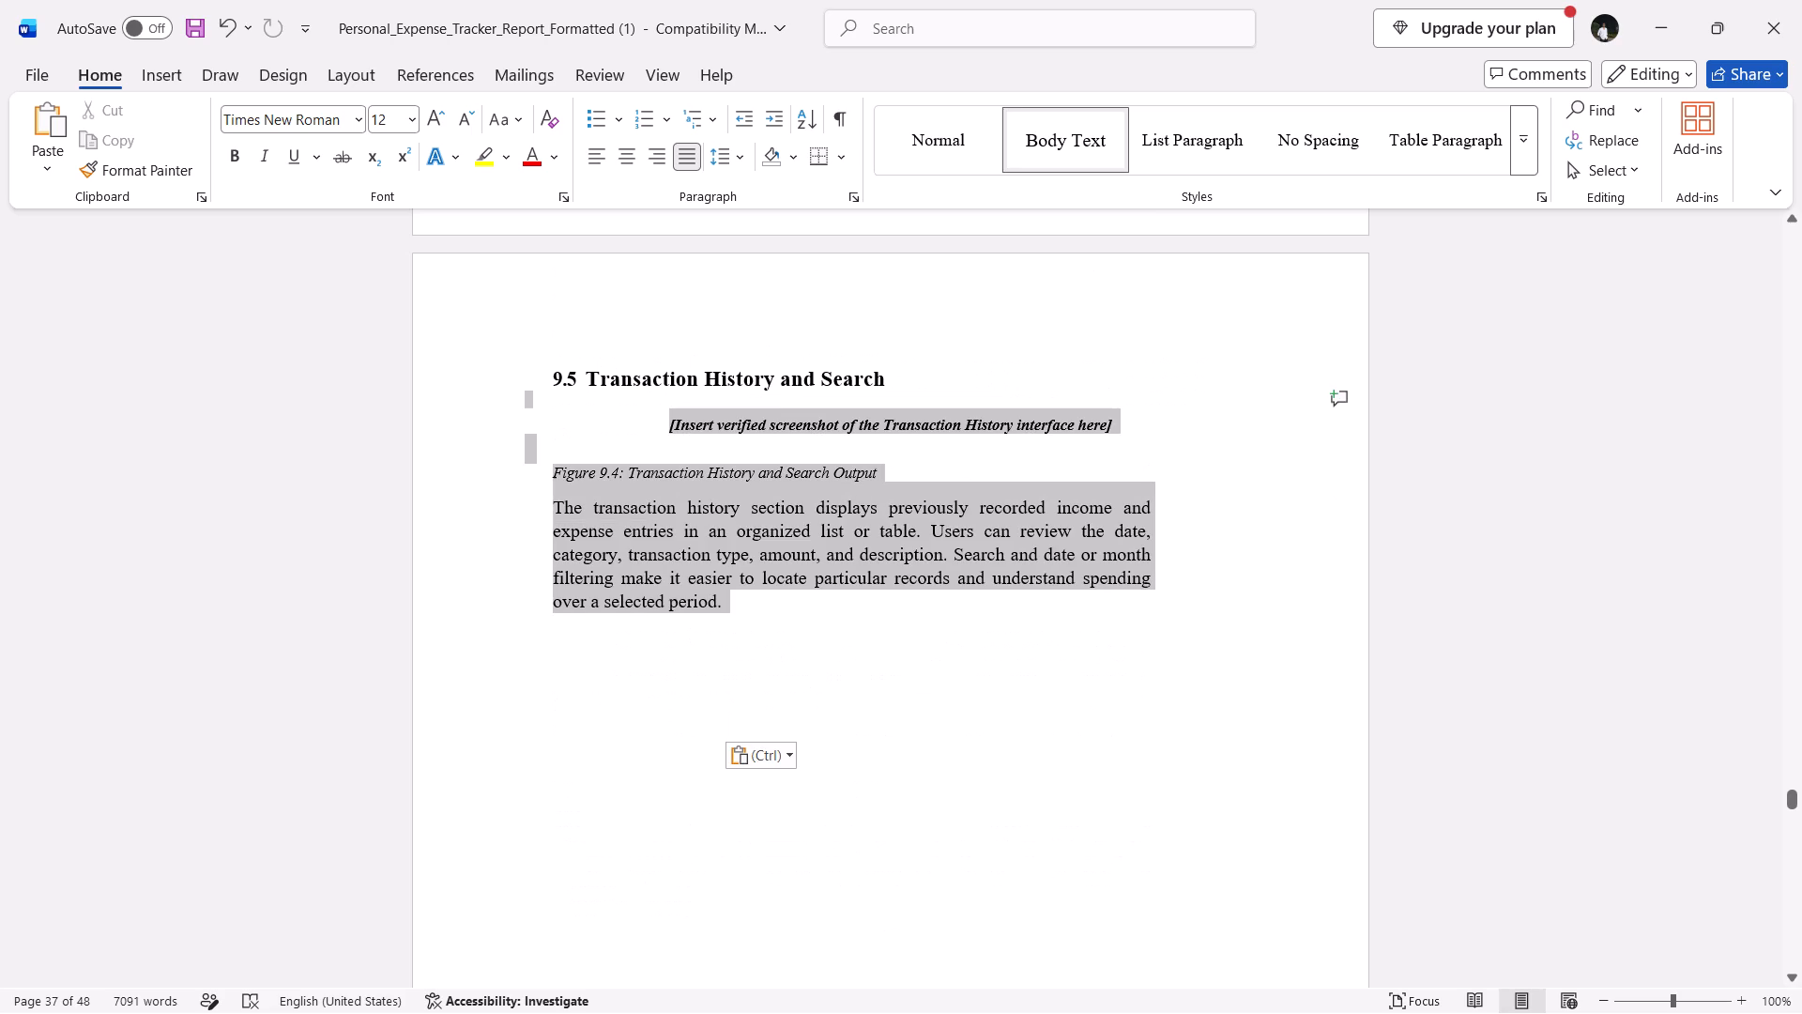
{"action": "left_click_drag", "start_coordinate": [565, 389], "coordinate": [556, 373]}
{"action": "key", "text": "BackSpace"}
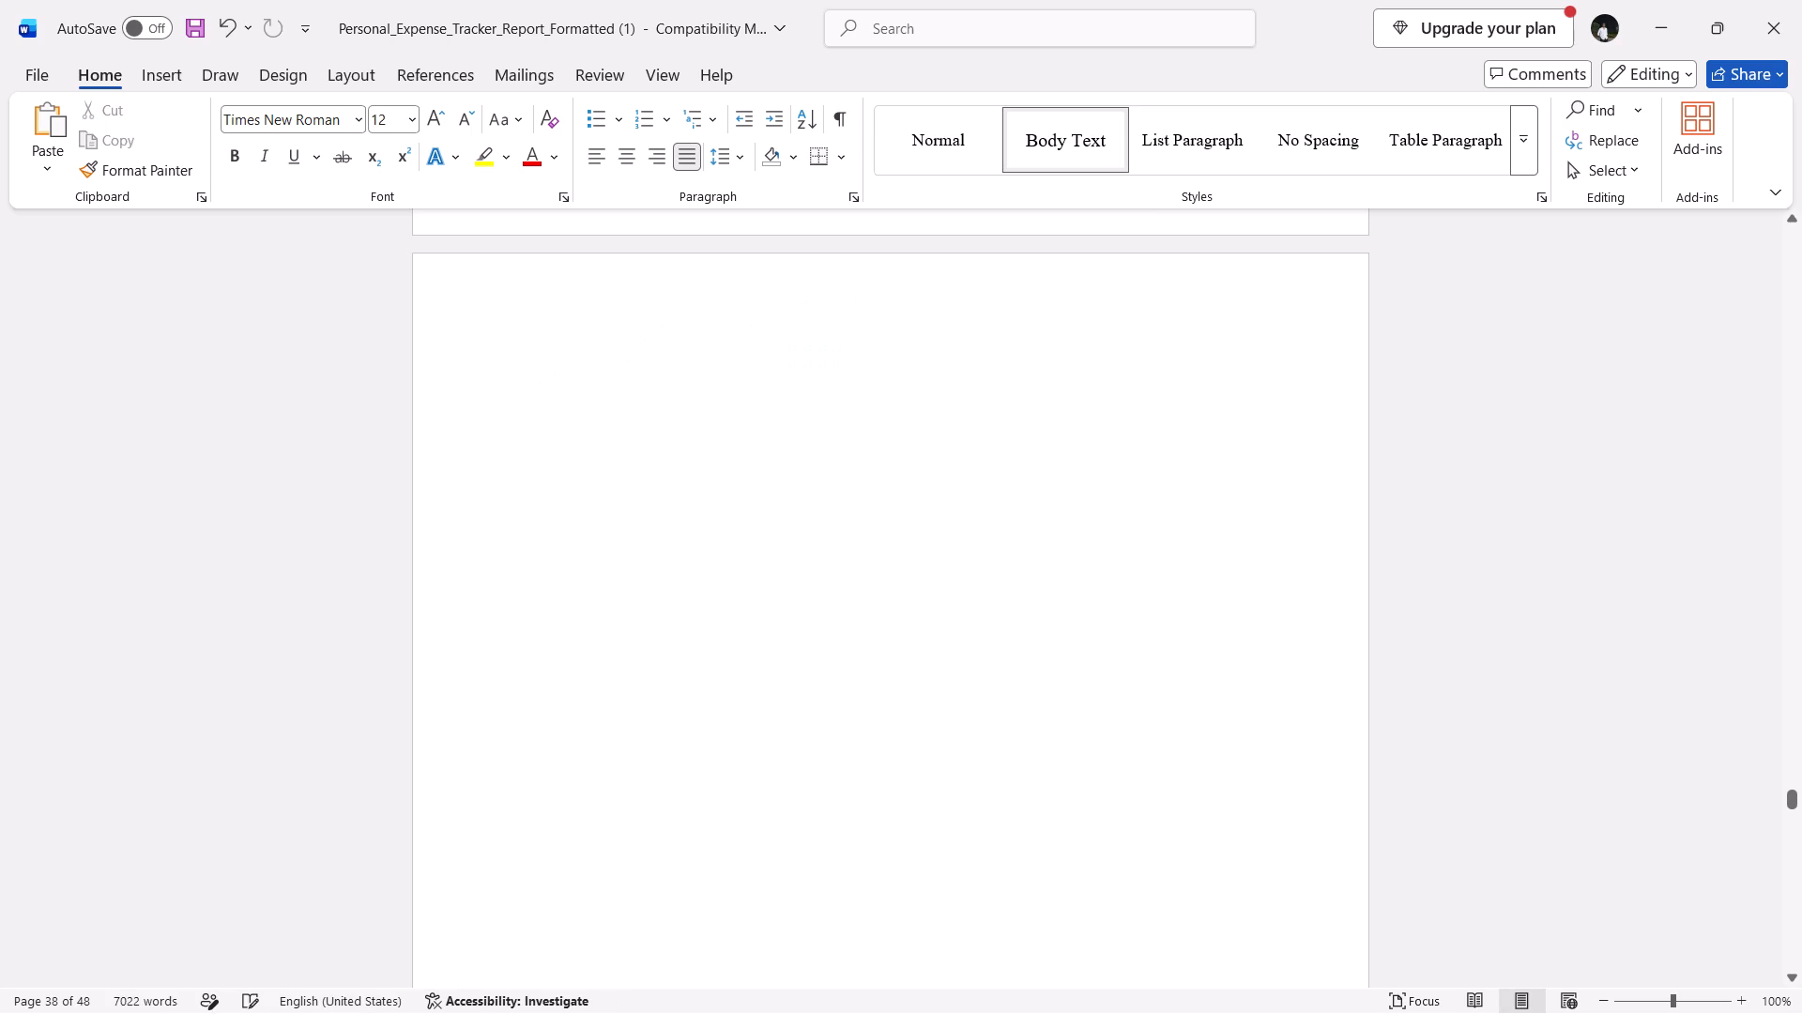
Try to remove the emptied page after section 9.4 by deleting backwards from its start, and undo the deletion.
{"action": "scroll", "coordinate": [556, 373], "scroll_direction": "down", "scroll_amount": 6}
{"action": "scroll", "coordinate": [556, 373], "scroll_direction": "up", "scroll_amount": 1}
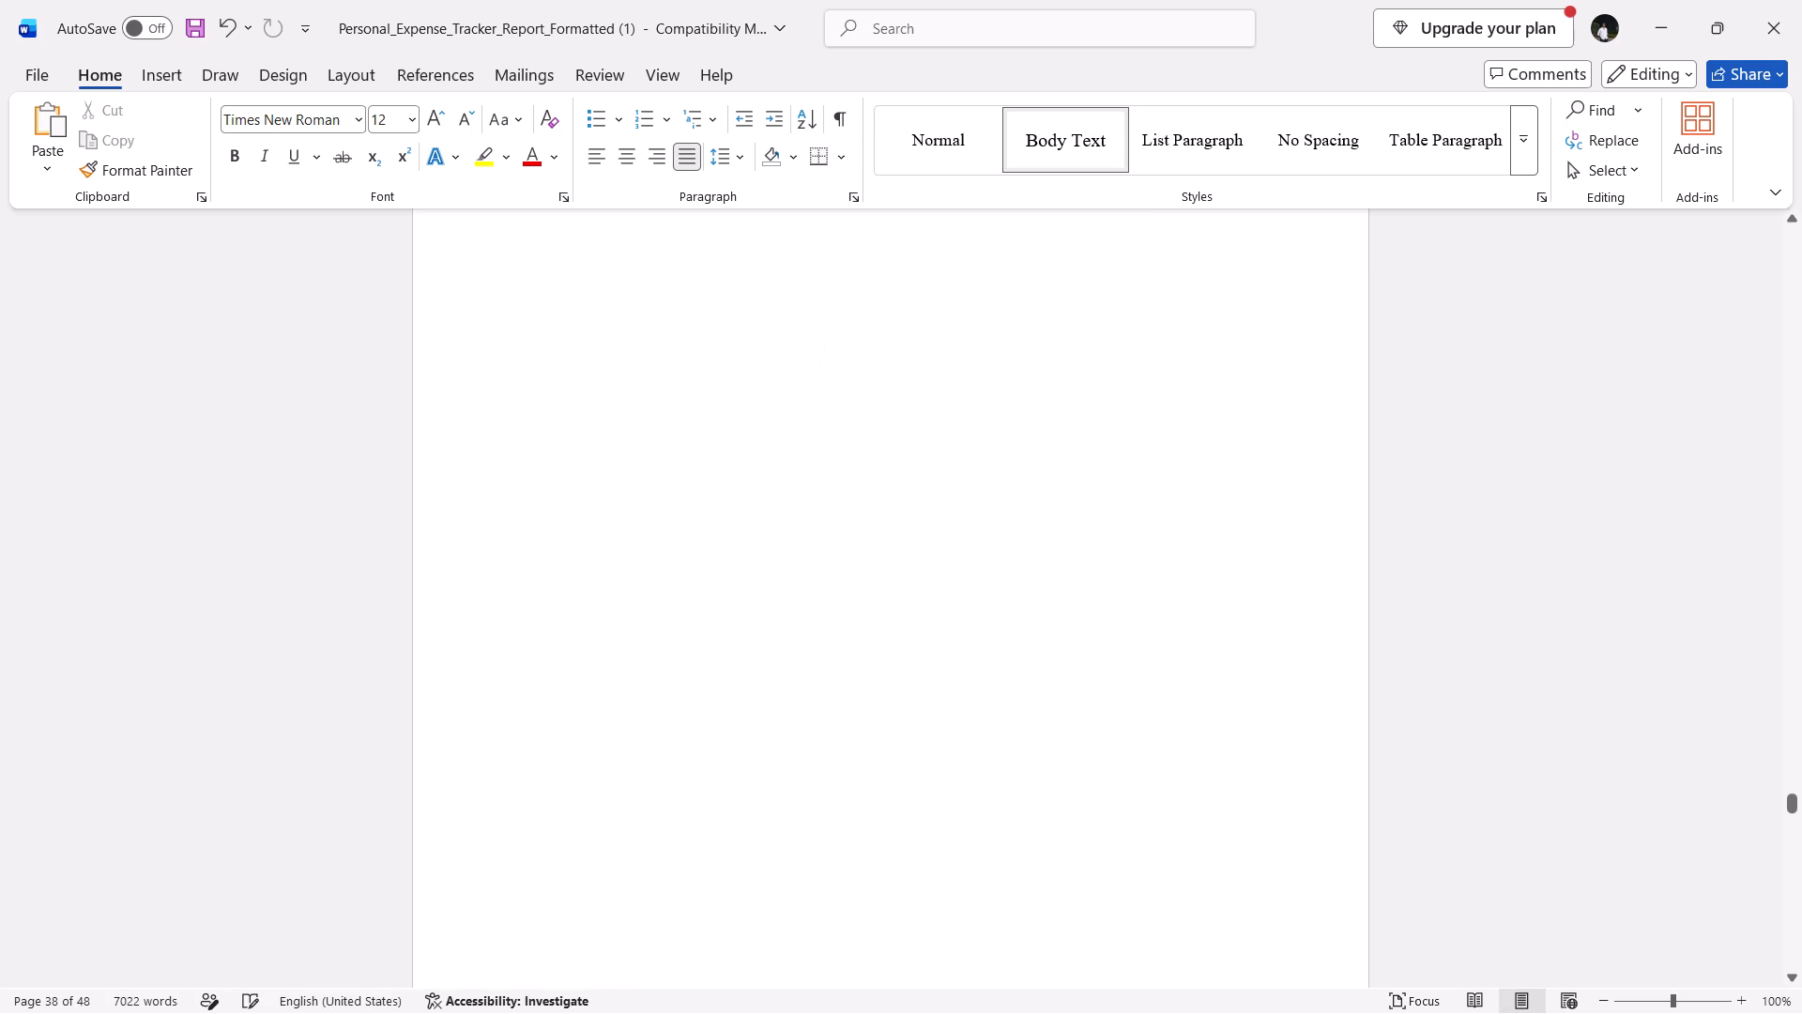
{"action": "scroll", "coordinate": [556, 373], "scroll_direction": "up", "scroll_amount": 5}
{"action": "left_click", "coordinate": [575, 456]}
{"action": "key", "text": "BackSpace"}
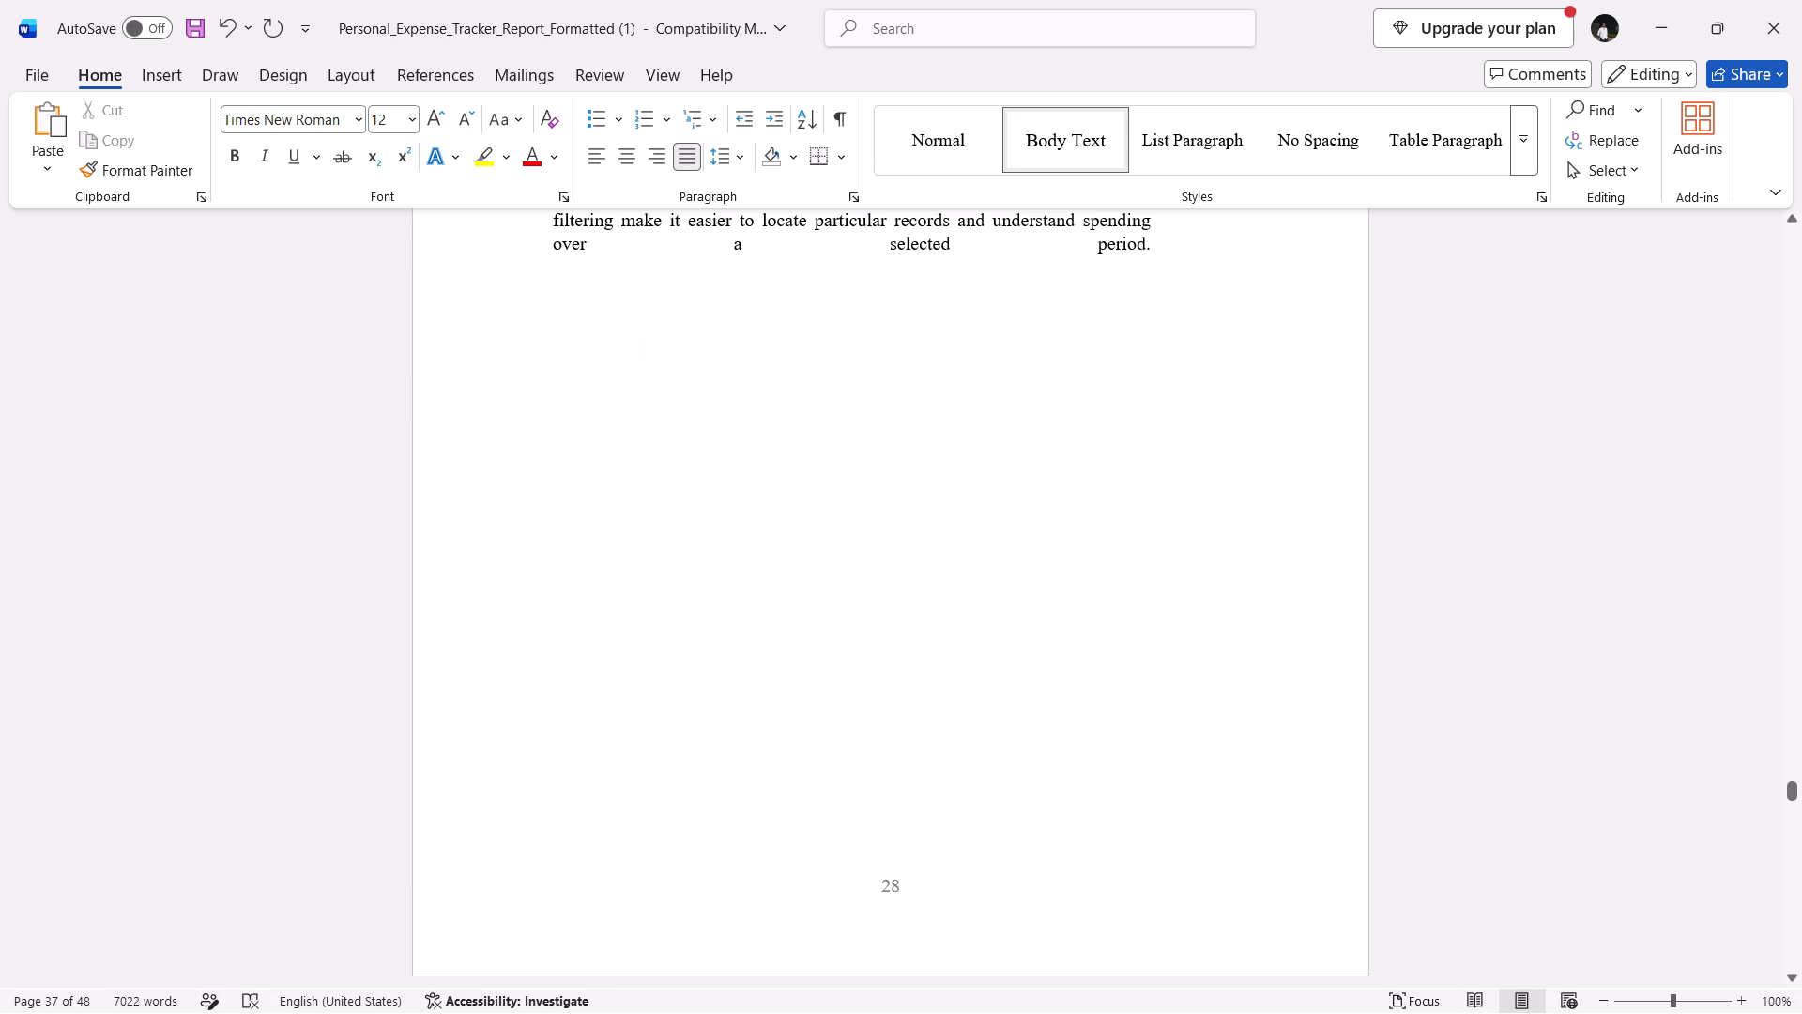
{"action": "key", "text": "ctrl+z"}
Apply the Body Text style to the empty paragraph on the blank page after section 9.4.
{"action": "scroll", "coordinate": [820, 477], "scroll_direction": "up", "scroll_amount": 3}
{"action": "scroll", "coordinate": [820, 477], "scroll_direction": "down", "scroll_amount": 2}
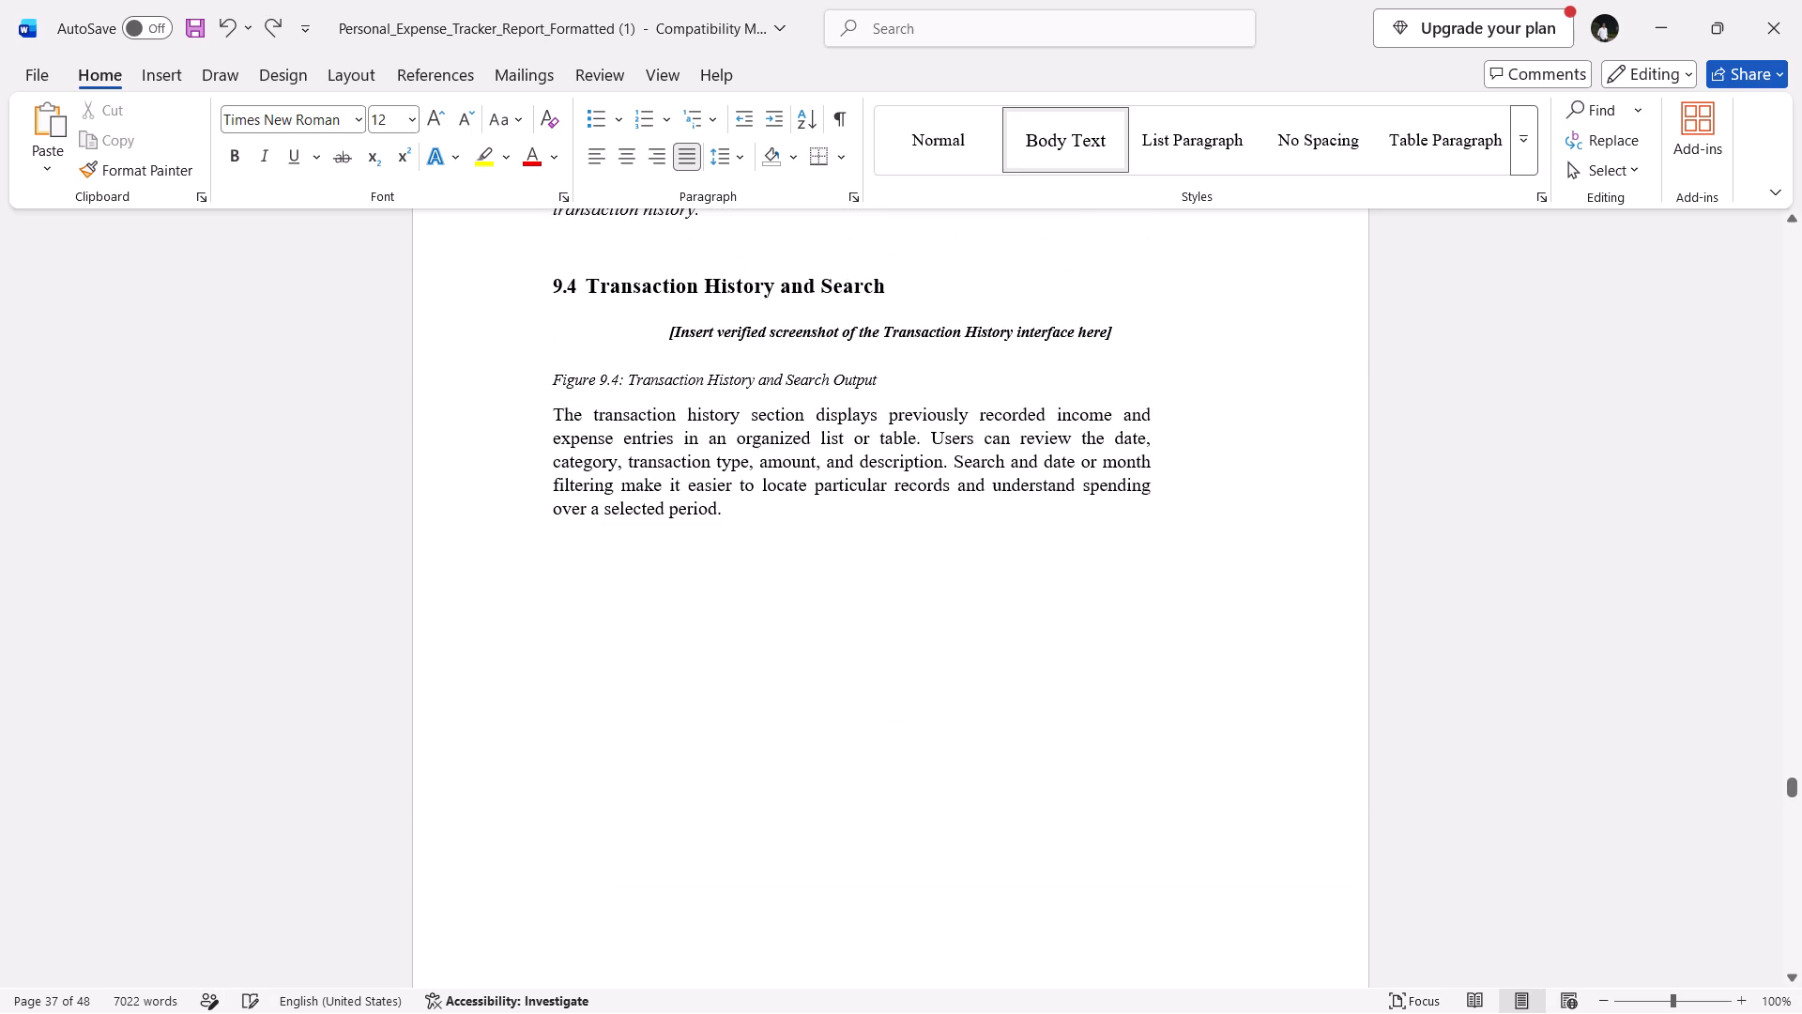
{"action": "scroll", "coordinate": [820, 477], "scroll_direction": "down", "scroll_amount": 4}
{"action": "left_click", "coordinate": [820, 477]}
{"action": "scroll", "coordinate": [840, 534], "scroll_direction": "down", "scroll_amount": 3}
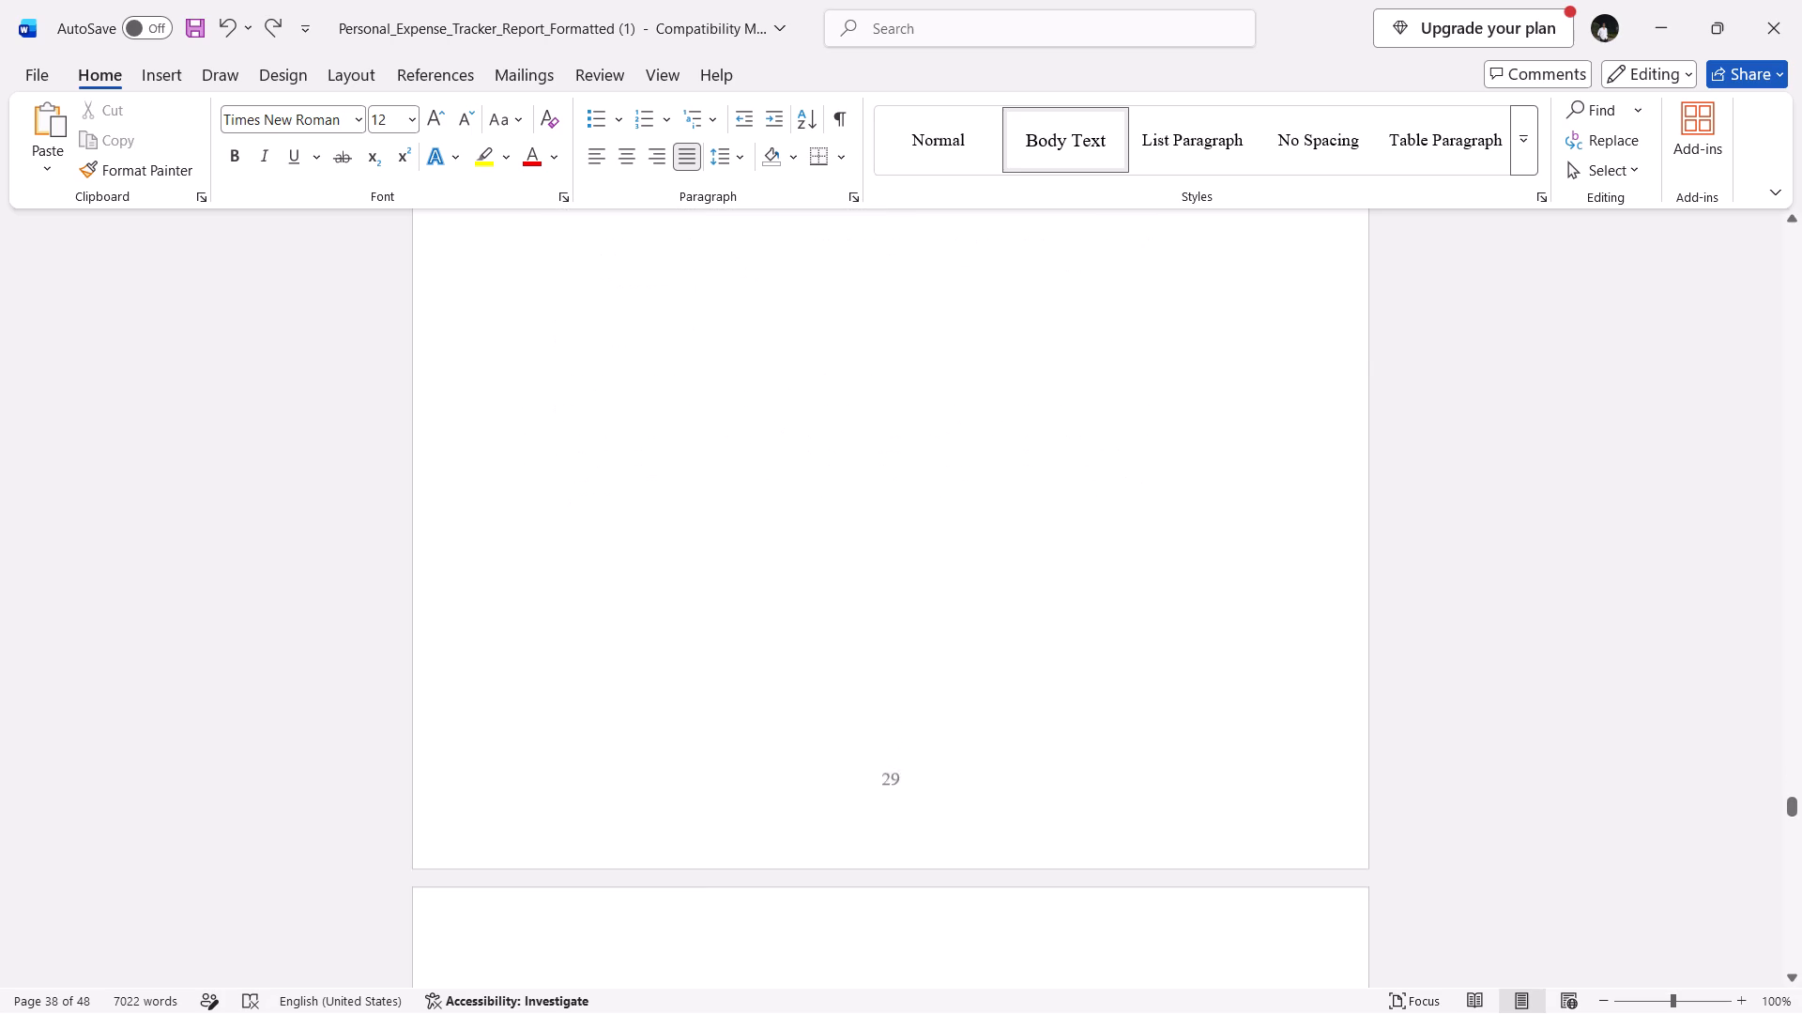
{"action": "scroll", "coordinate": [840, 534], "scroll_direction": "down", "scroll_amount": 2}
{"action": "scroll", "coordinate": [840, 534], "scroll_direction": "up", "scroll_amount": 8}
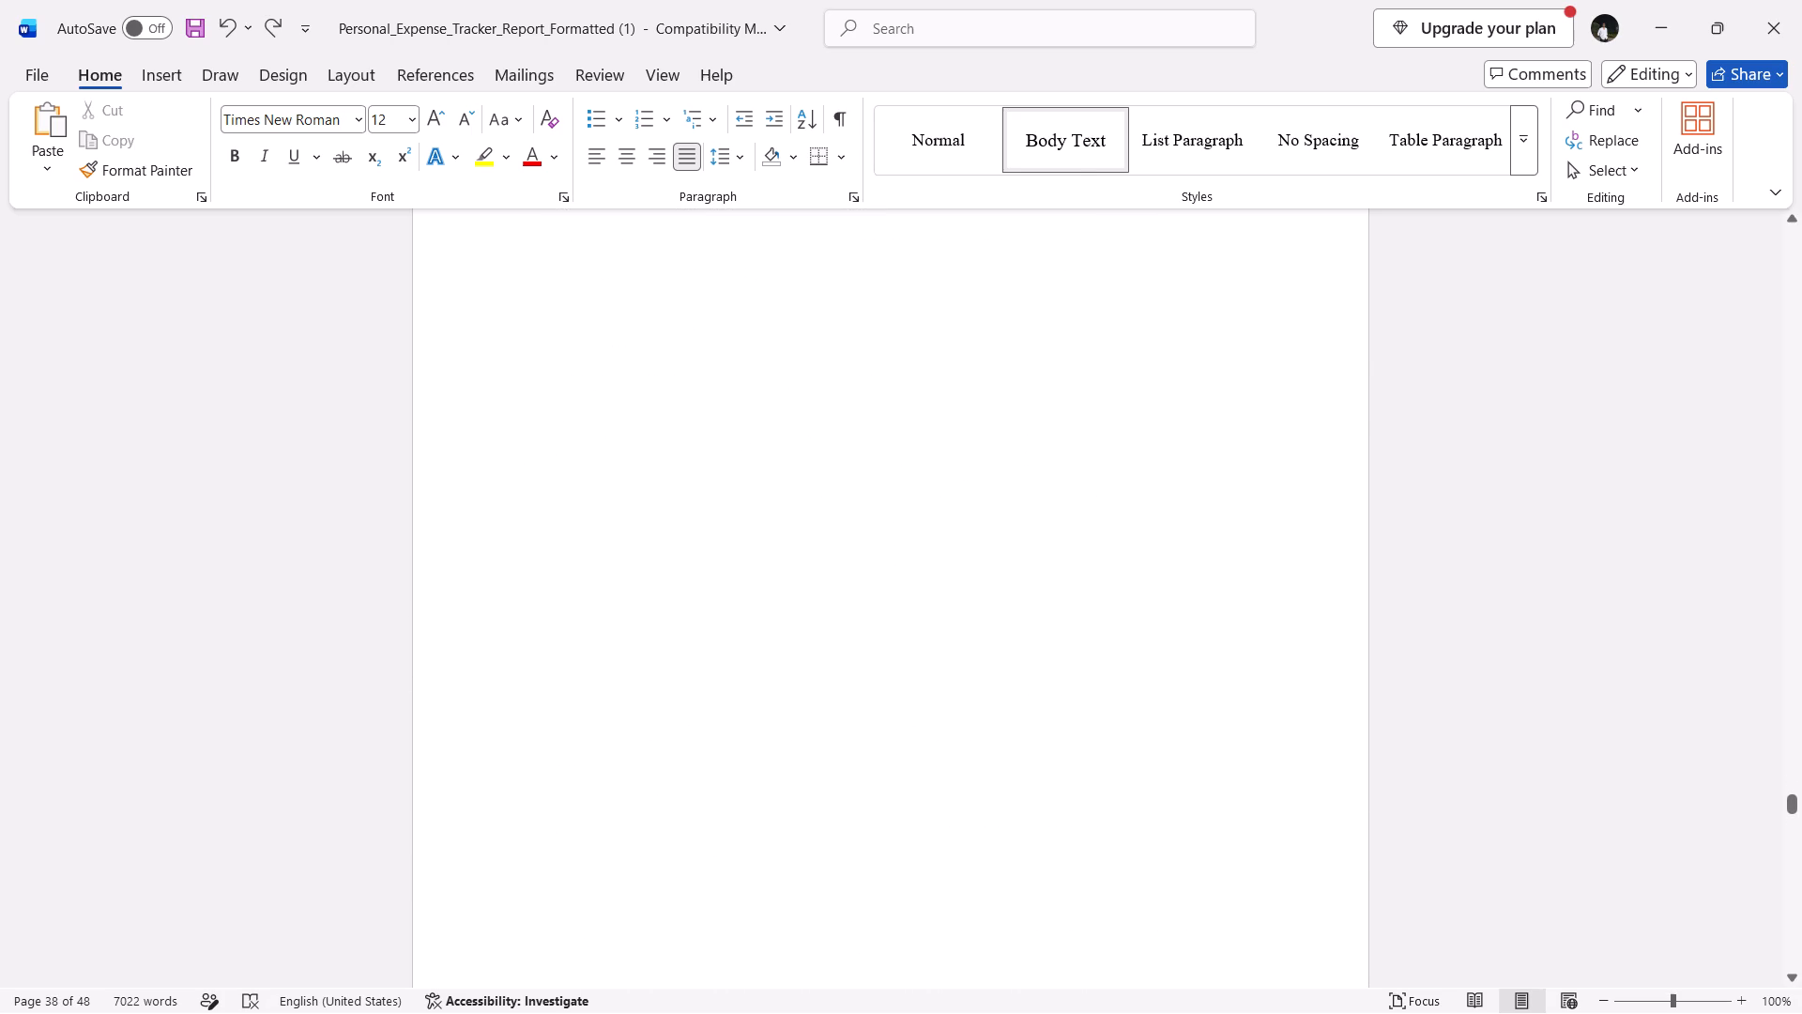
{"action": "scroll", "coordinate": [840, 534], "scroll_direction": "up", "scroll_amount": 1}
{"action": "left_click", "coordinate": [1081, 147]}
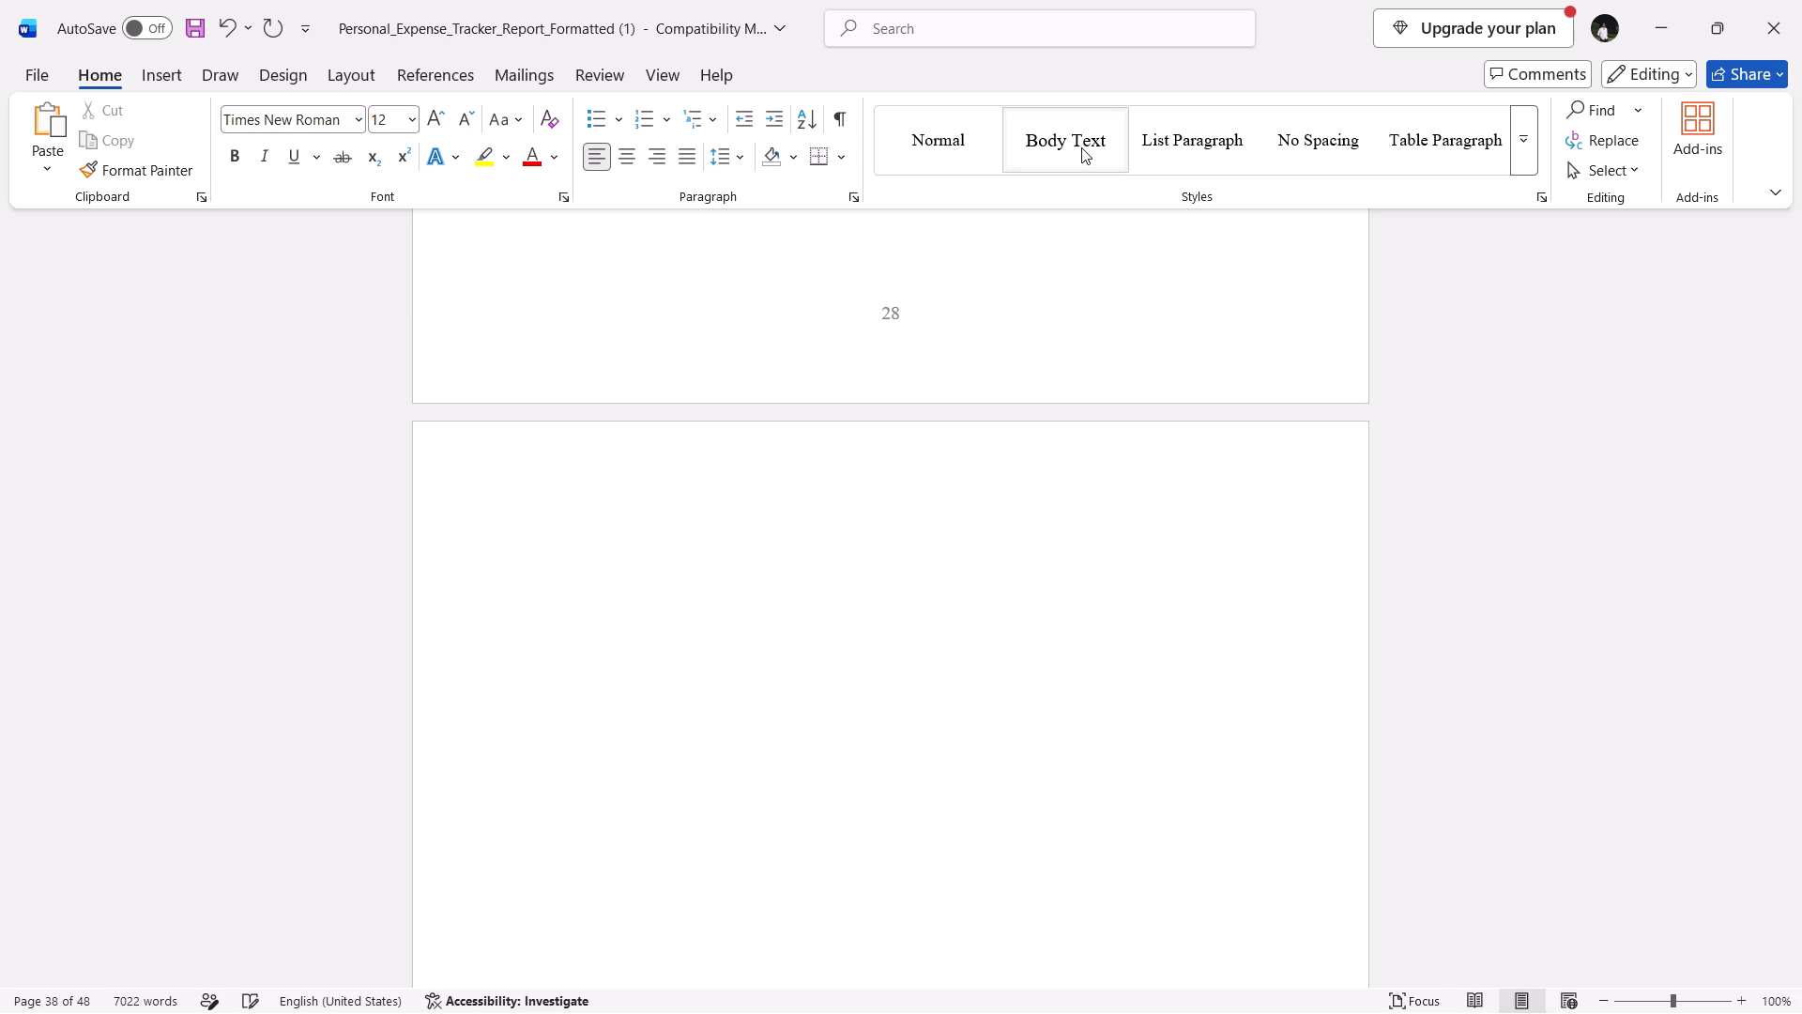
{"action": "left_click", "coordinate": [907, 671]}
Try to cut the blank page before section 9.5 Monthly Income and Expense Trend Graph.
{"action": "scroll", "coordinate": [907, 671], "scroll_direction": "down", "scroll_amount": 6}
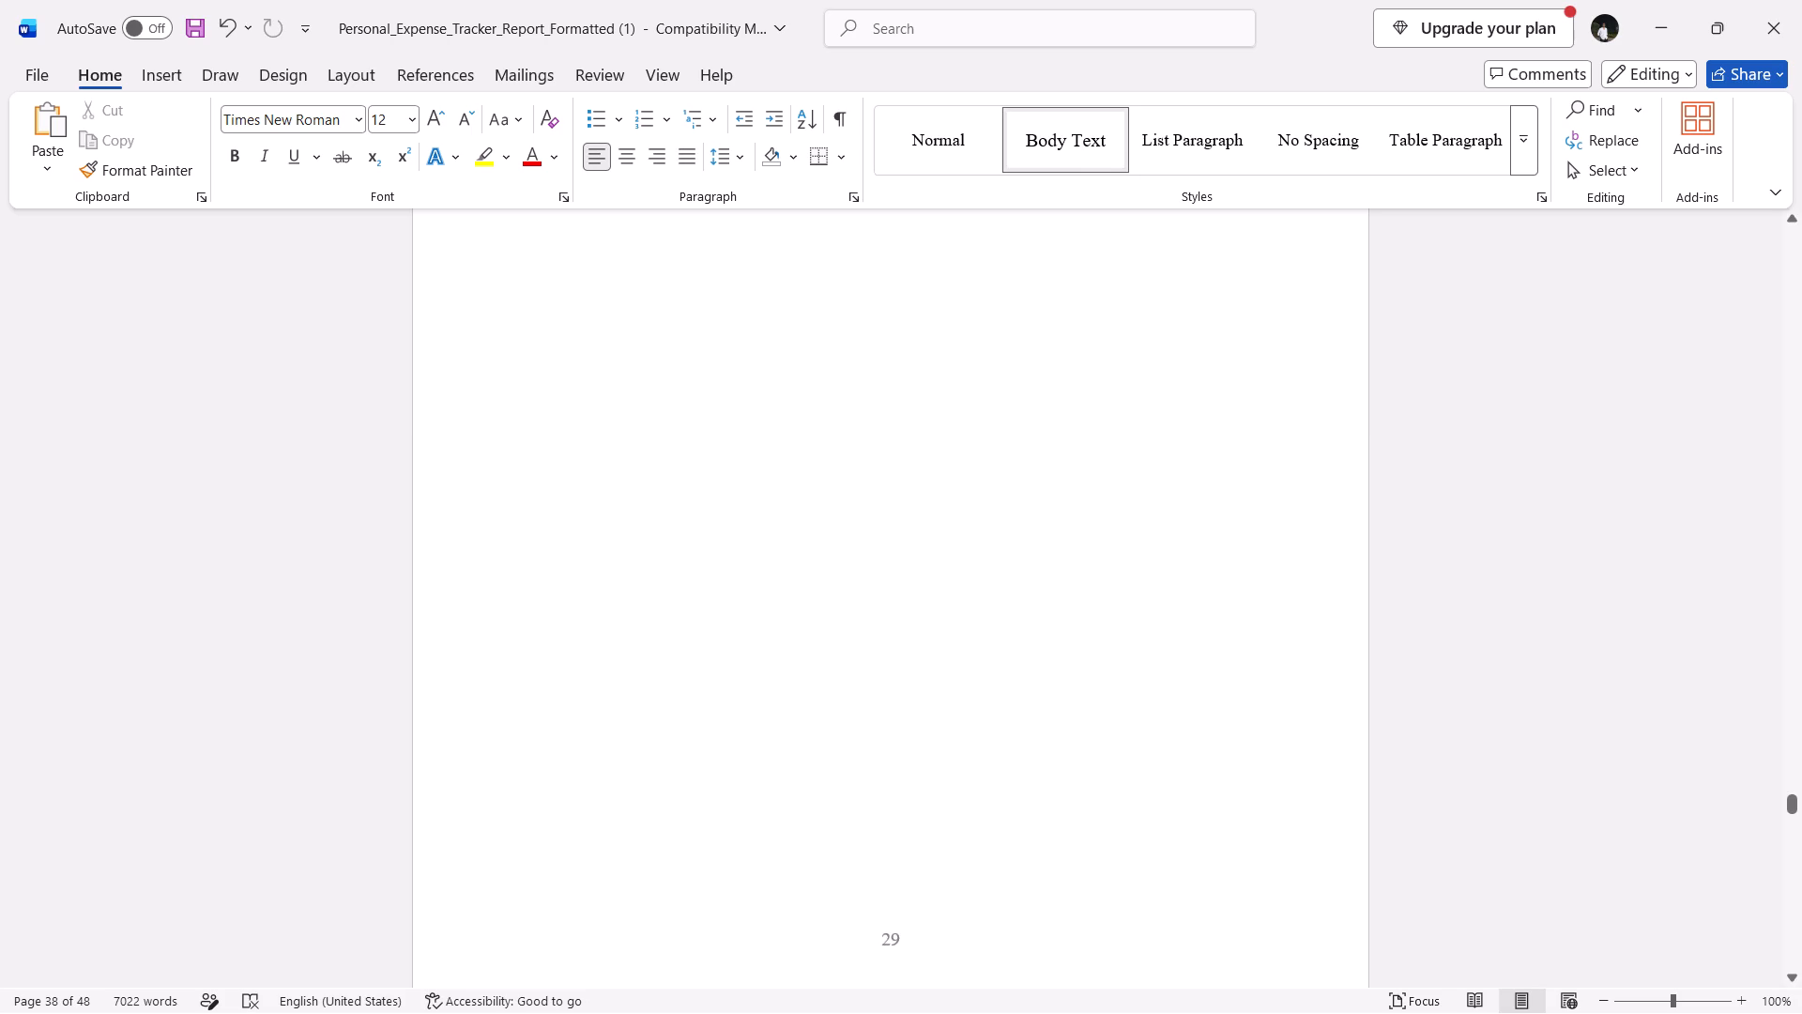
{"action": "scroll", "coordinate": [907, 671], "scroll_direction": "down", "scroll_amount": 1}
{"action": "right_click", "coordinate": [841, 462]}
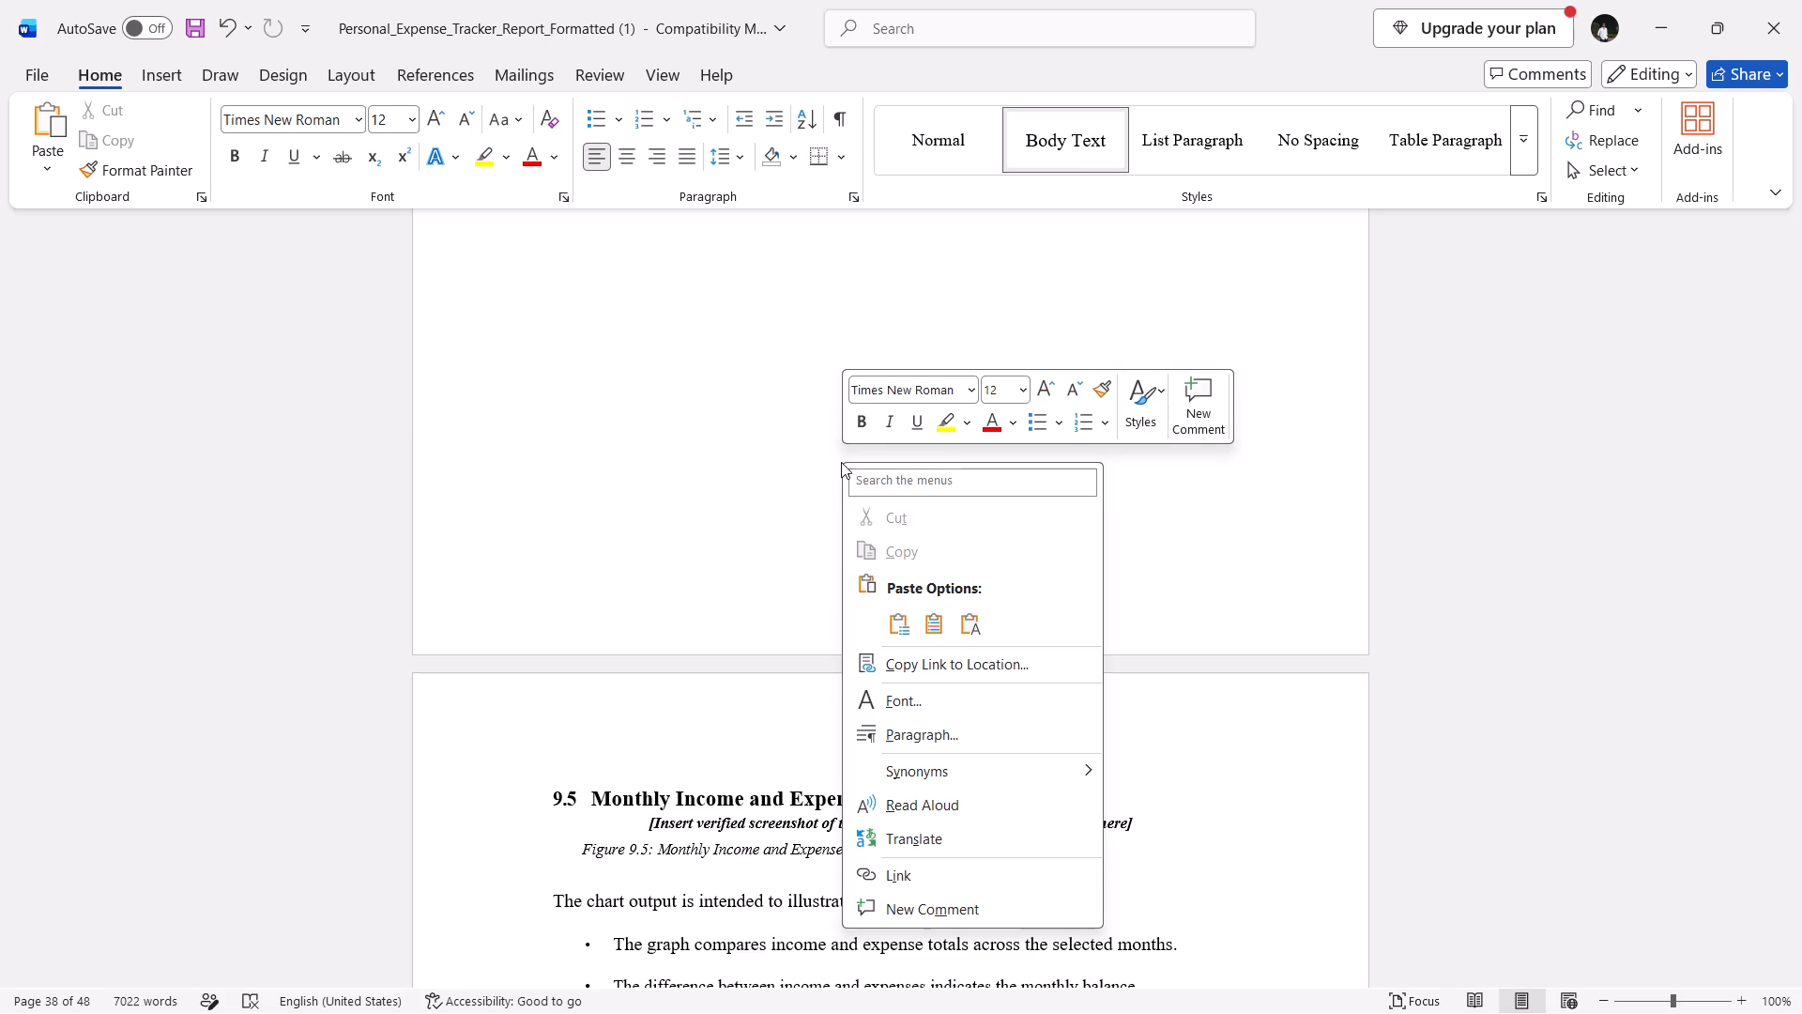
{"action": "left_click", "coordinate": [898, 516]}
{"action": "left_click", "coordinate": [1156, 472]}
Examine the blank page and the surrounding pages between section 9.4 and section 9.5.
{"action": "scroll", "coordinate": [916, 426], "scroll_direction": "up", "scroll_amount": 4}
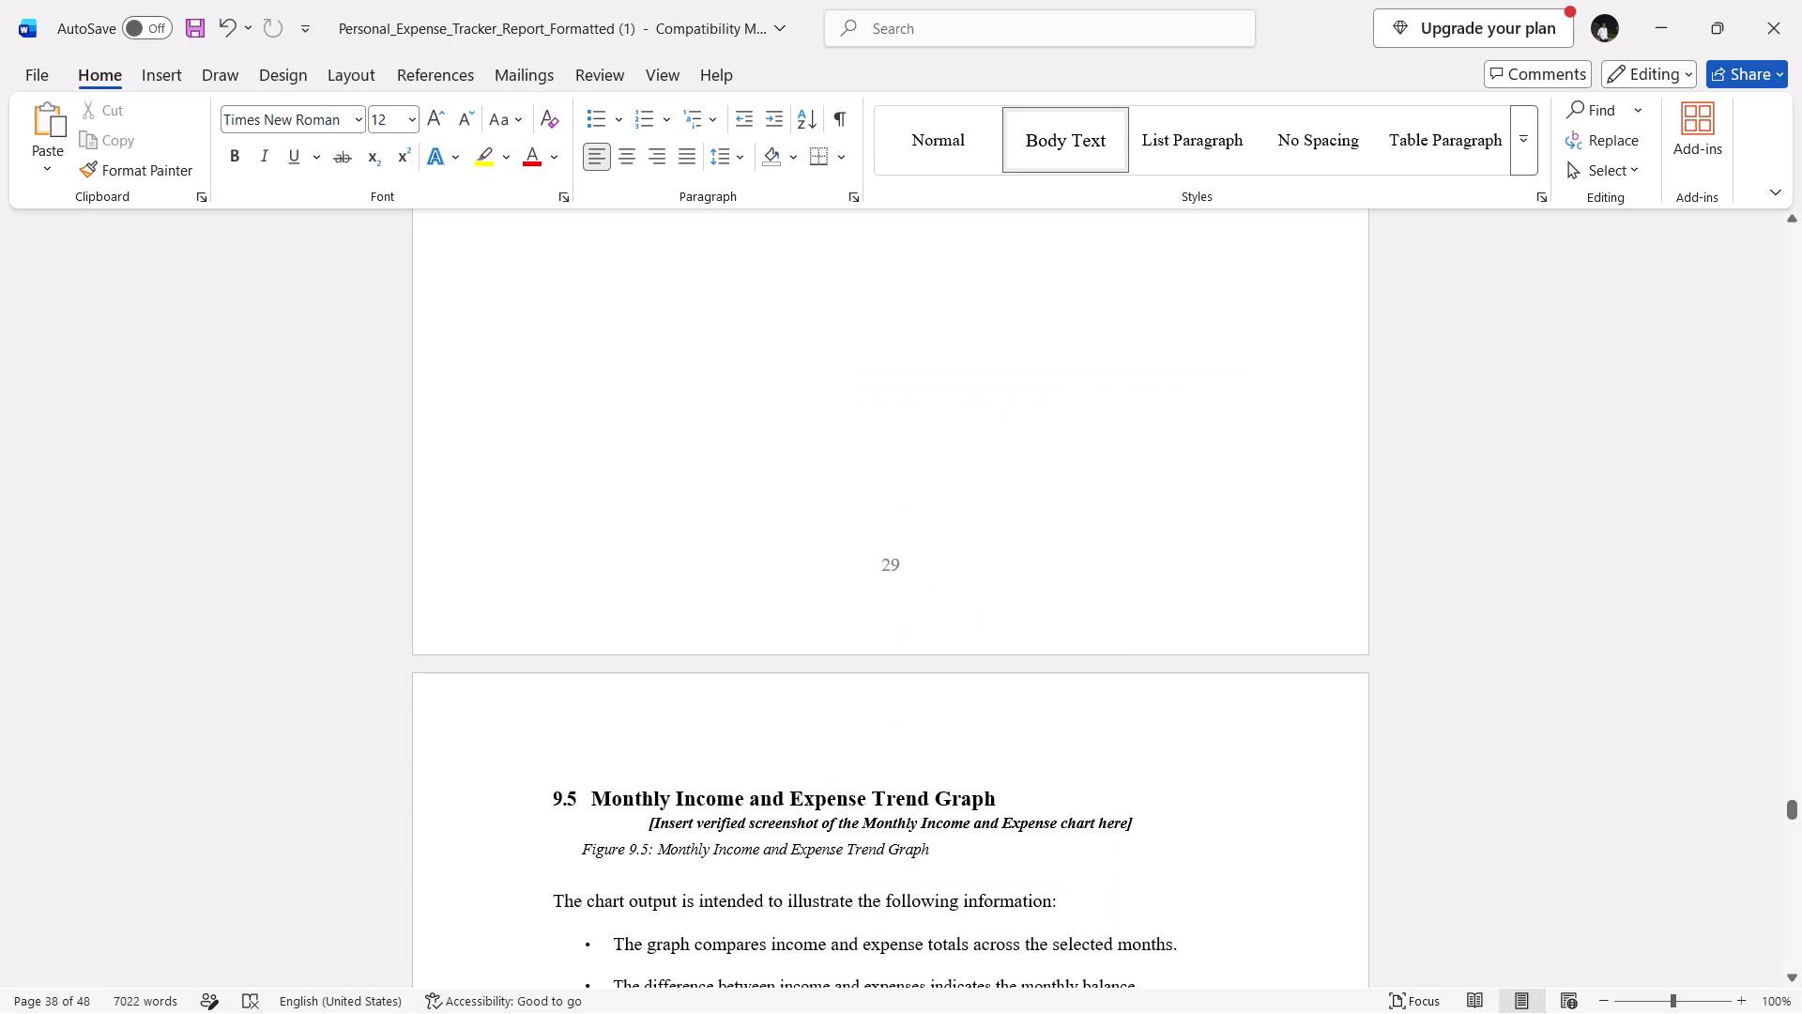
{"action": "scroll", "coordinate": [916, 426], "scroll_direction": "up", "scroll_amount": 3}
{"action": "scroll", "coordinate": [916, 426], "scroll_direction": "down", "scroll_amount": 1}
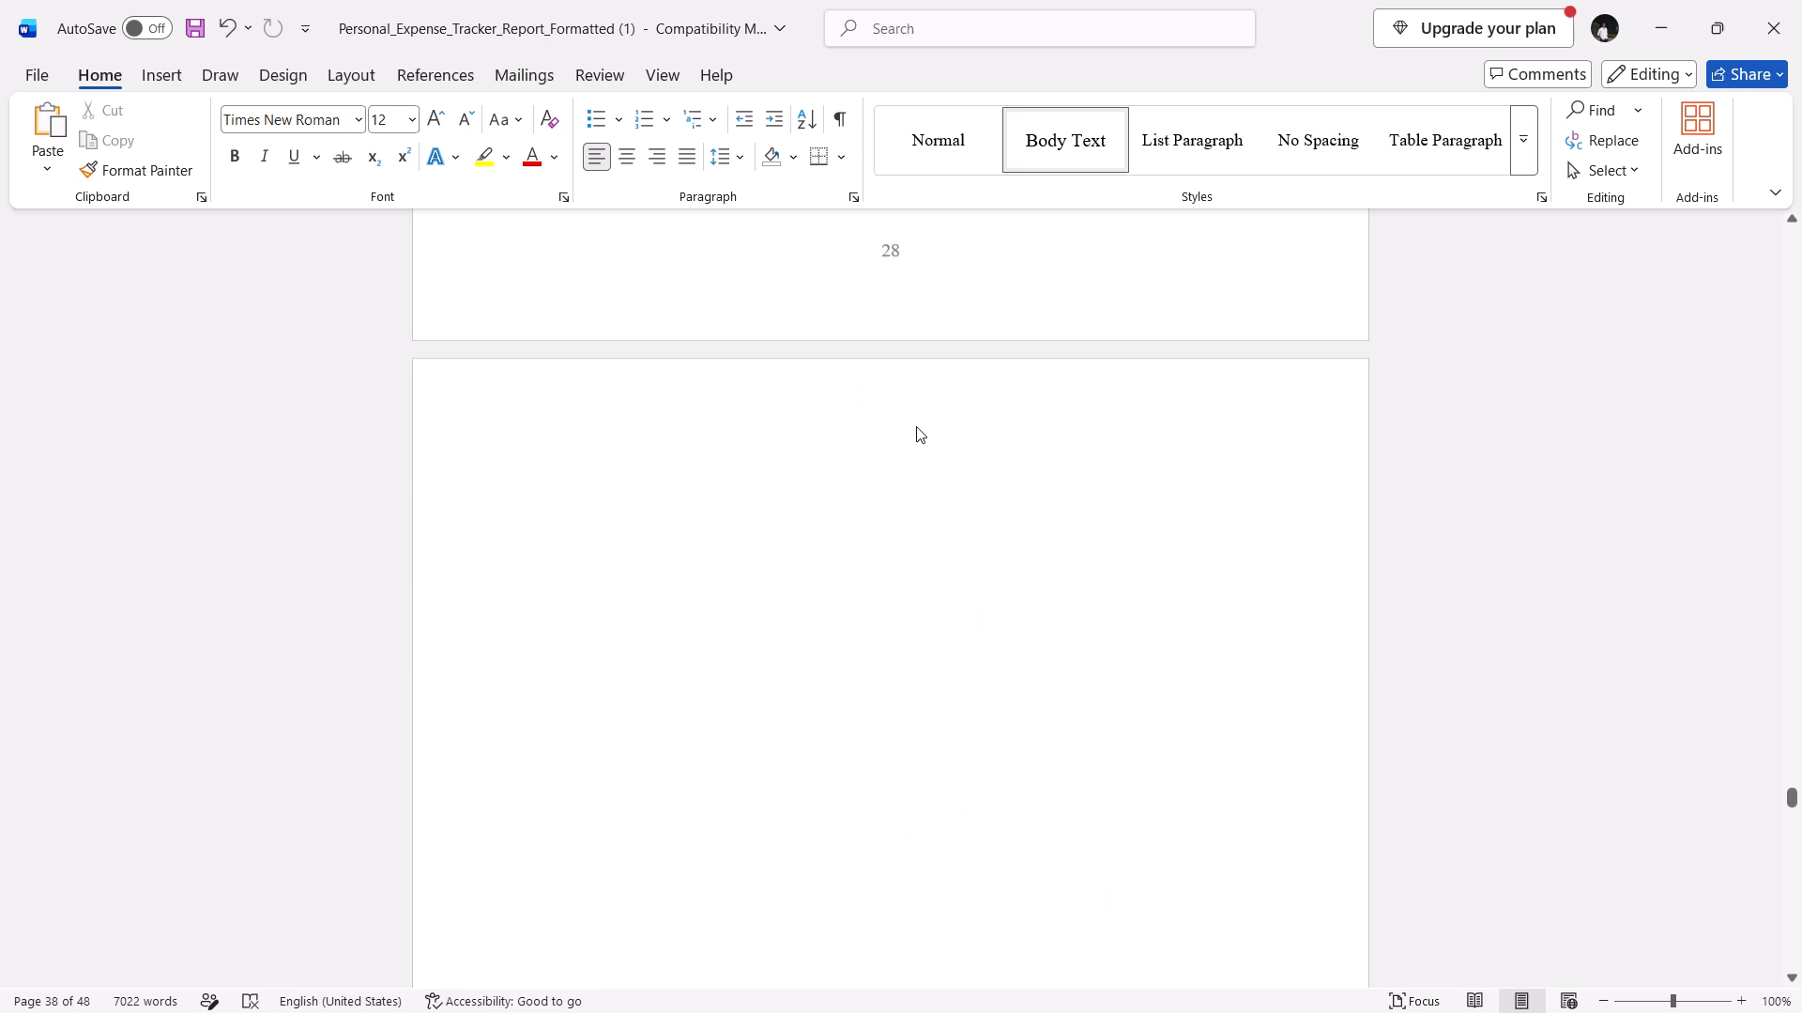
{"action": "scroll", "coordinate": [916, 426], "scroll_direction": "down", "scroll_amount": 1}
{"action": "scroll", "coordinate": [916, 426], "scroll_direction": "up", "scroll_amount": 4}
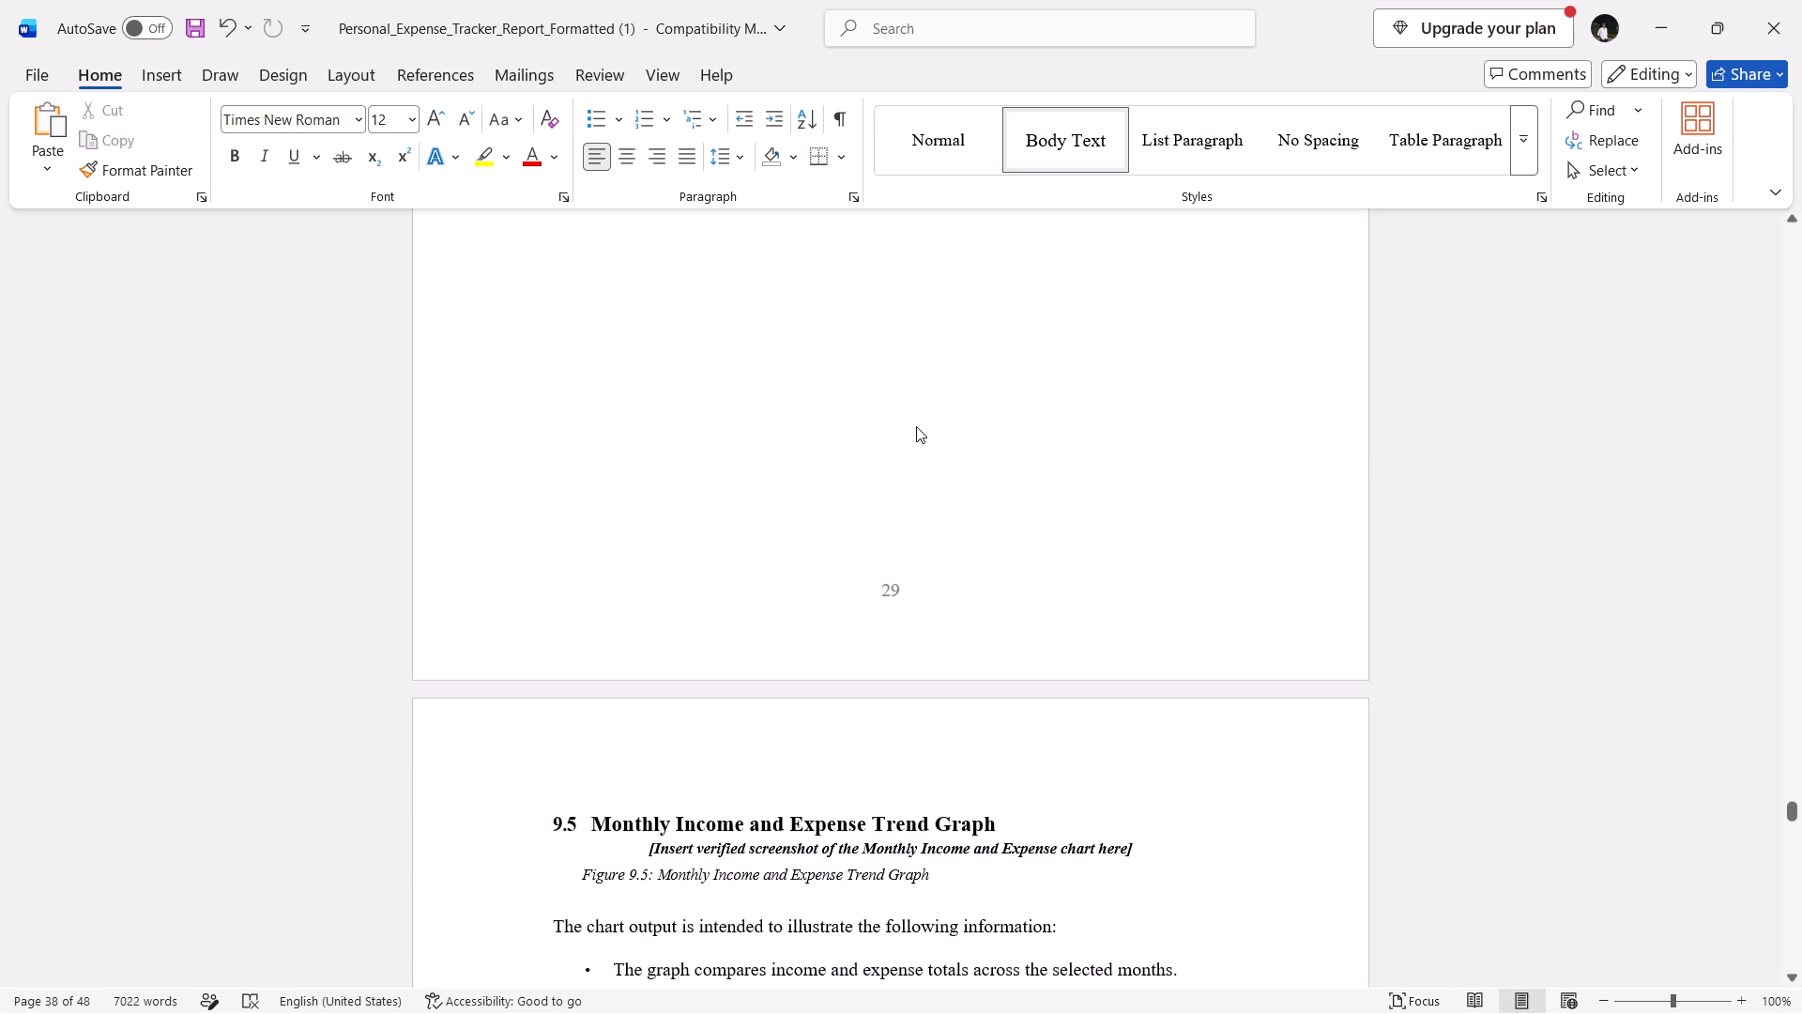
{"action": "scroll", "coordinate": [916, 426], "scroll_direction": "up", "scroll_amount": 1}
{"action": "scroll", "coordinate": [627, 591], "scroll_direction": "up", "scroll_amount": 4}
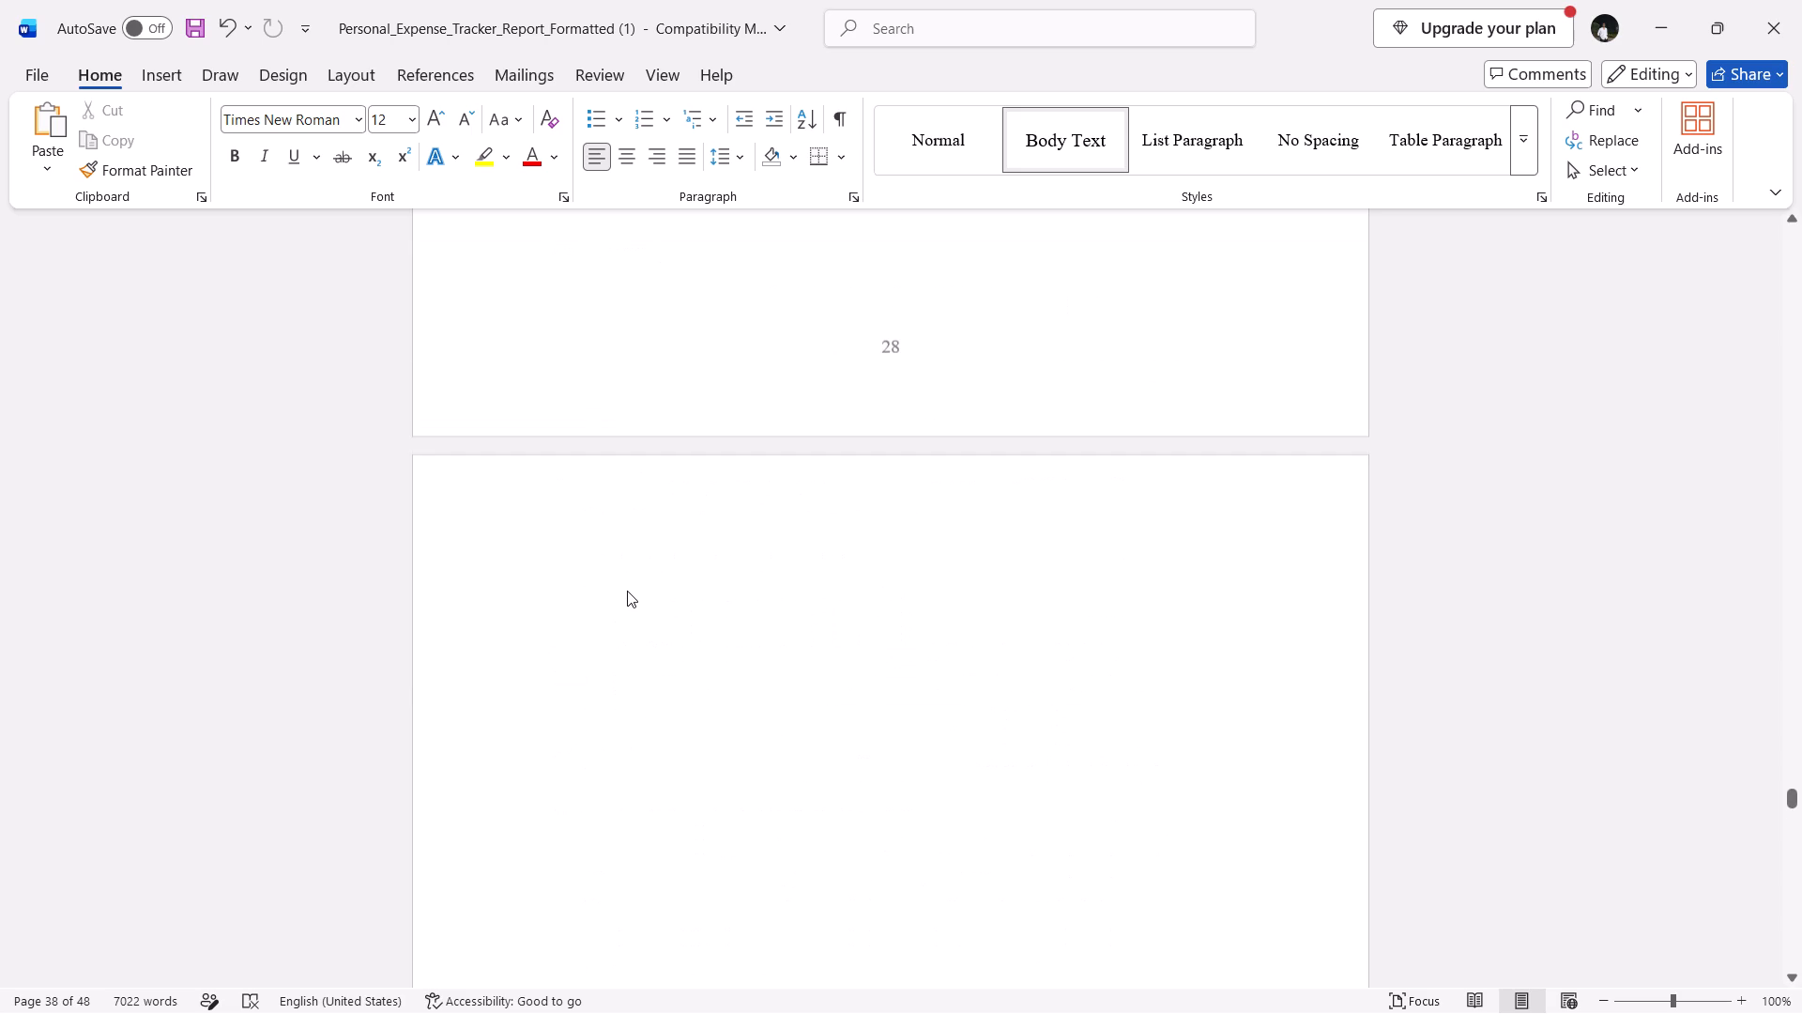
{"action": "scroll", "coordinate": [627, 591], "scroll_direction": "up", "scroll_amount": 4}
{"action": "scroll", "coordinate": [627, 591], "scroll_direction": "down", "scroll_amount": 1}
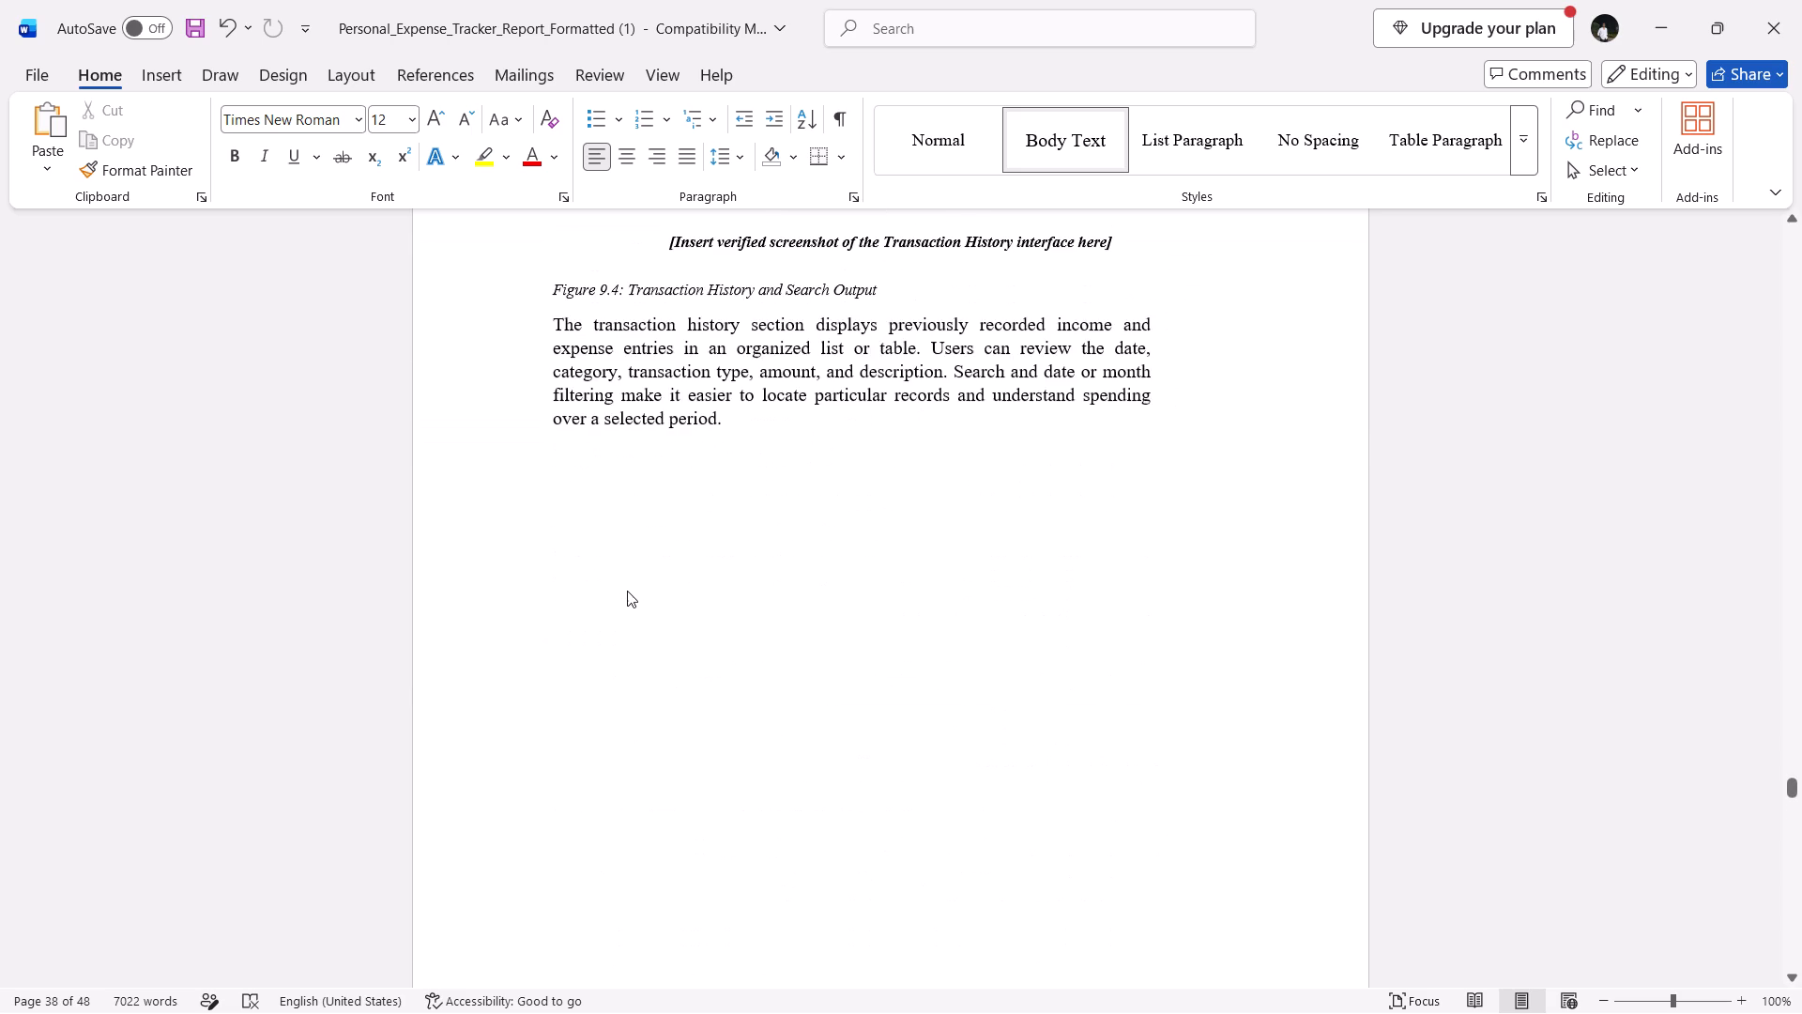
Examine the pages holding sections 9.3 and 9.4, from the Figure 9.3 image to the end of the section 9.4 text.
{"action": "scroll", "coordinate": [627, 591], "scroll_direction": "up", "scroll_amount": 7}
{"action": "scroll", "coordinate": [627, 591], "scroll_direction": "down", "scroll_amount": 1}
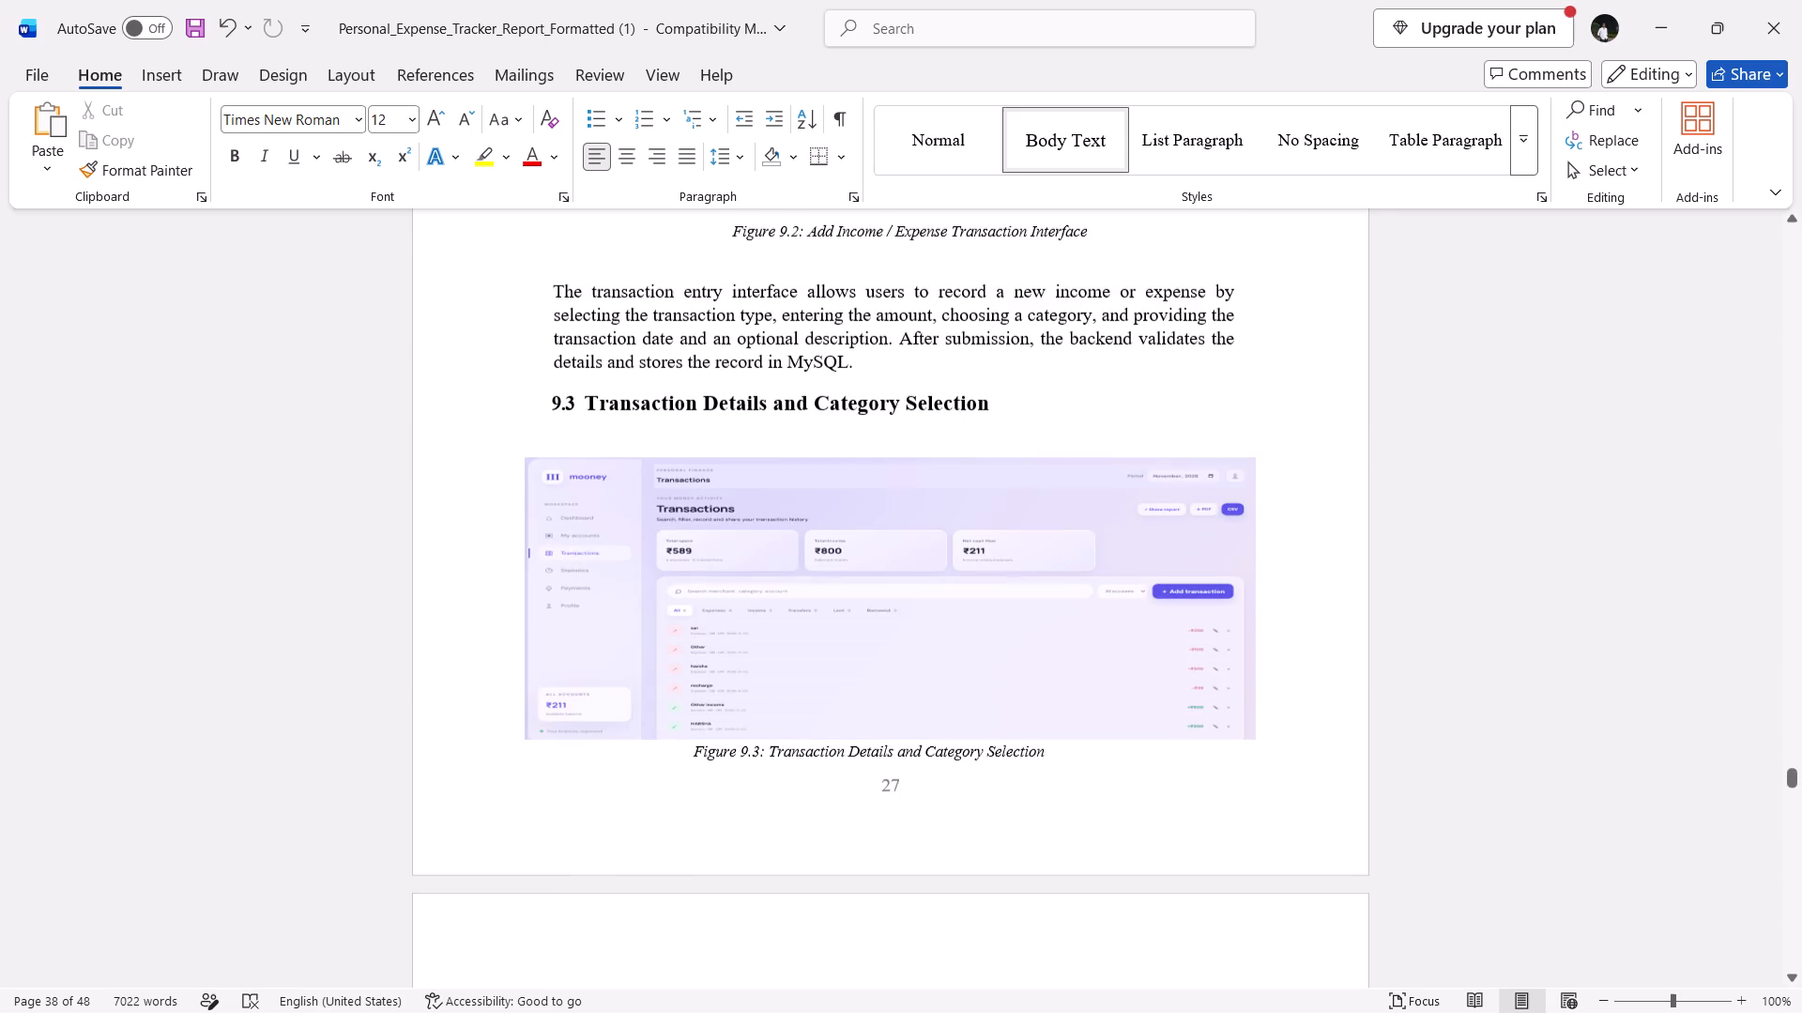
{"action": "scroll", "coordinate": [627, 591], "scroll_direction": "down", "scroll_amount": 2}
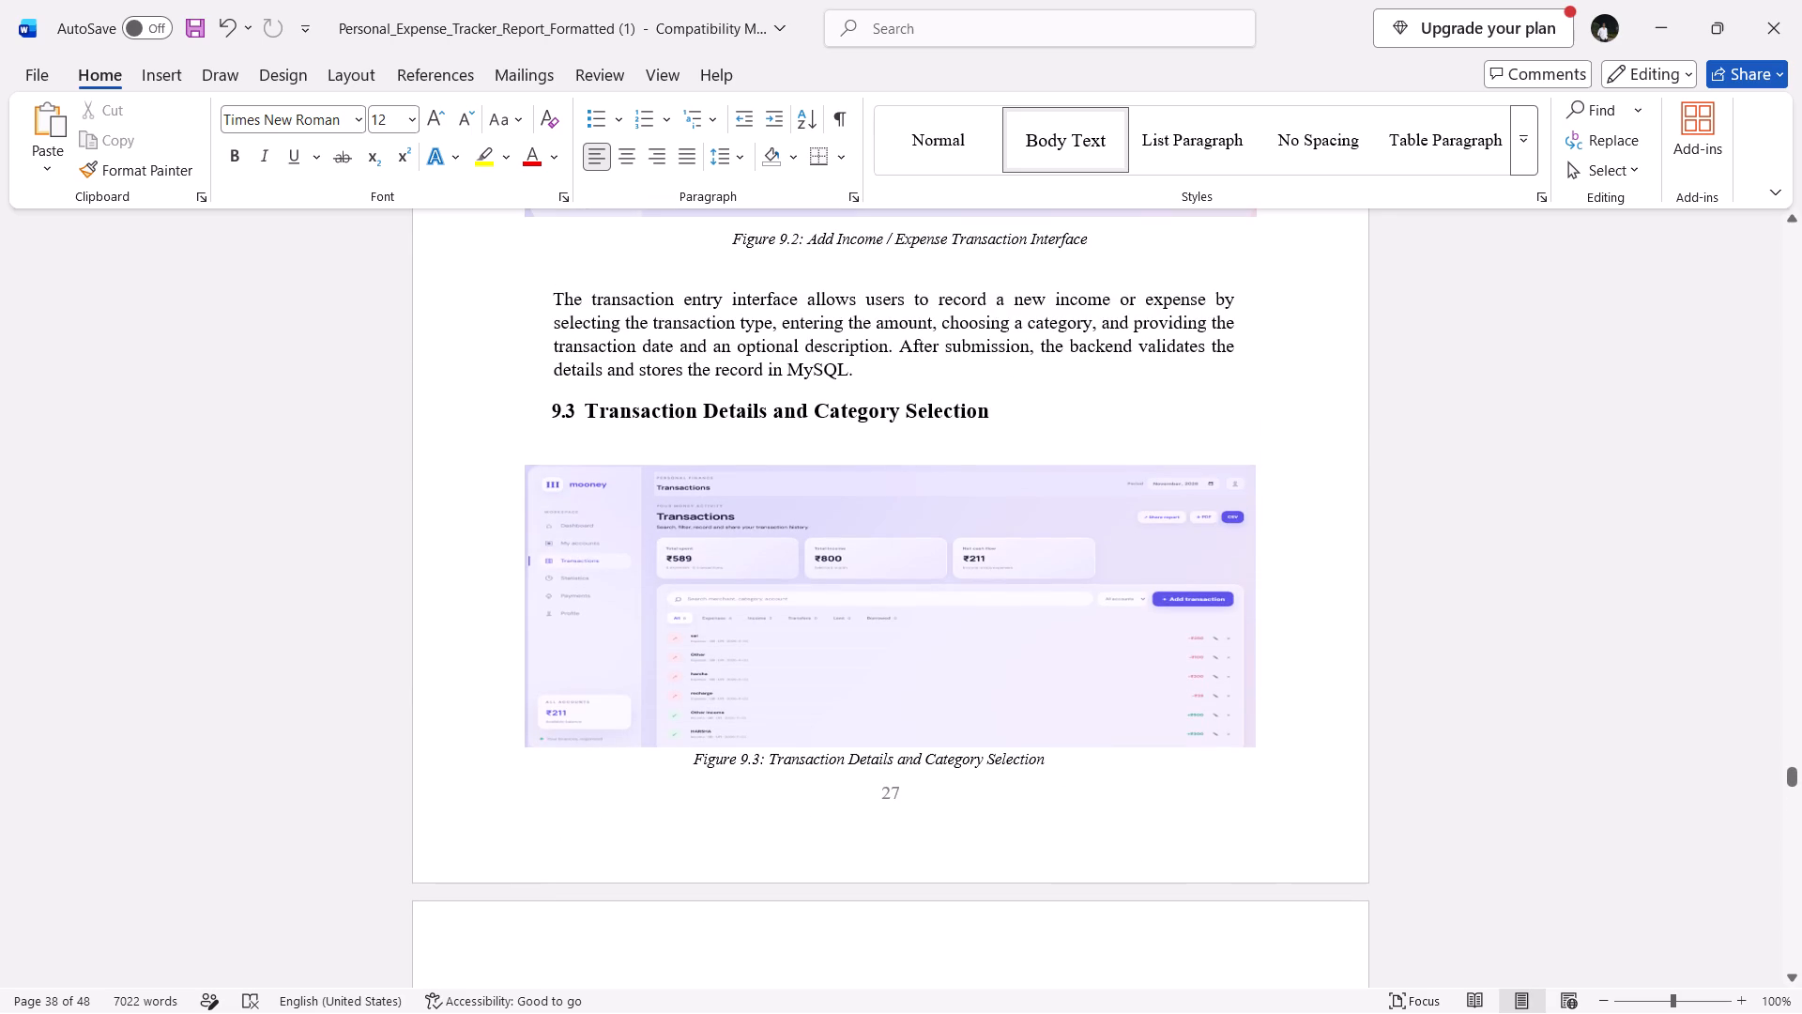
{"action": "scroll", "coordinate": [627, 591], "scroll_direction": "down", "scroll_amount": 2}
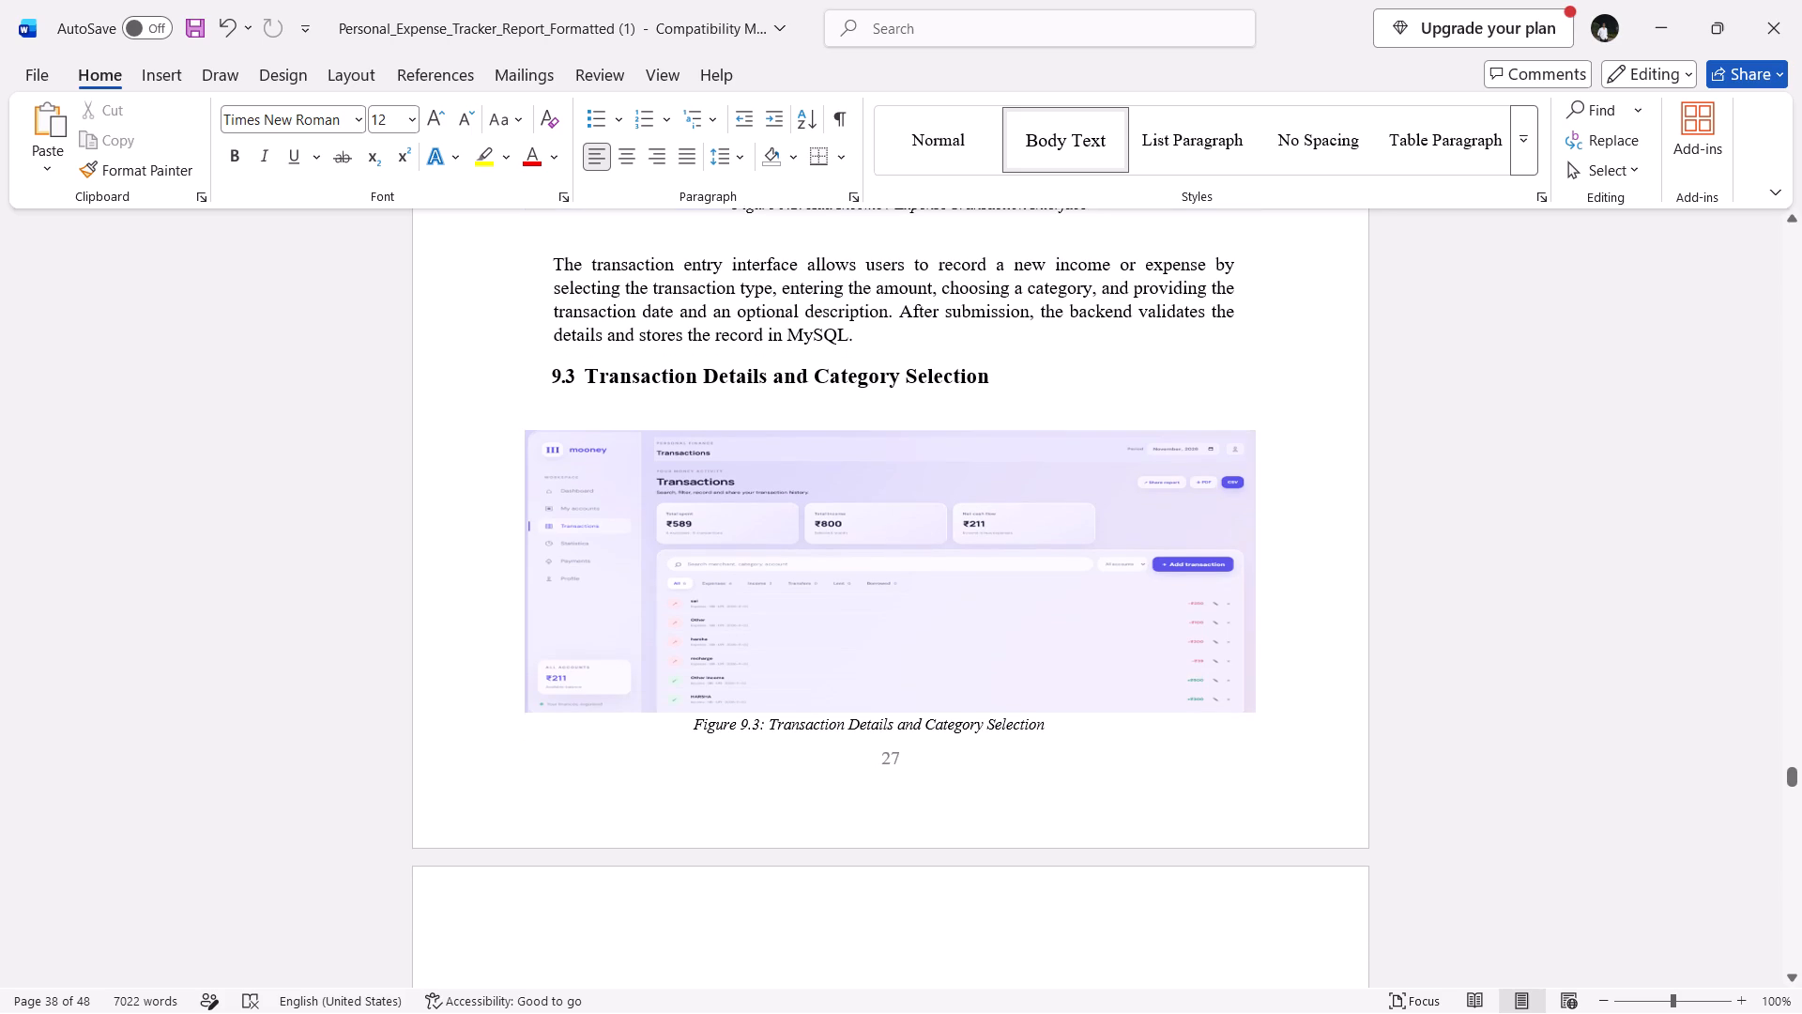
{"action": "scroll", "coordinate": [627, 591], "scroll_direction": "down", "scroll_amount": 2}
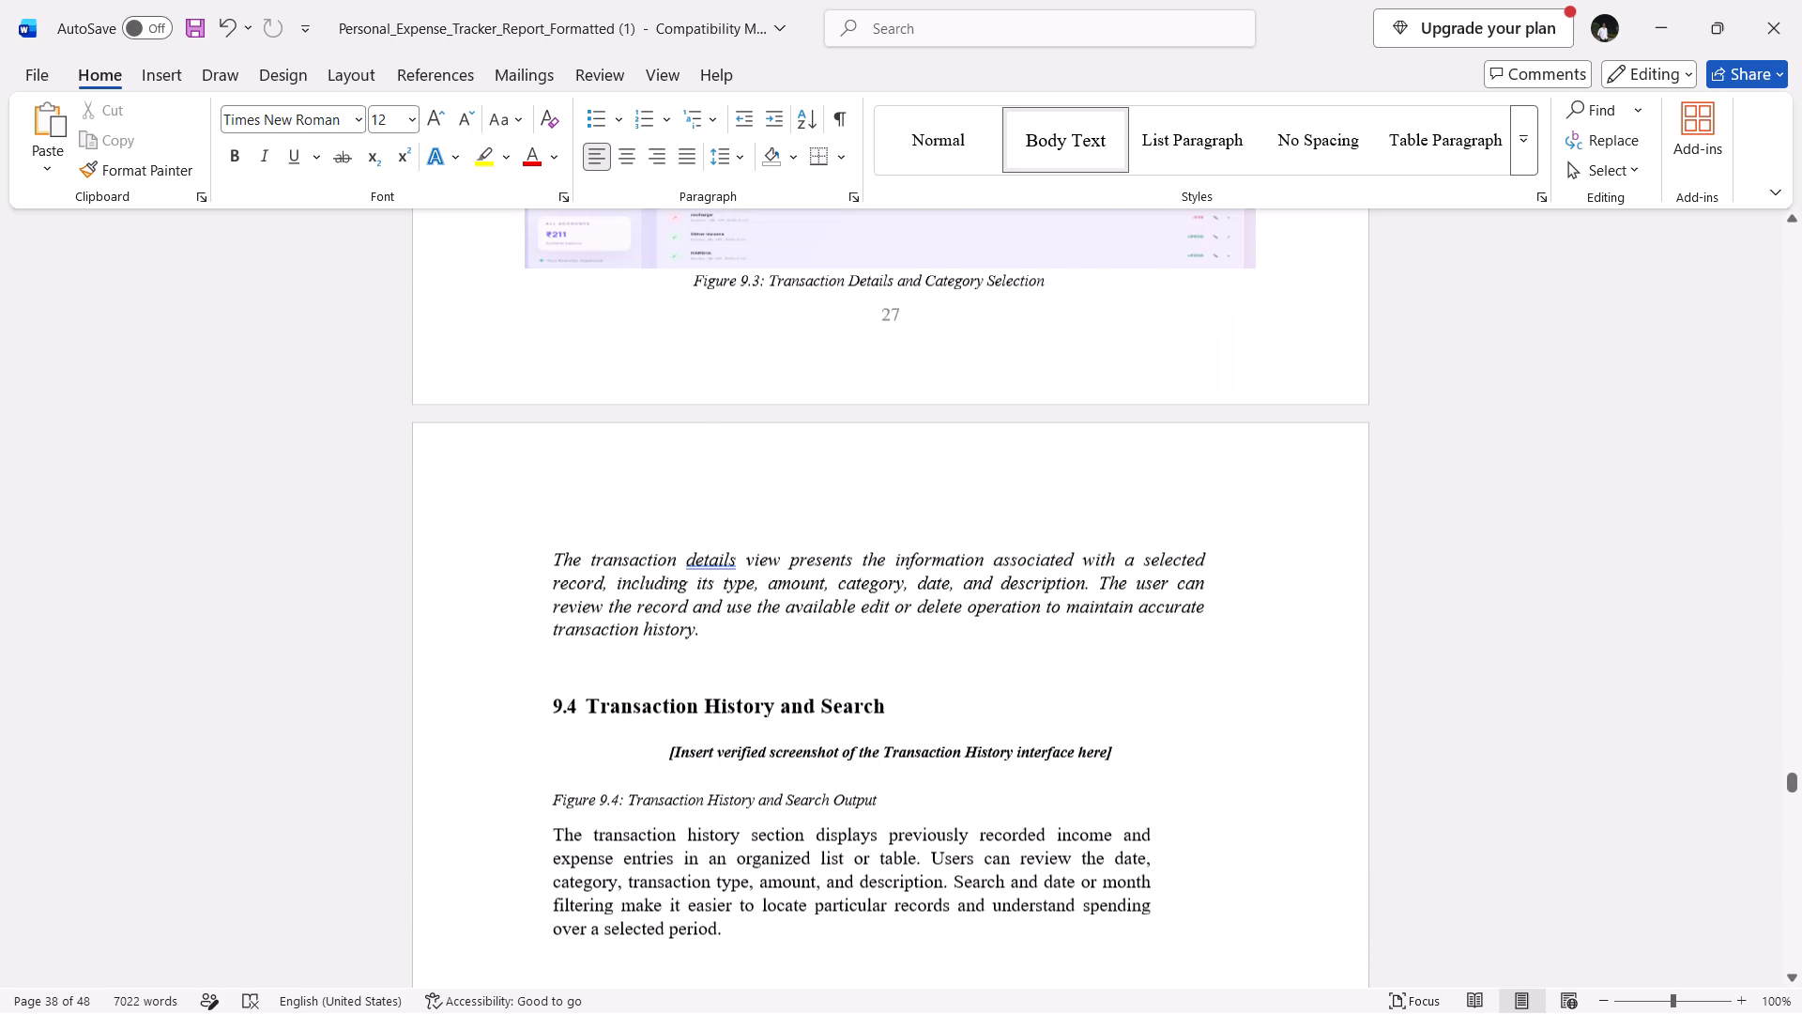
{"action": "scroll", "coordinate": [627, 591], "scroll_direction": "down", "scroll_amount": 1}
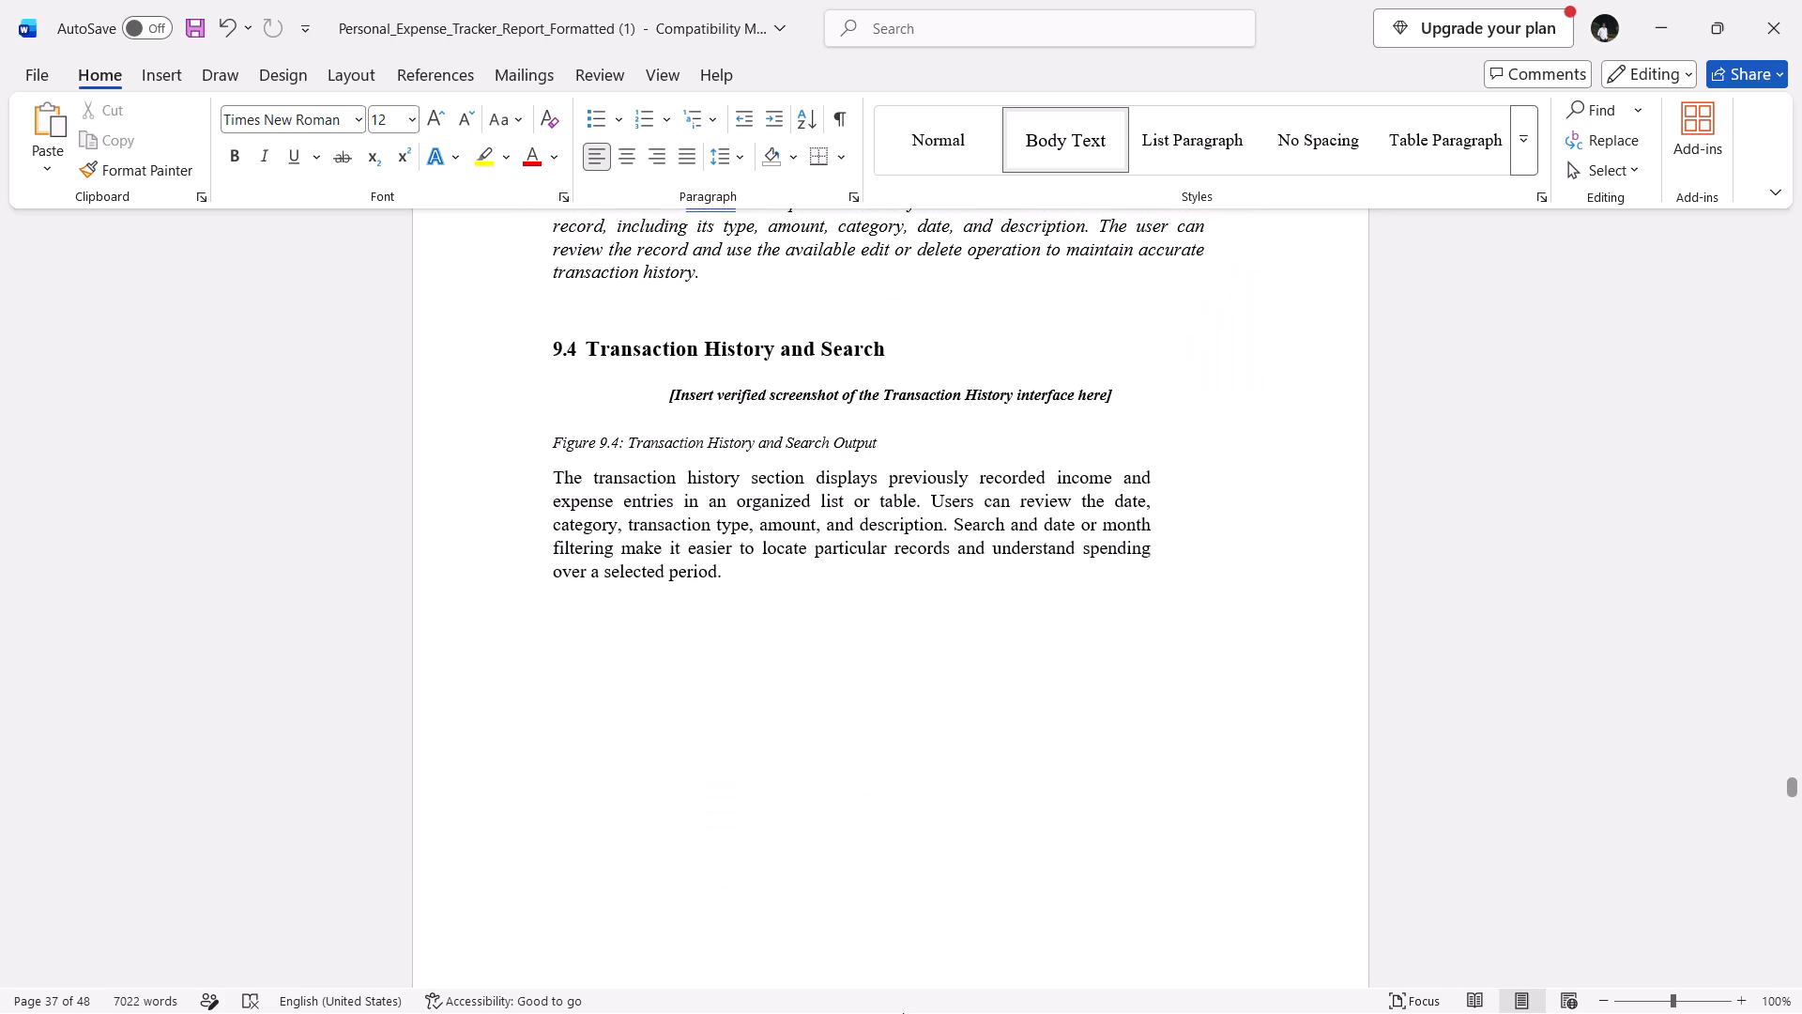
Switch to Chrome and show the full transaction list of the Mooney Transactions page in full screen.
{"action": "left_click", "coordinate": [929, 993]}
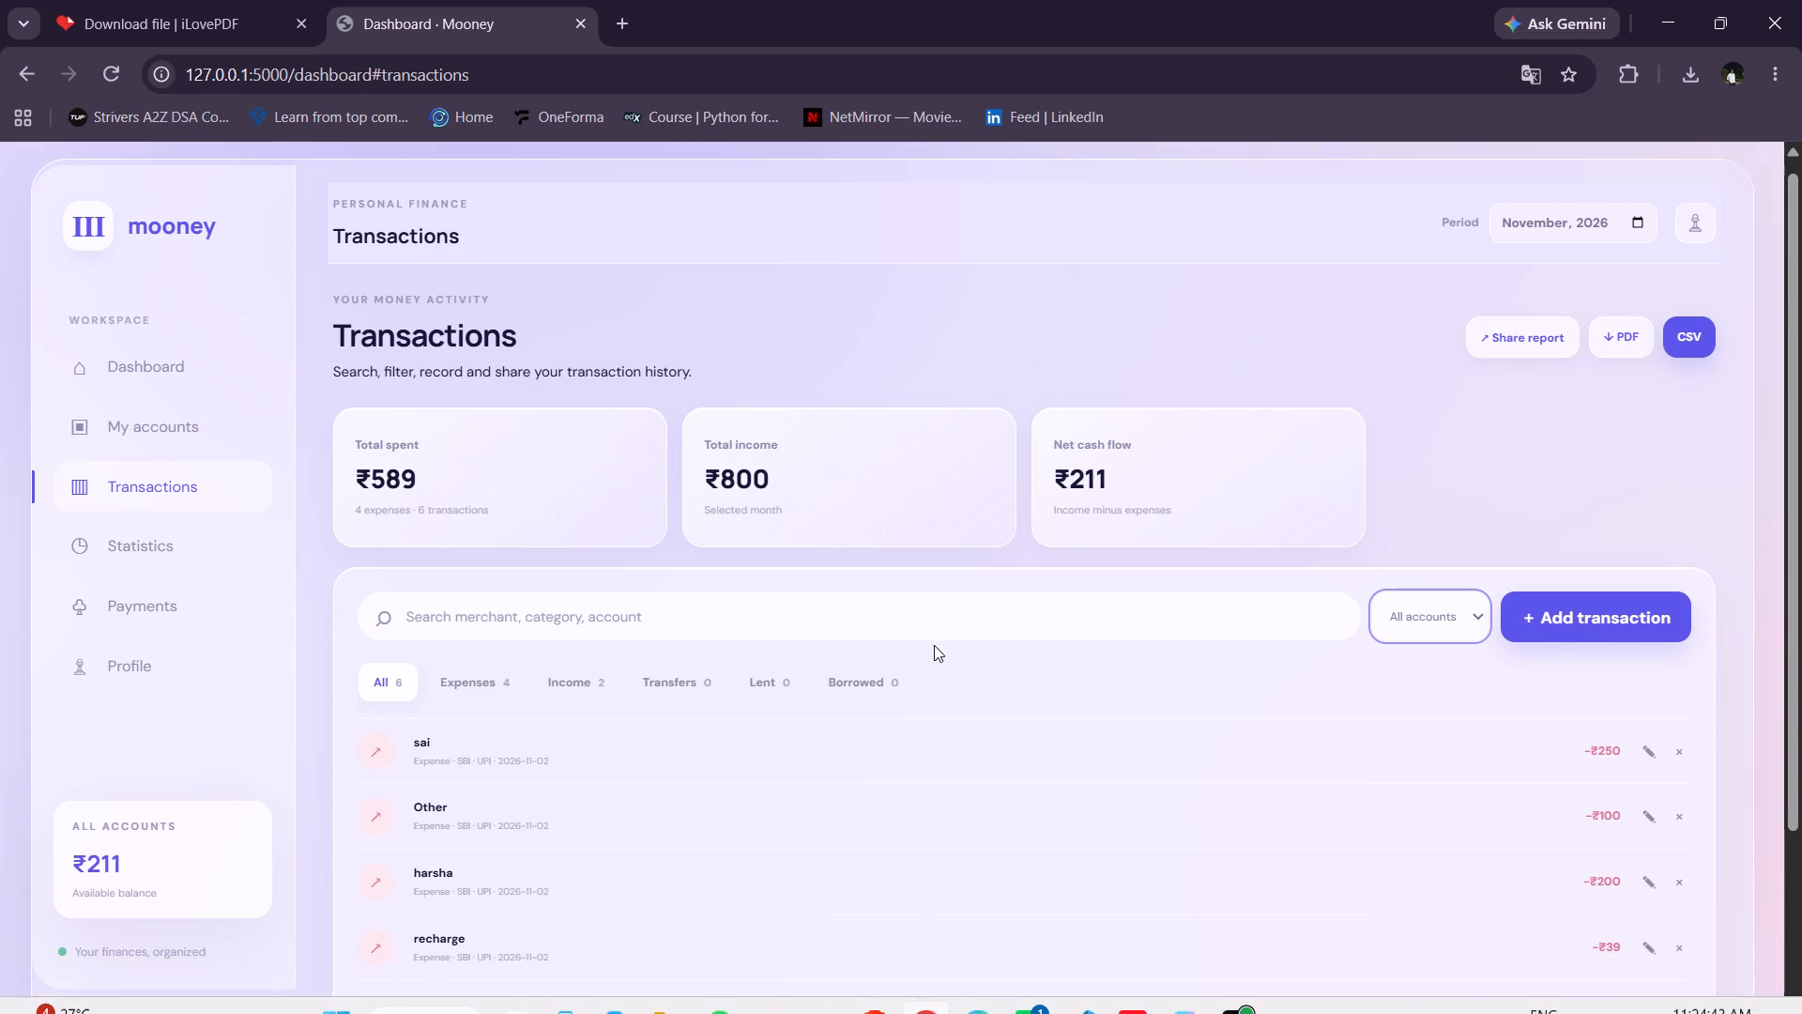
{"action": "scroll", "coordinate": [934, 645], "scroll_direction": "down", "scroll_amount": 2}
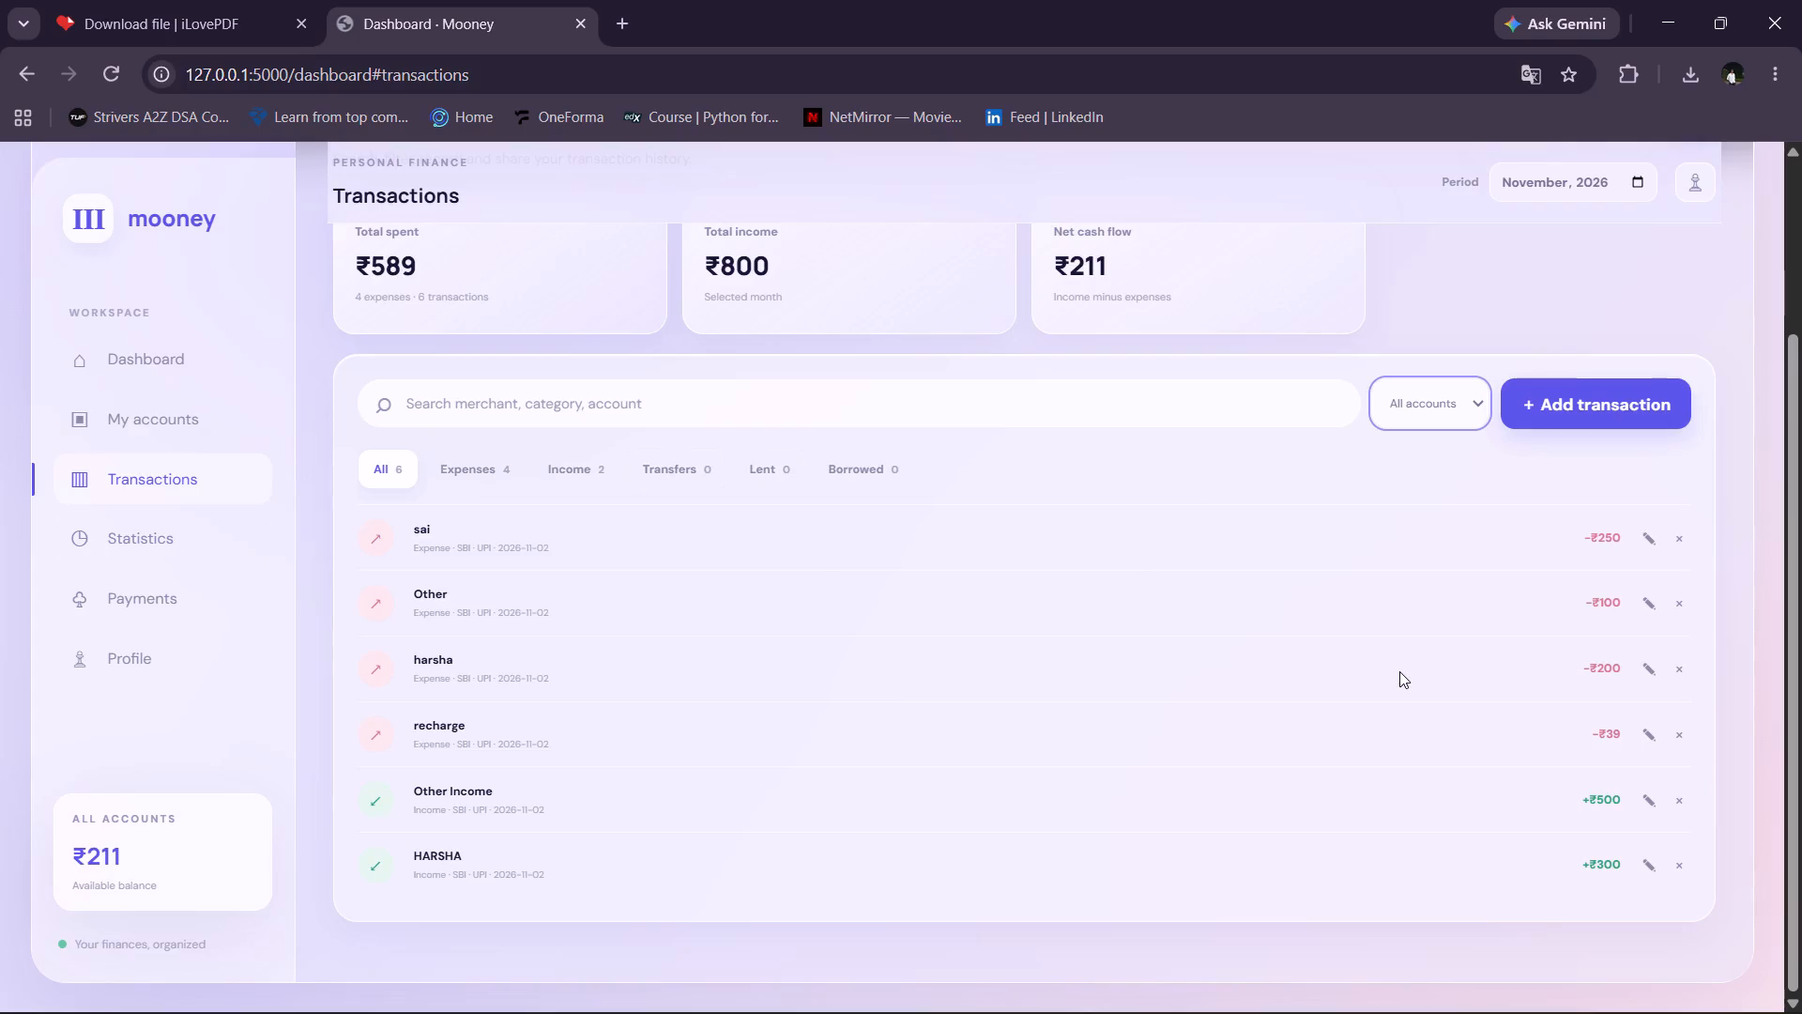
{"action": "left_click", "coordinate": [1775, 77]}
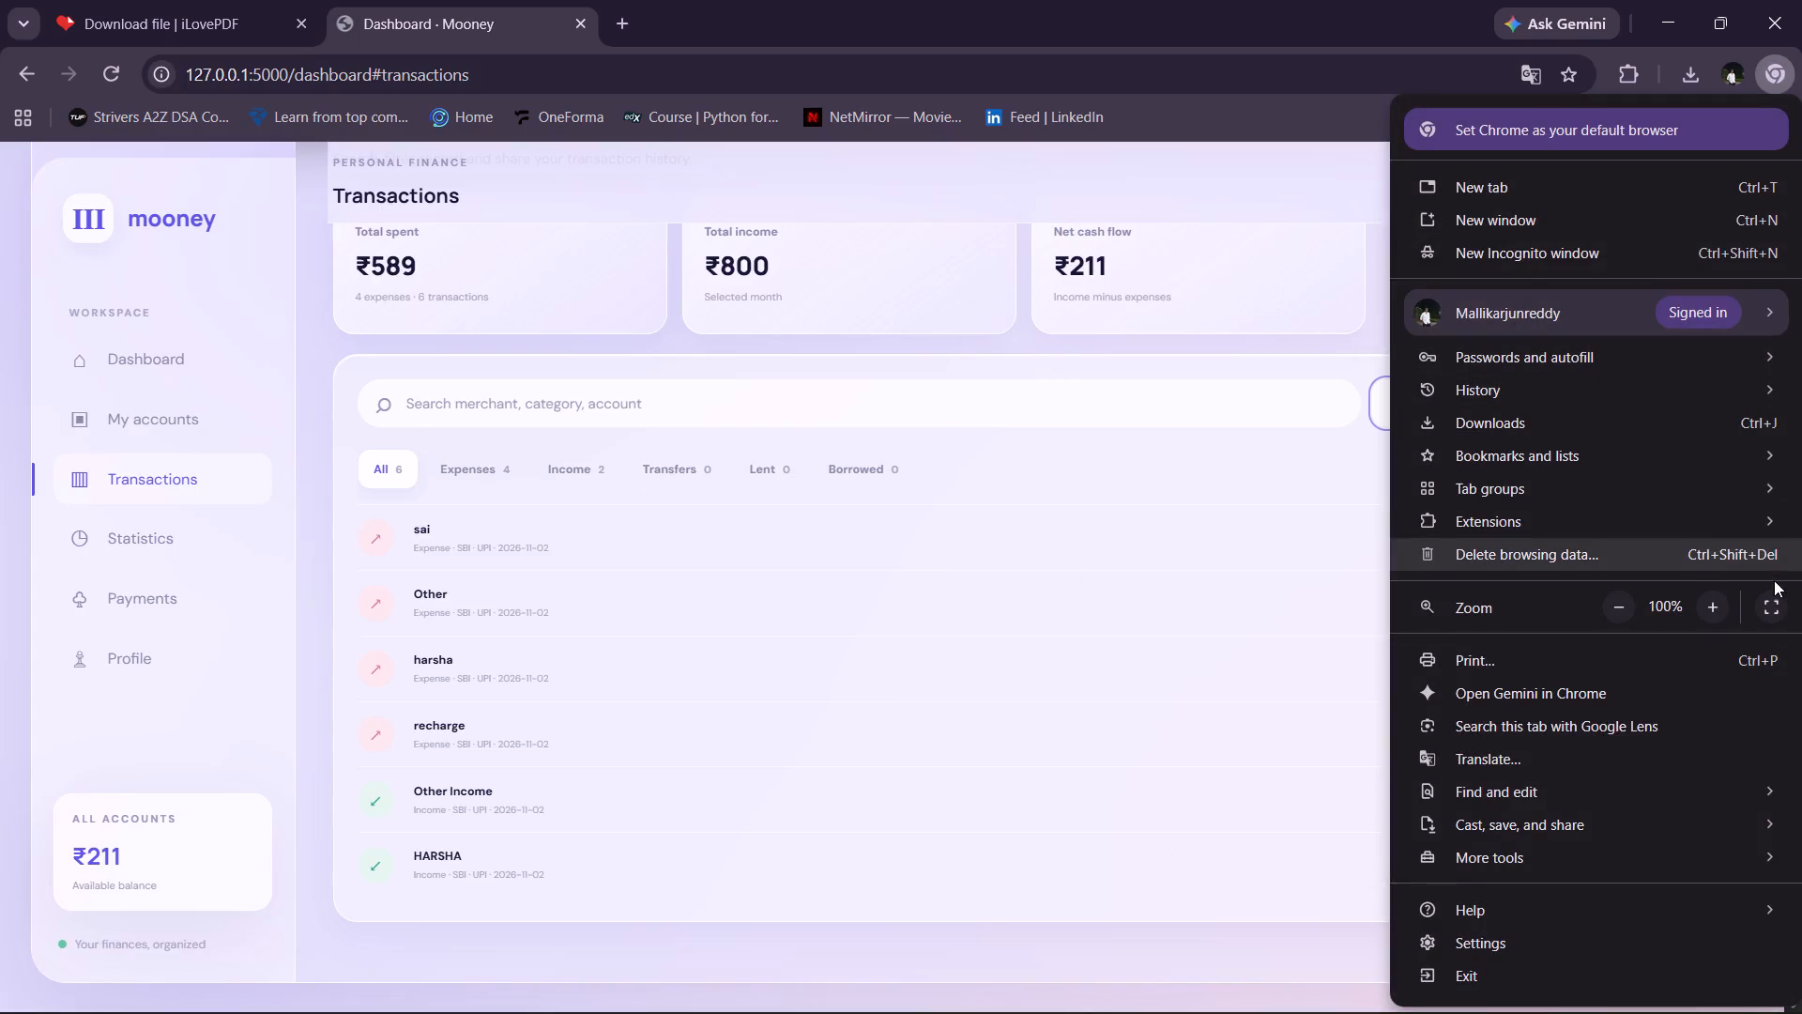
{"action": "left_click", "coordinate": [1771, 598]}
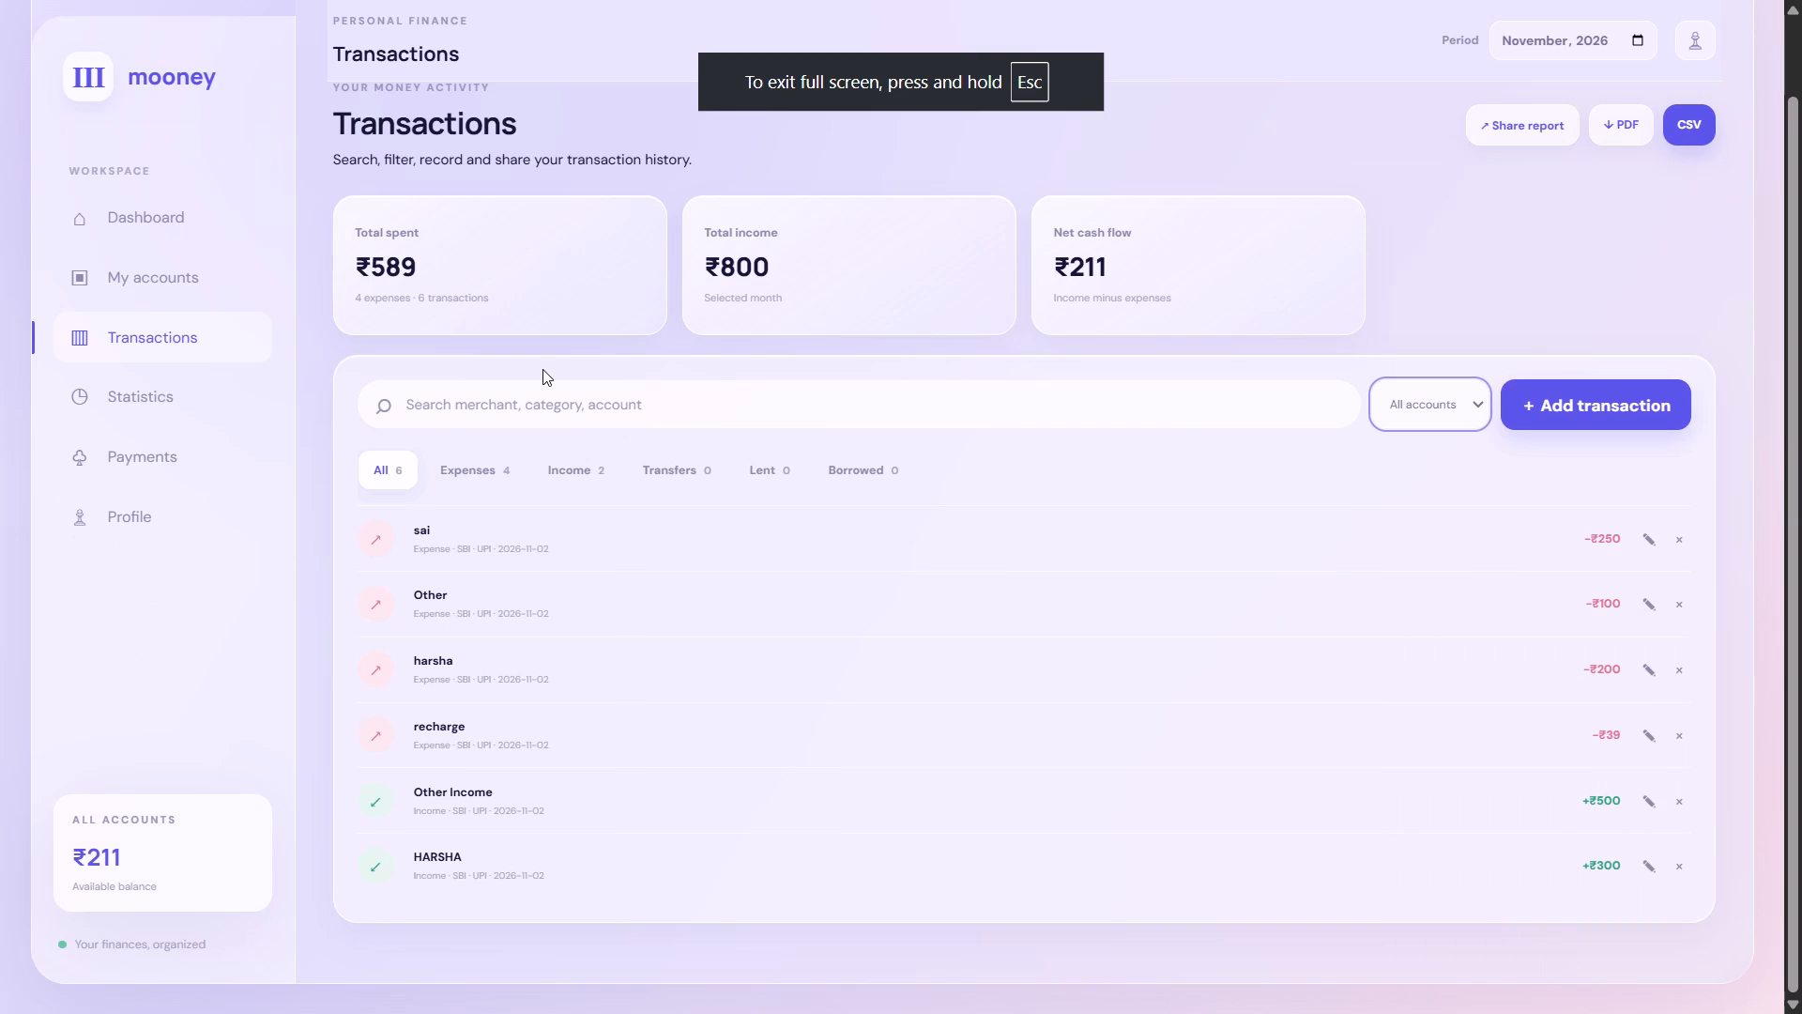
Capture a screenshot of the transaction list panel, from its search bar and account filter through the HARSHA entry.
{"action": "key", "text": "Print"}
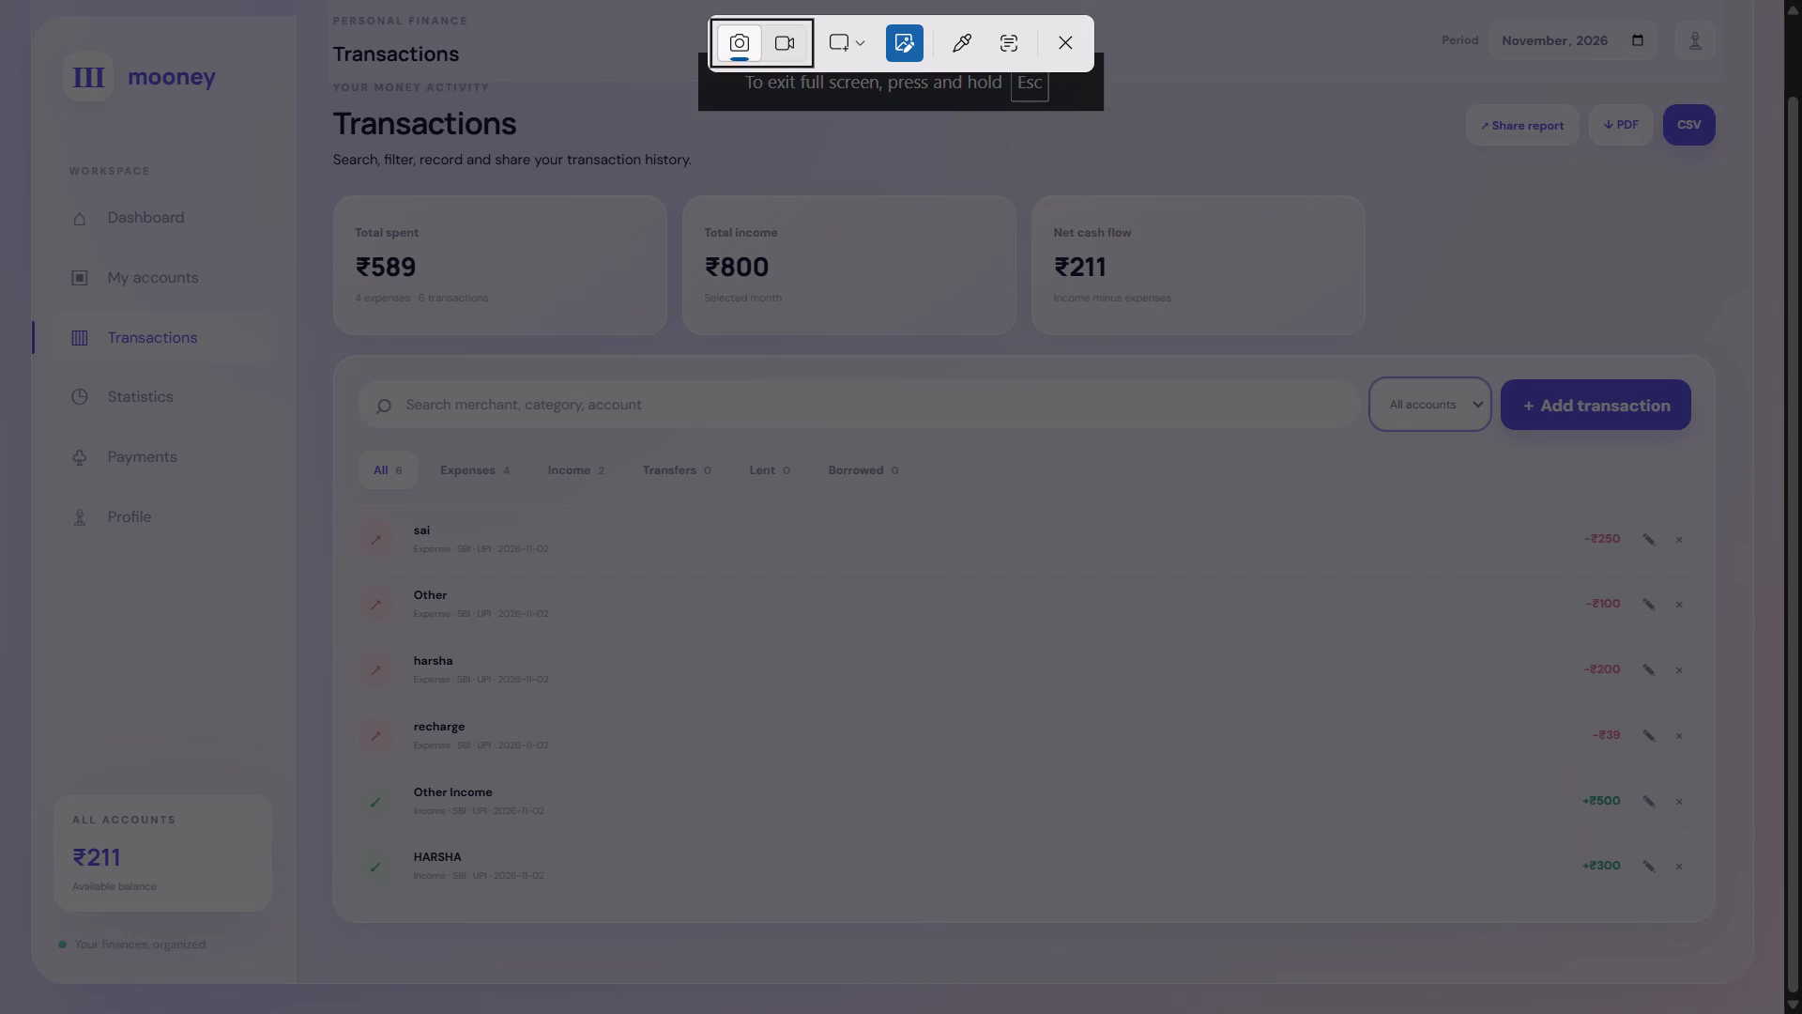
{"action": "left_click_drag", "start_coordinate": [328, 347], "coordinate": [1396, 721]}
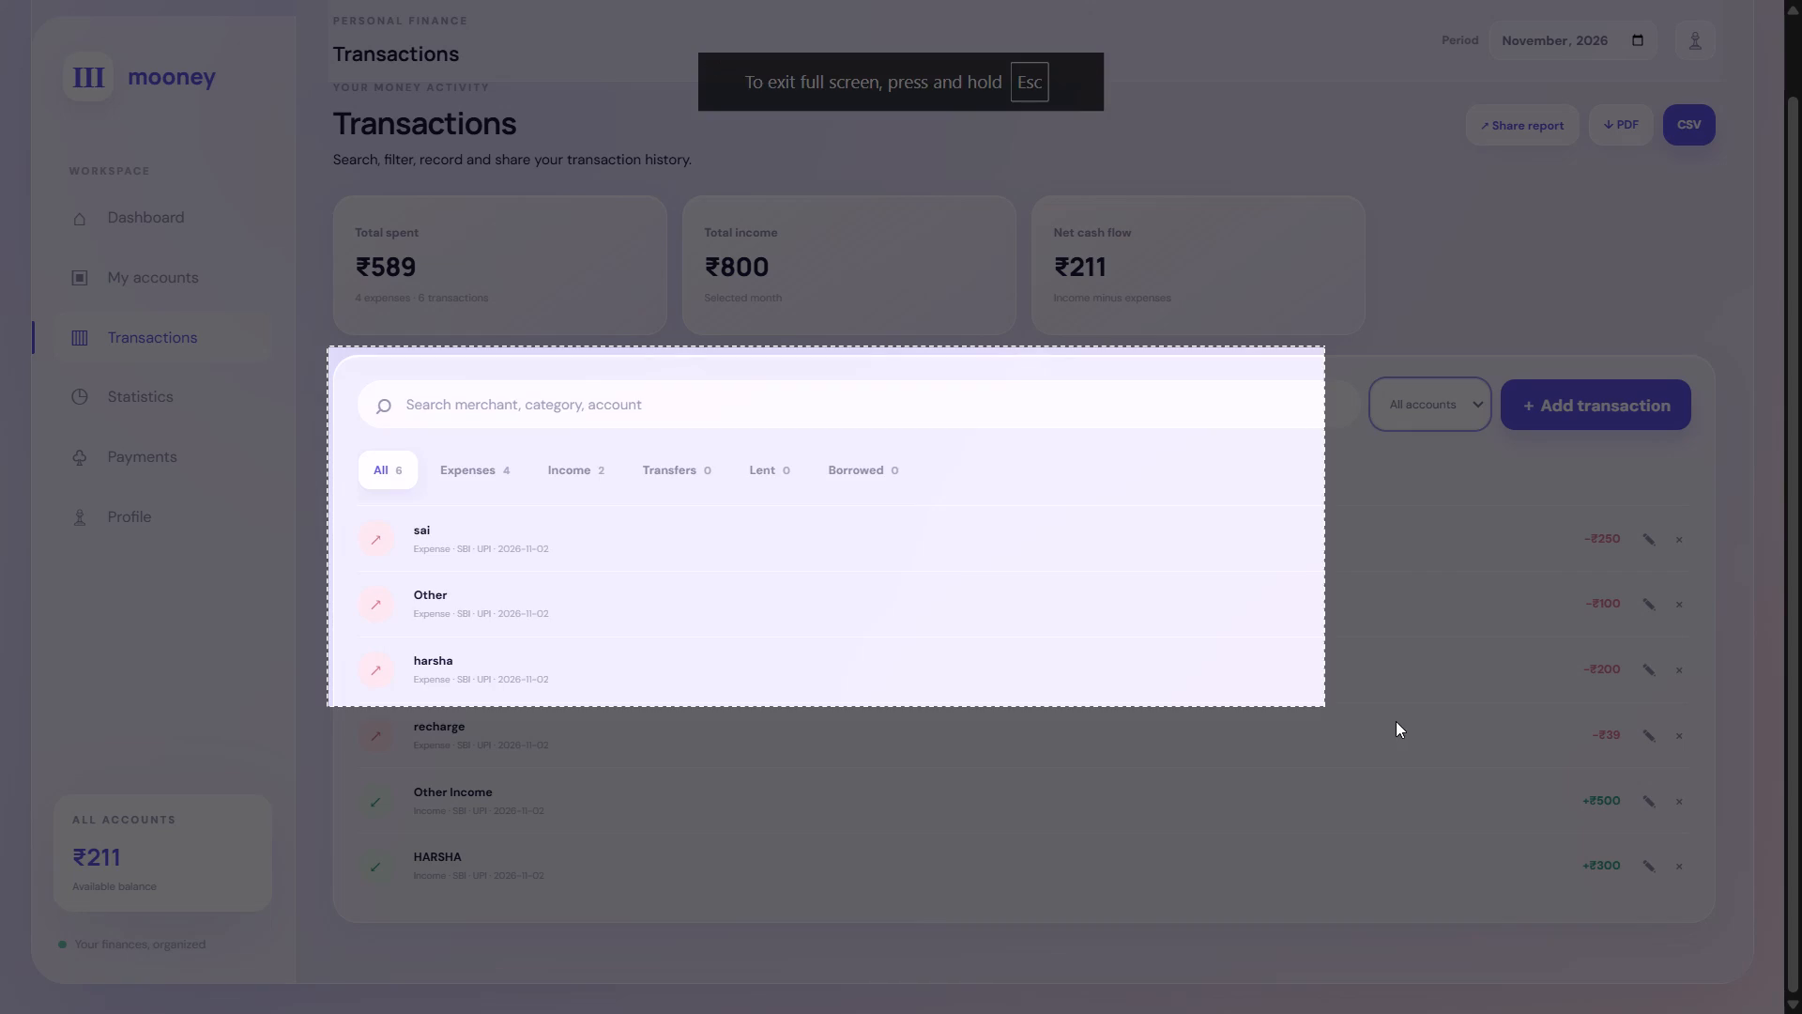
{"action": "left_click_drag", "start_coordinate": [1396, 721], "coordinate": [1760, 960]}
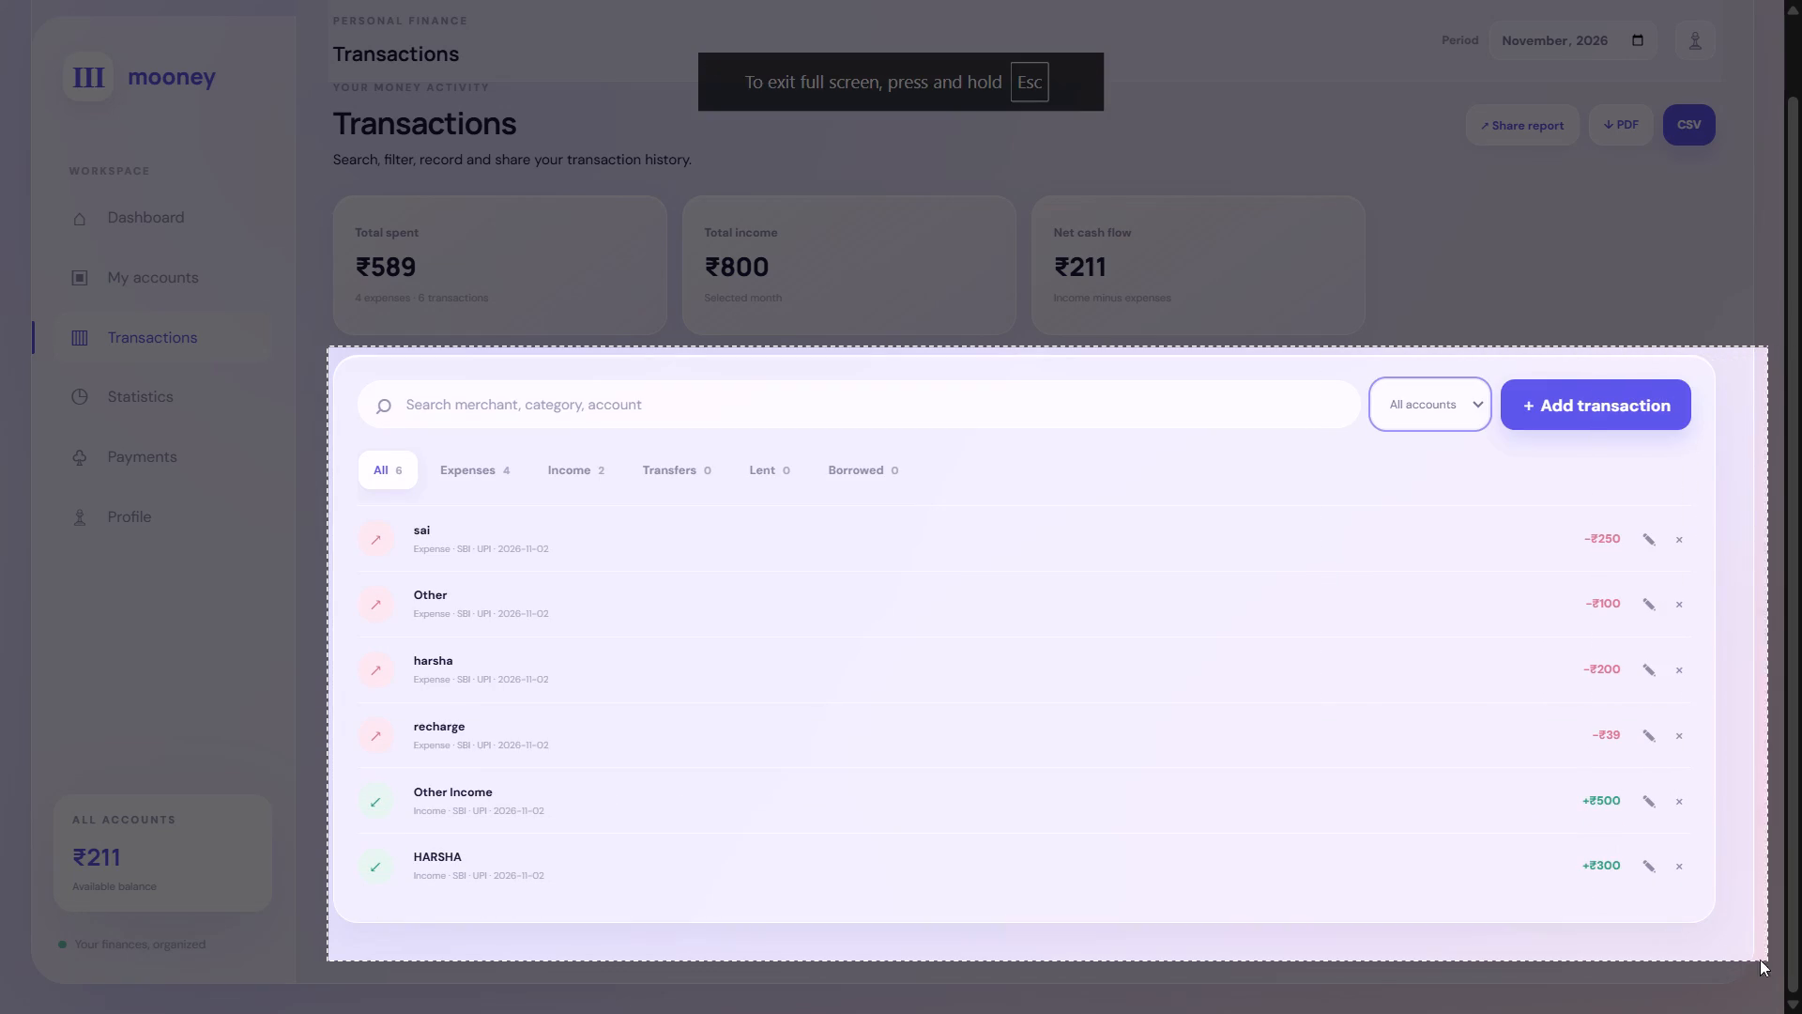
{"action": "left_click_drag", "start_coordinate": [1760, 960], "coordinate": [1728, 956]}
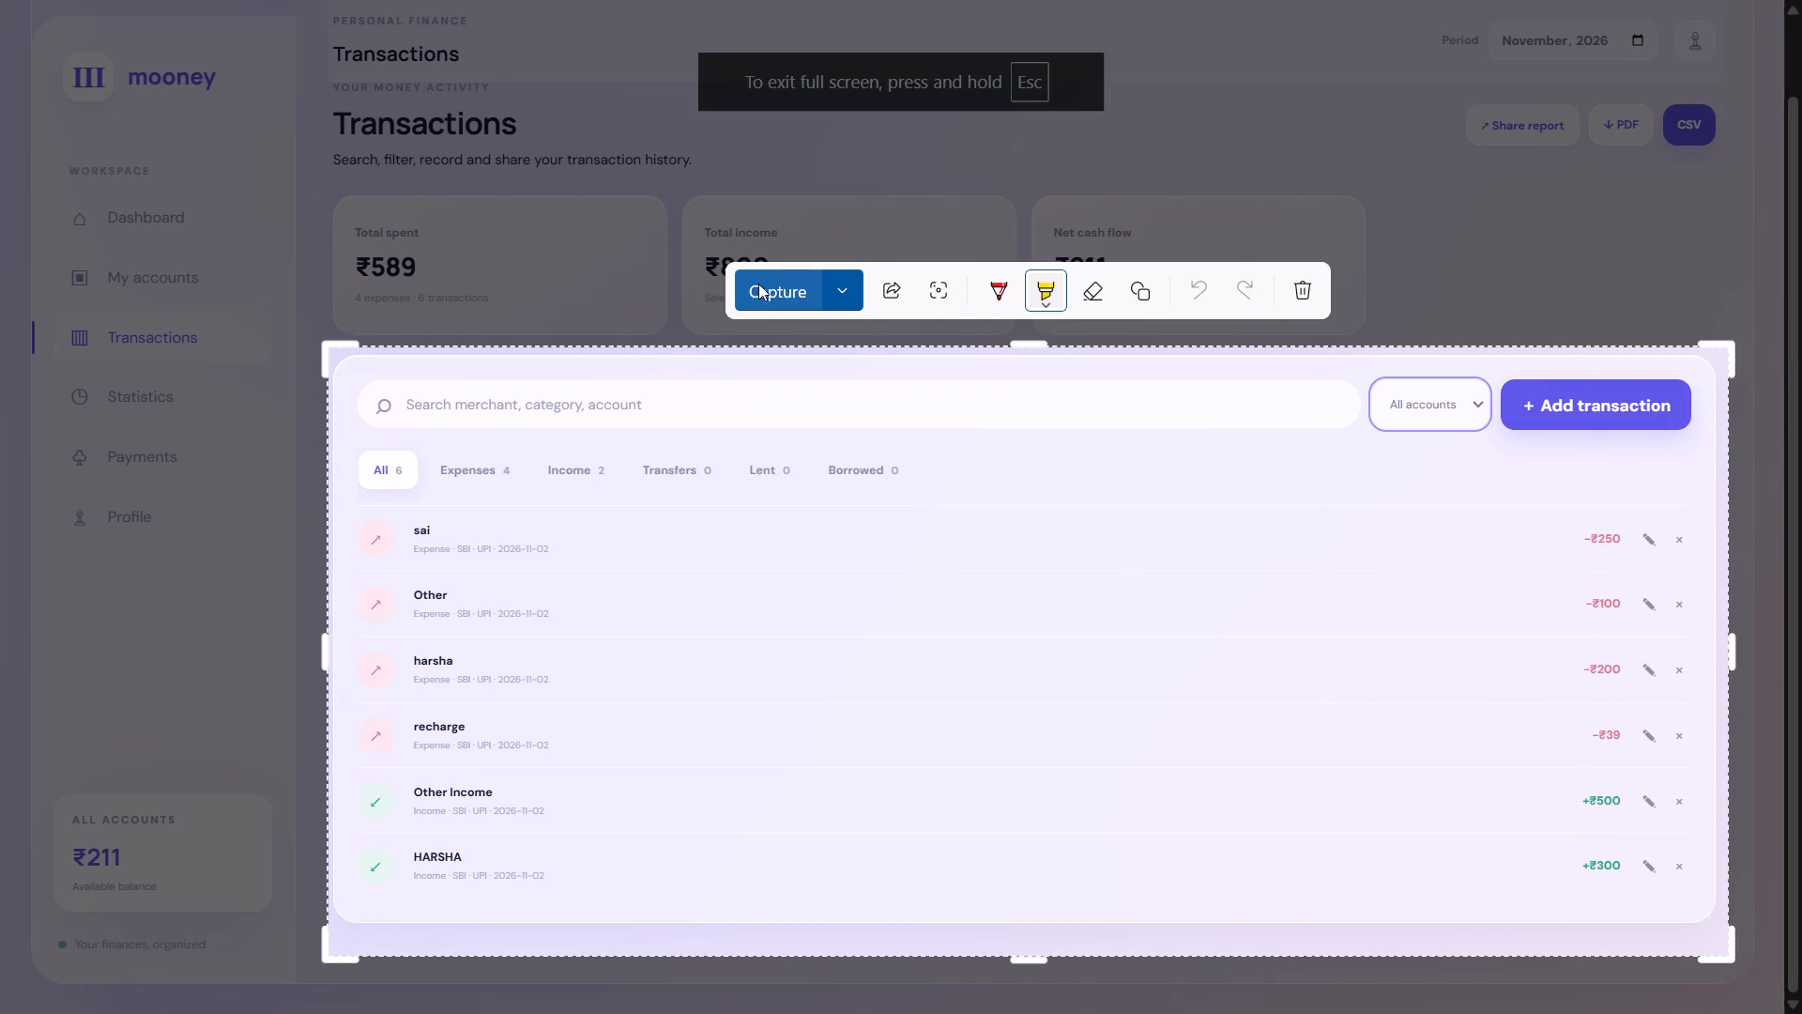
{"action": "left_click", "coordinate": [783, 295]}
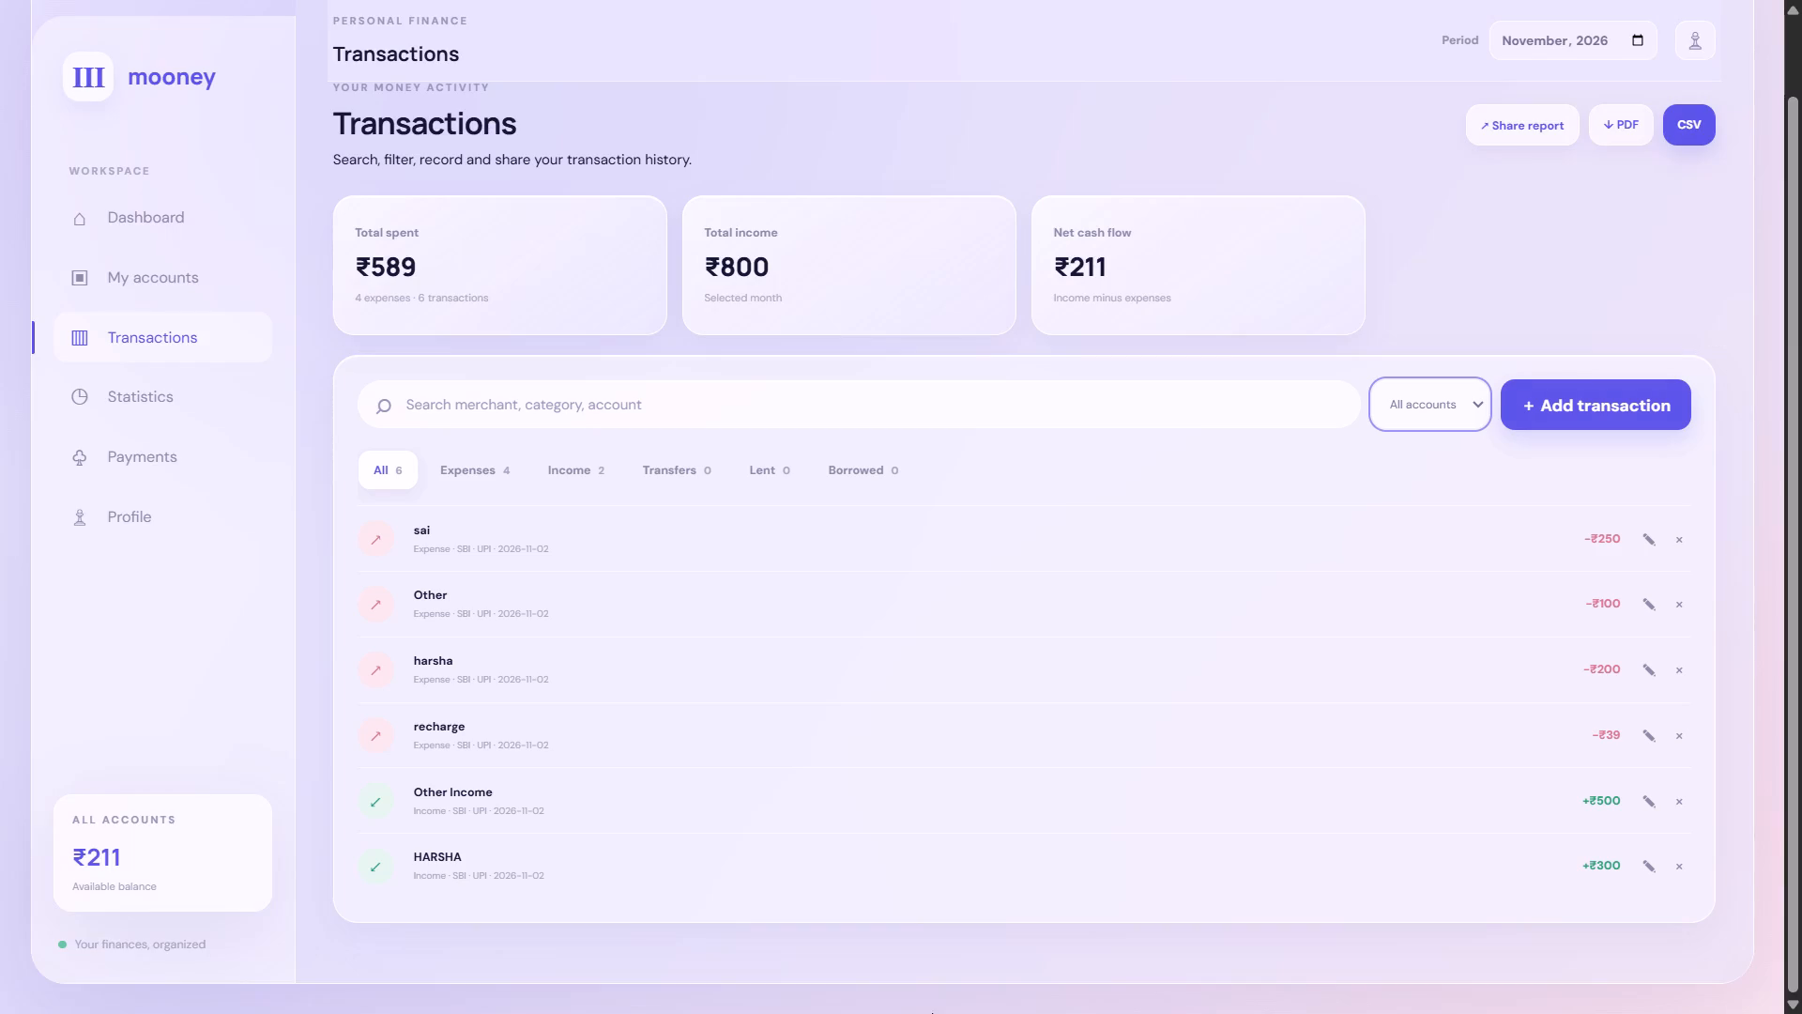
{"action": "left_click", "coordinate": [906, 68]}
{"action": "left_click", "coordinate": [672, 1002]}
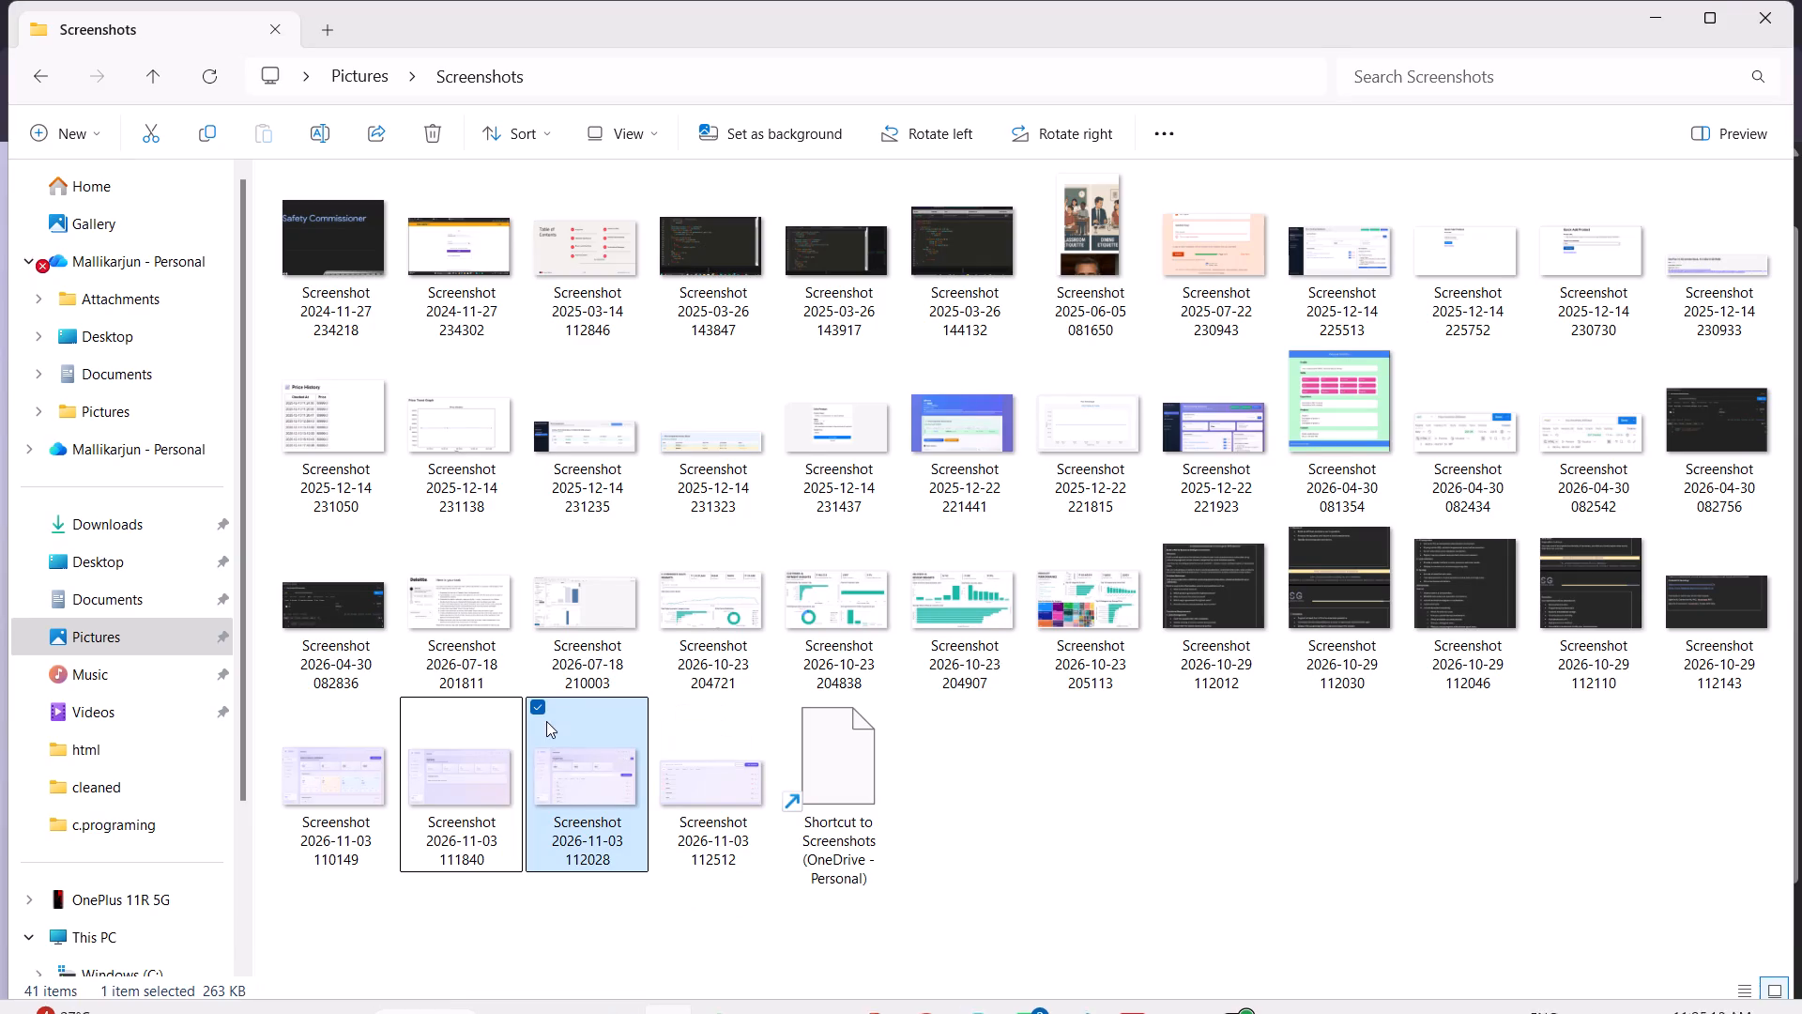
{"action": "left_click", "coordinate": [540, 711]}
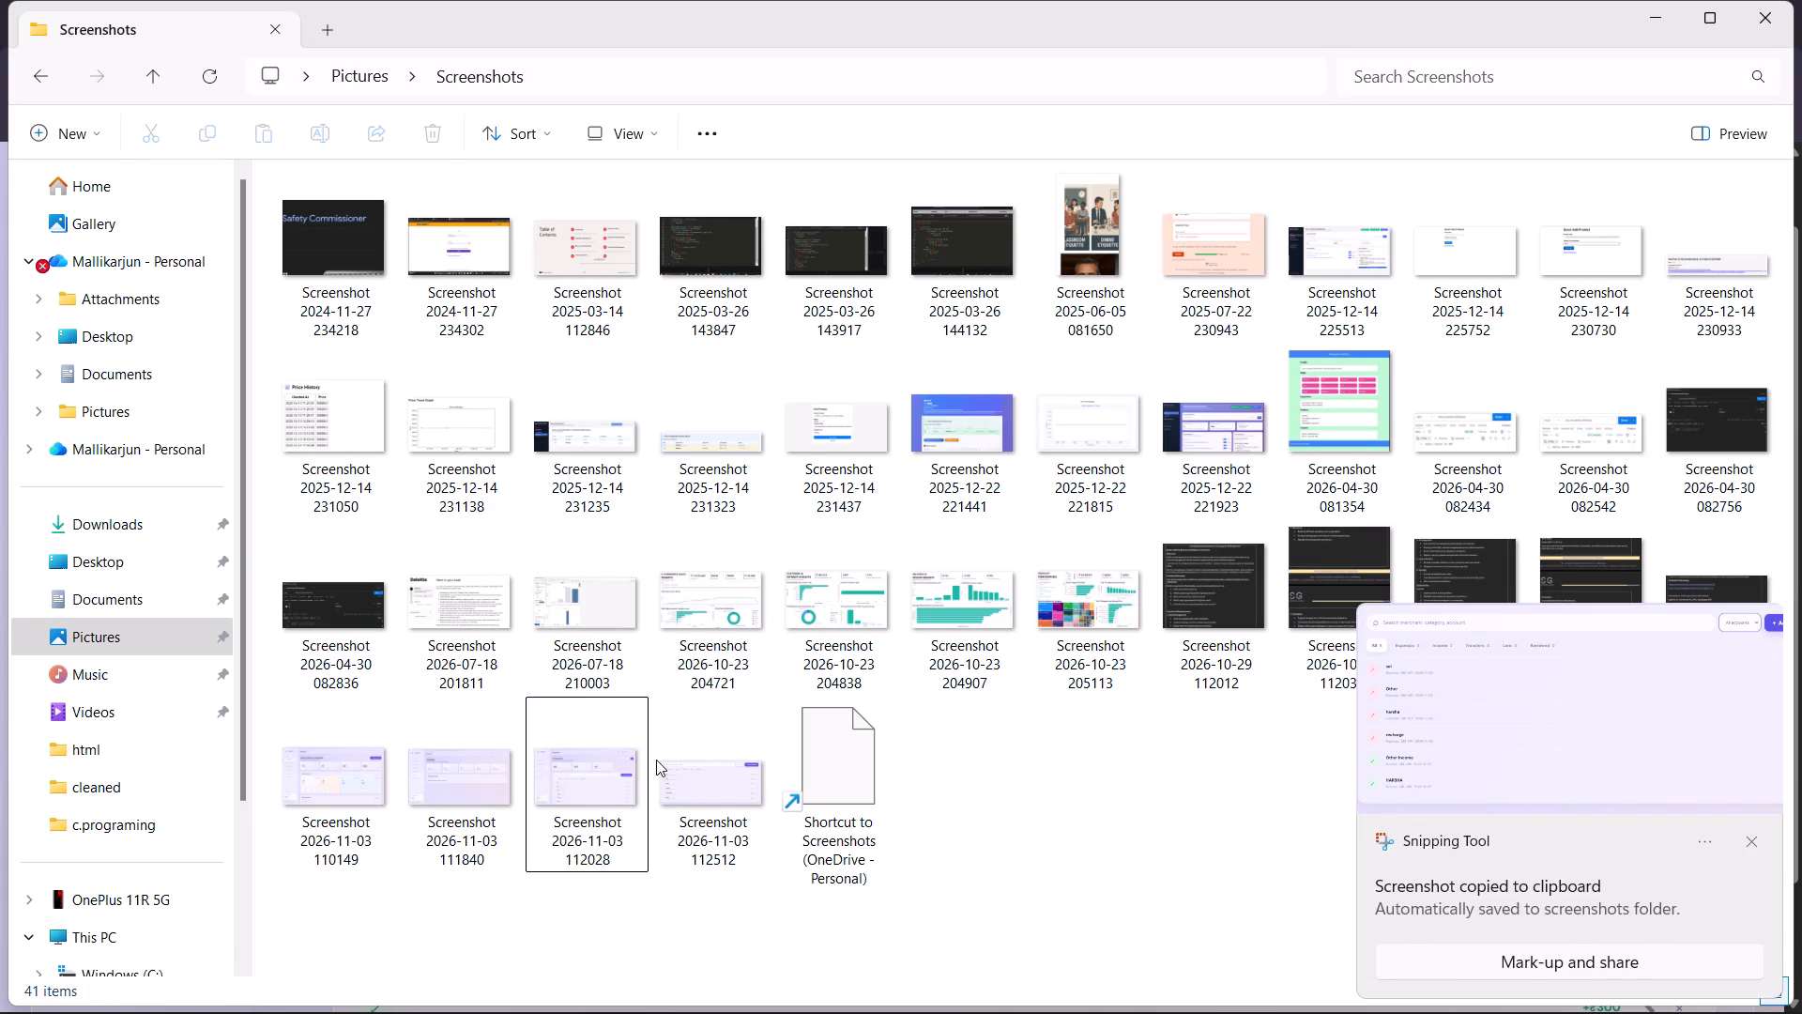
{"action": "left_click", "coordinate": [662, 712]}
{"action": "key", "text": "ctrl+c"}
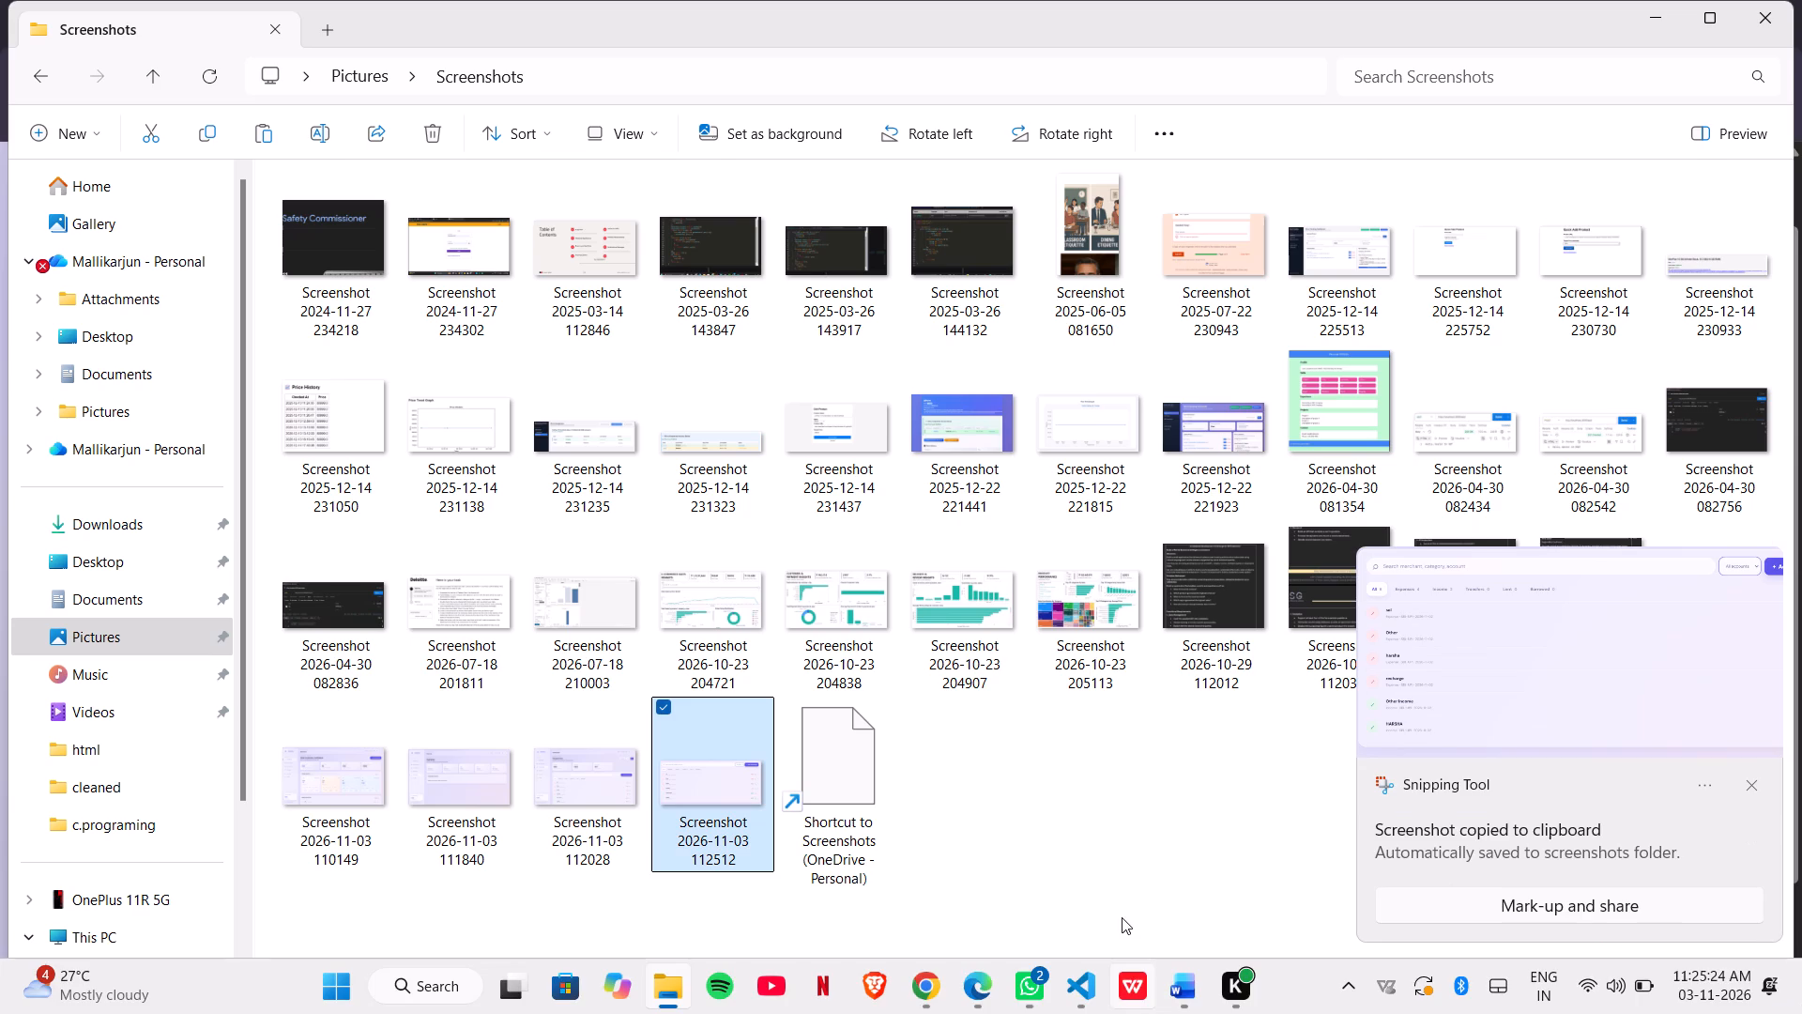
Switch to the Word report and replace the Transaction History placeholder line under heading 9.4 with the copied screenshot.
{"action": "left_click", "coordinate": [1094, 900]}
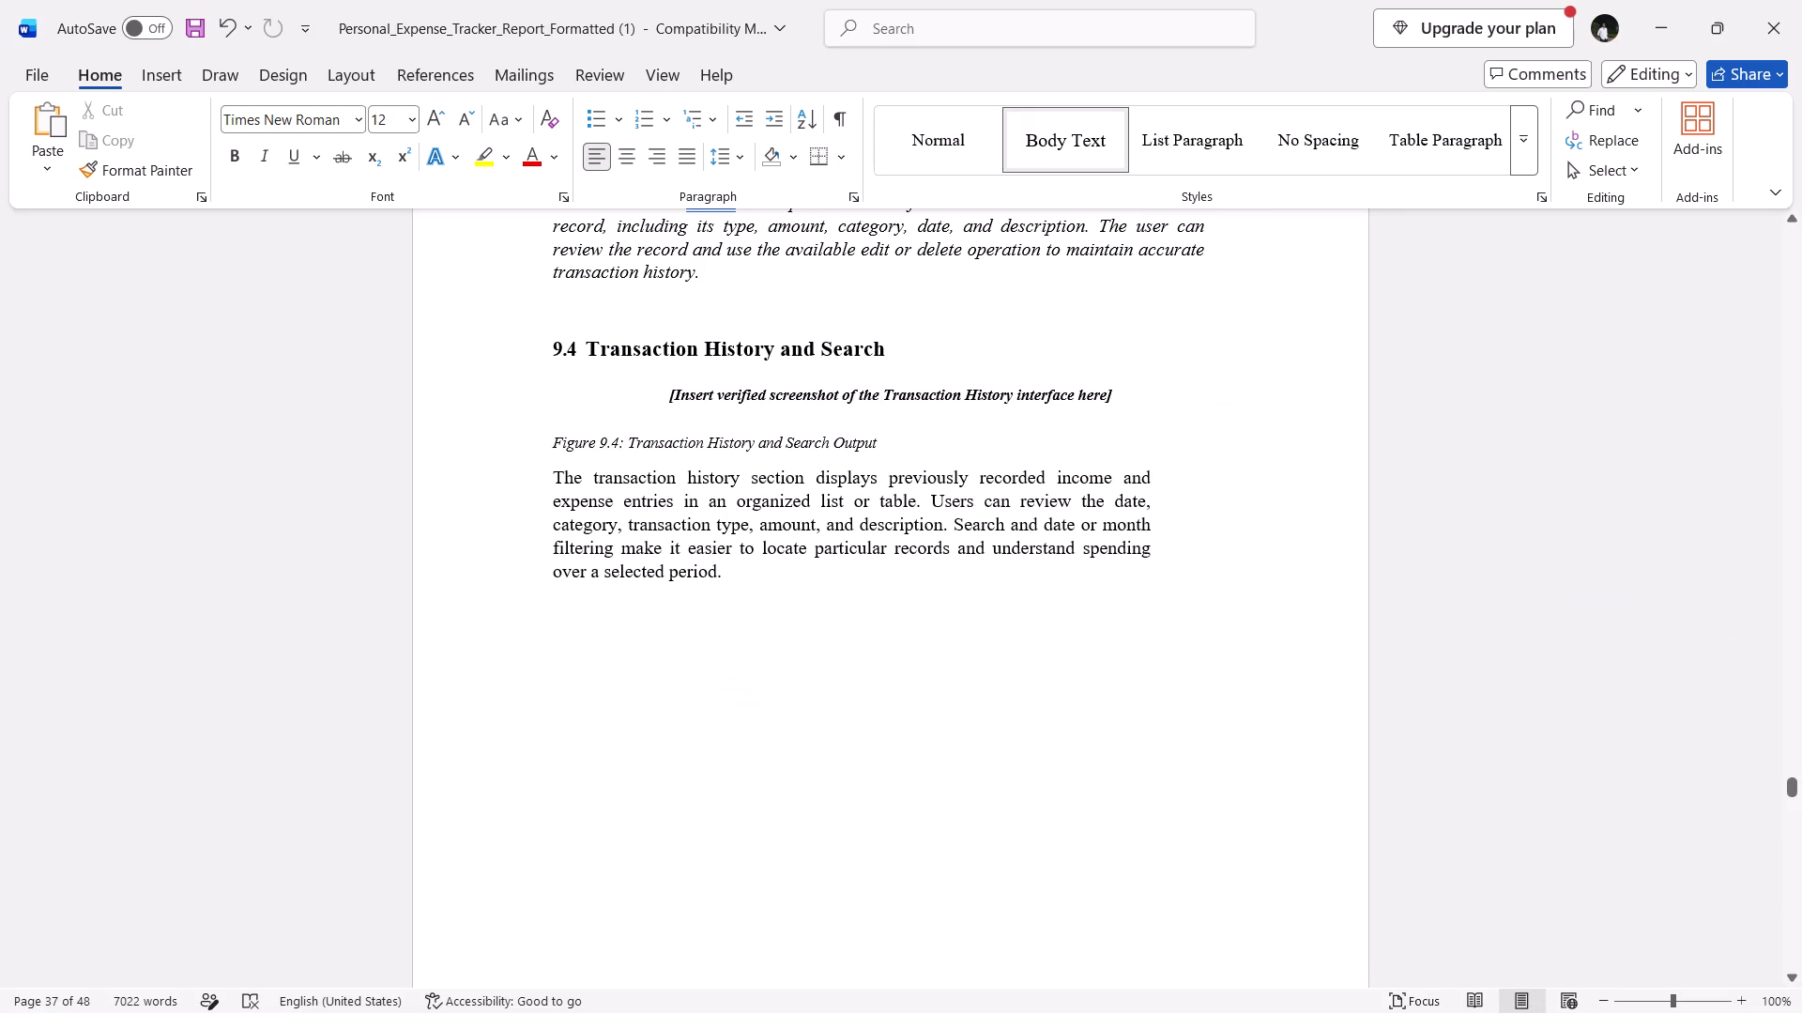
{"action": "left_click", "coordinate": [668, 391]}
{"action": "key", "text": "ctrl+v"}
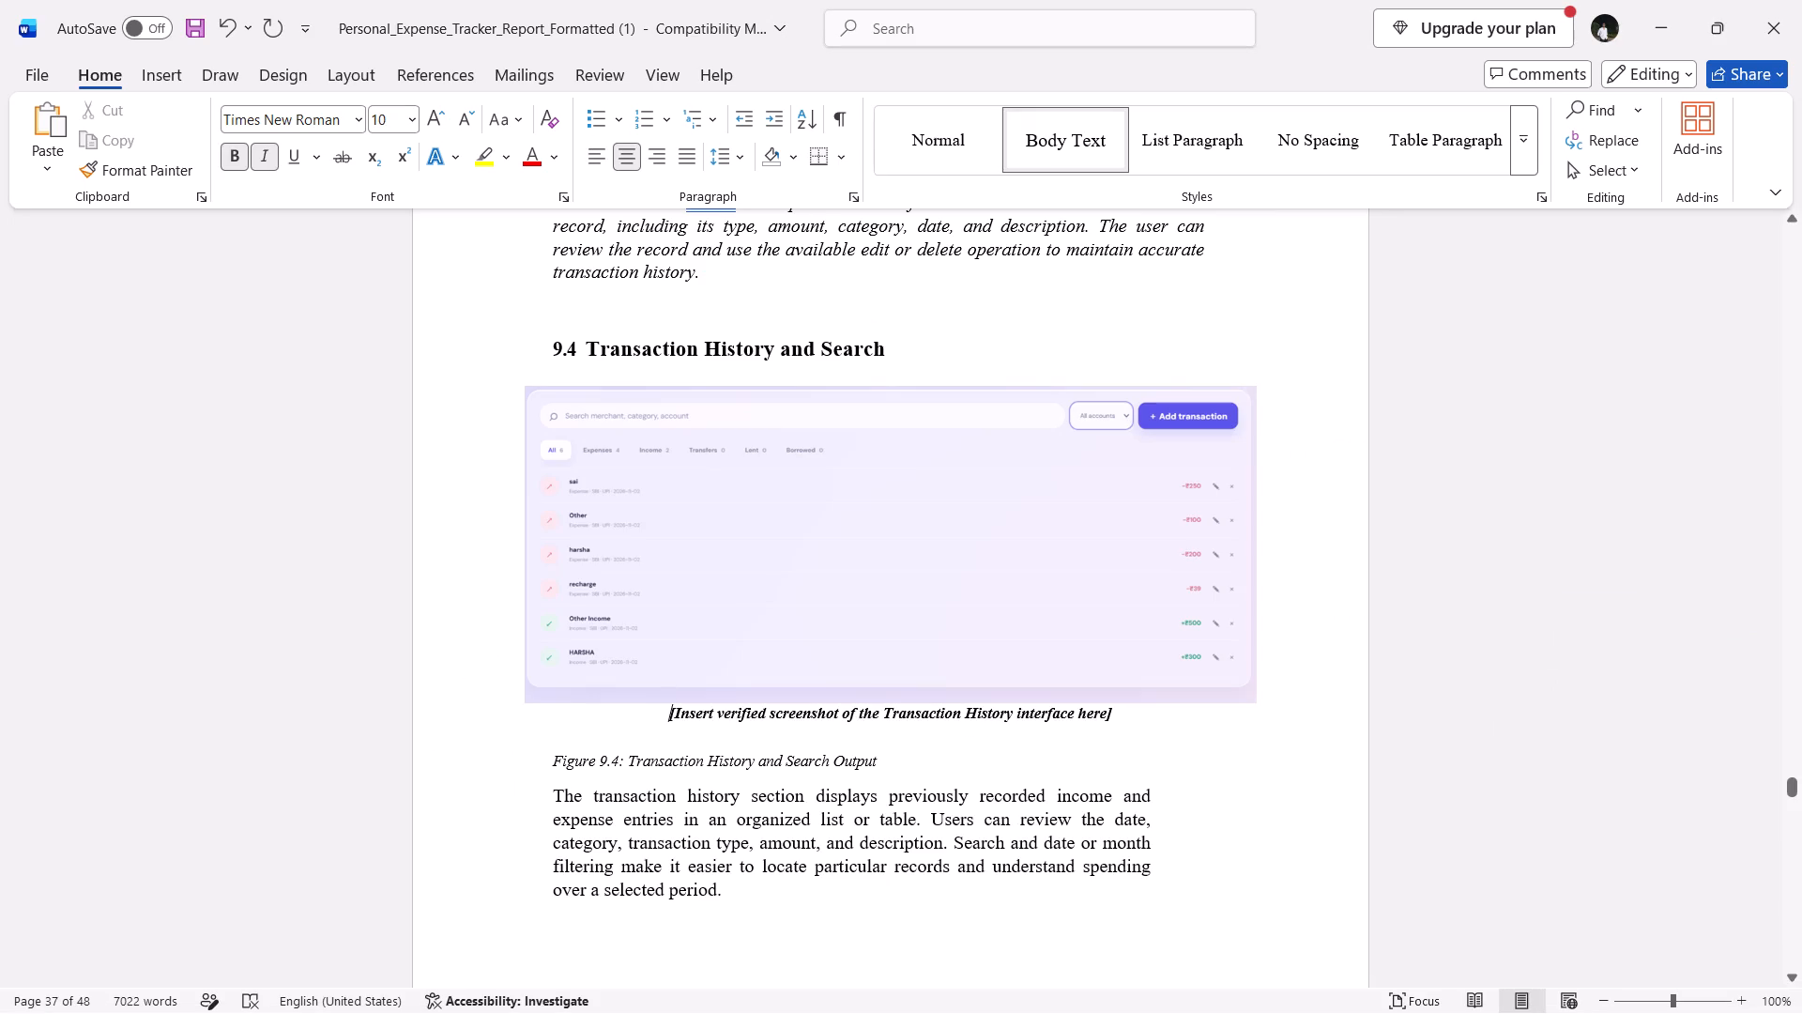
{"action": "left_click_drag", "start_coordinate": [1117, 719], "coordinate": [844, 732]}
{"action": "left_click_drag", "start_coordinate": [844, 732], "coordinate": [666, 716]}
{"action": "key", "text": "BackSpace"}
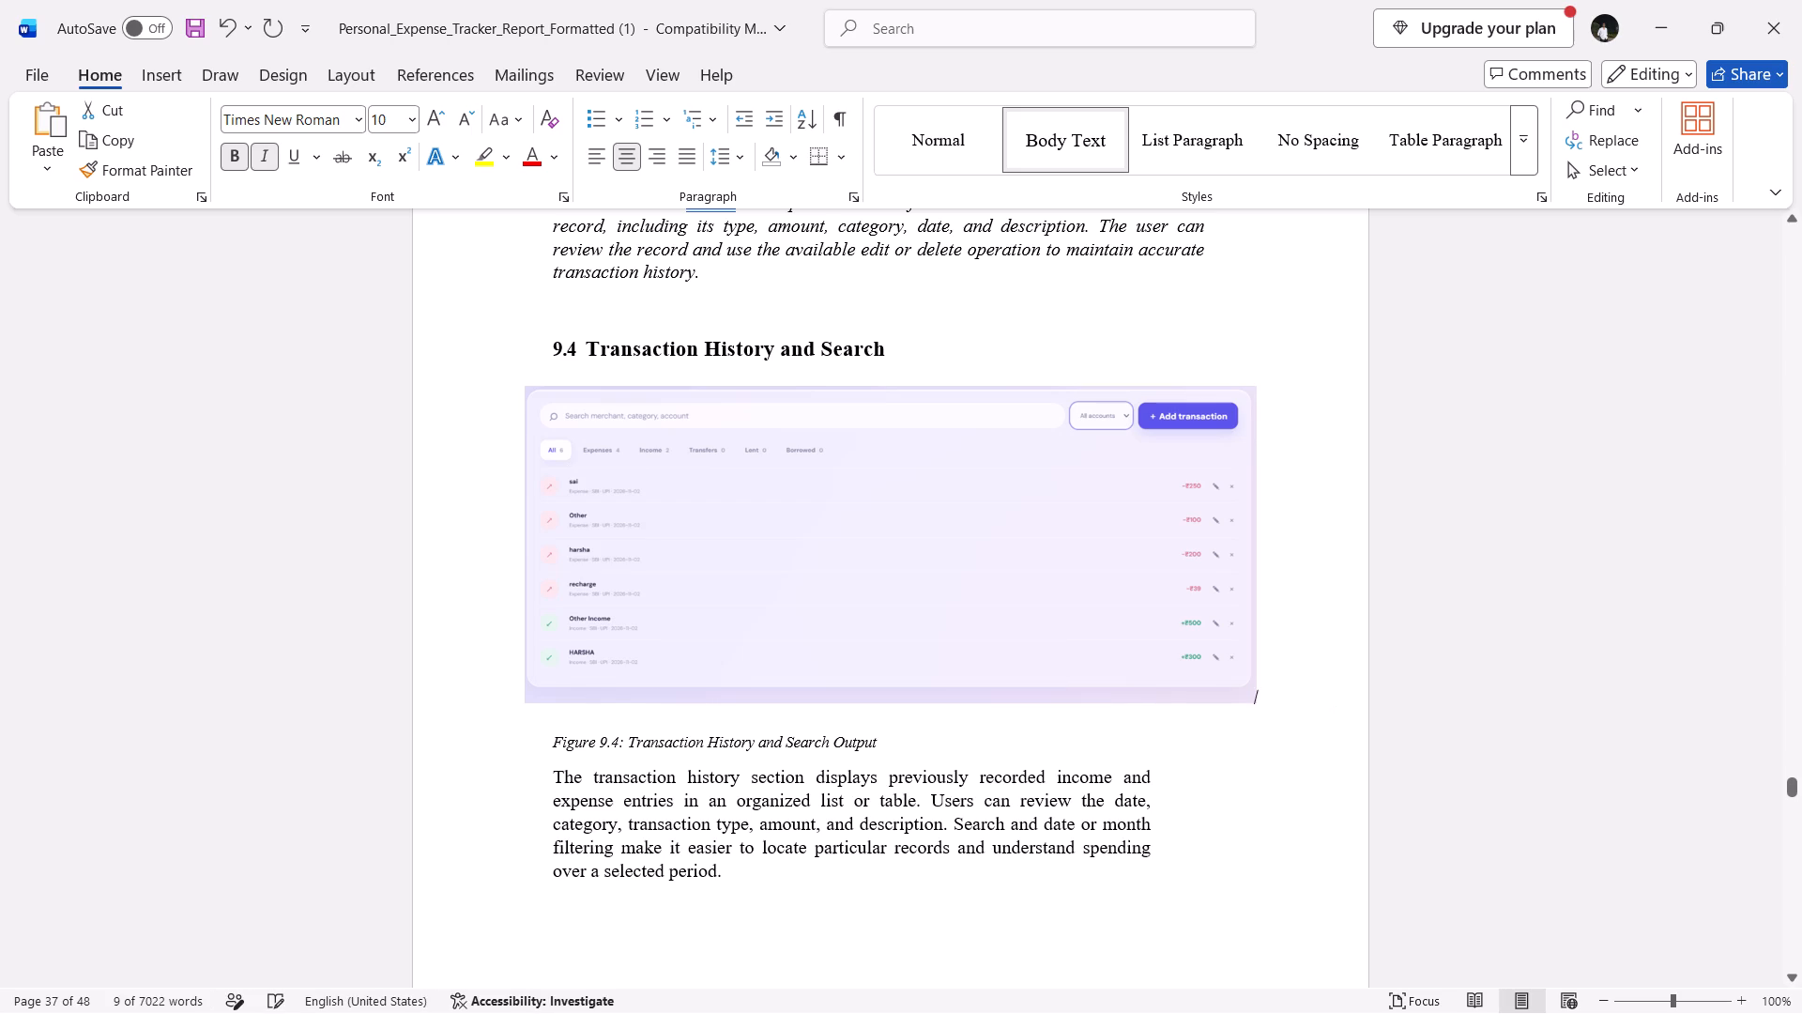
Indent the Figure 9.4 caption by four tab stops so it sits beneath the middle of the screenshot.
{"action": "left_click", "coordinate": [550, 739]}
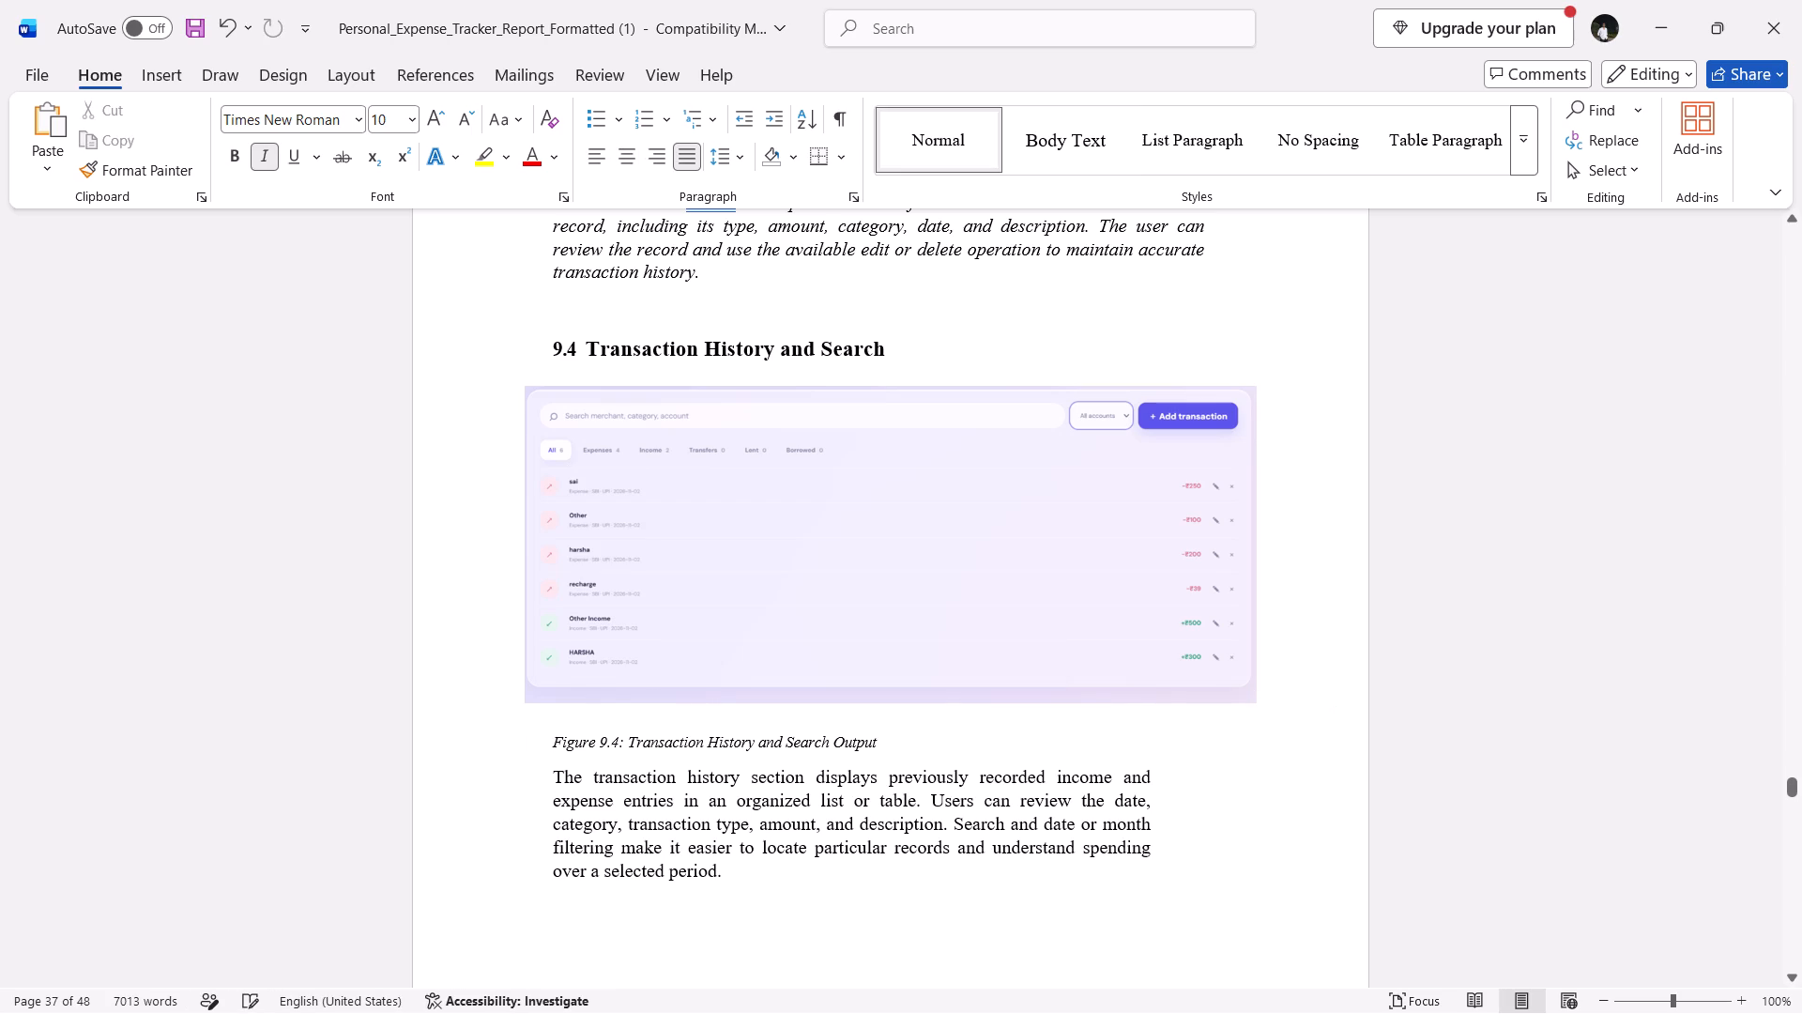
{"action": "key", "text": "Tab"}
{"action": "key", "text": "Tab"}
{"action": "key", "text": "Tab"}
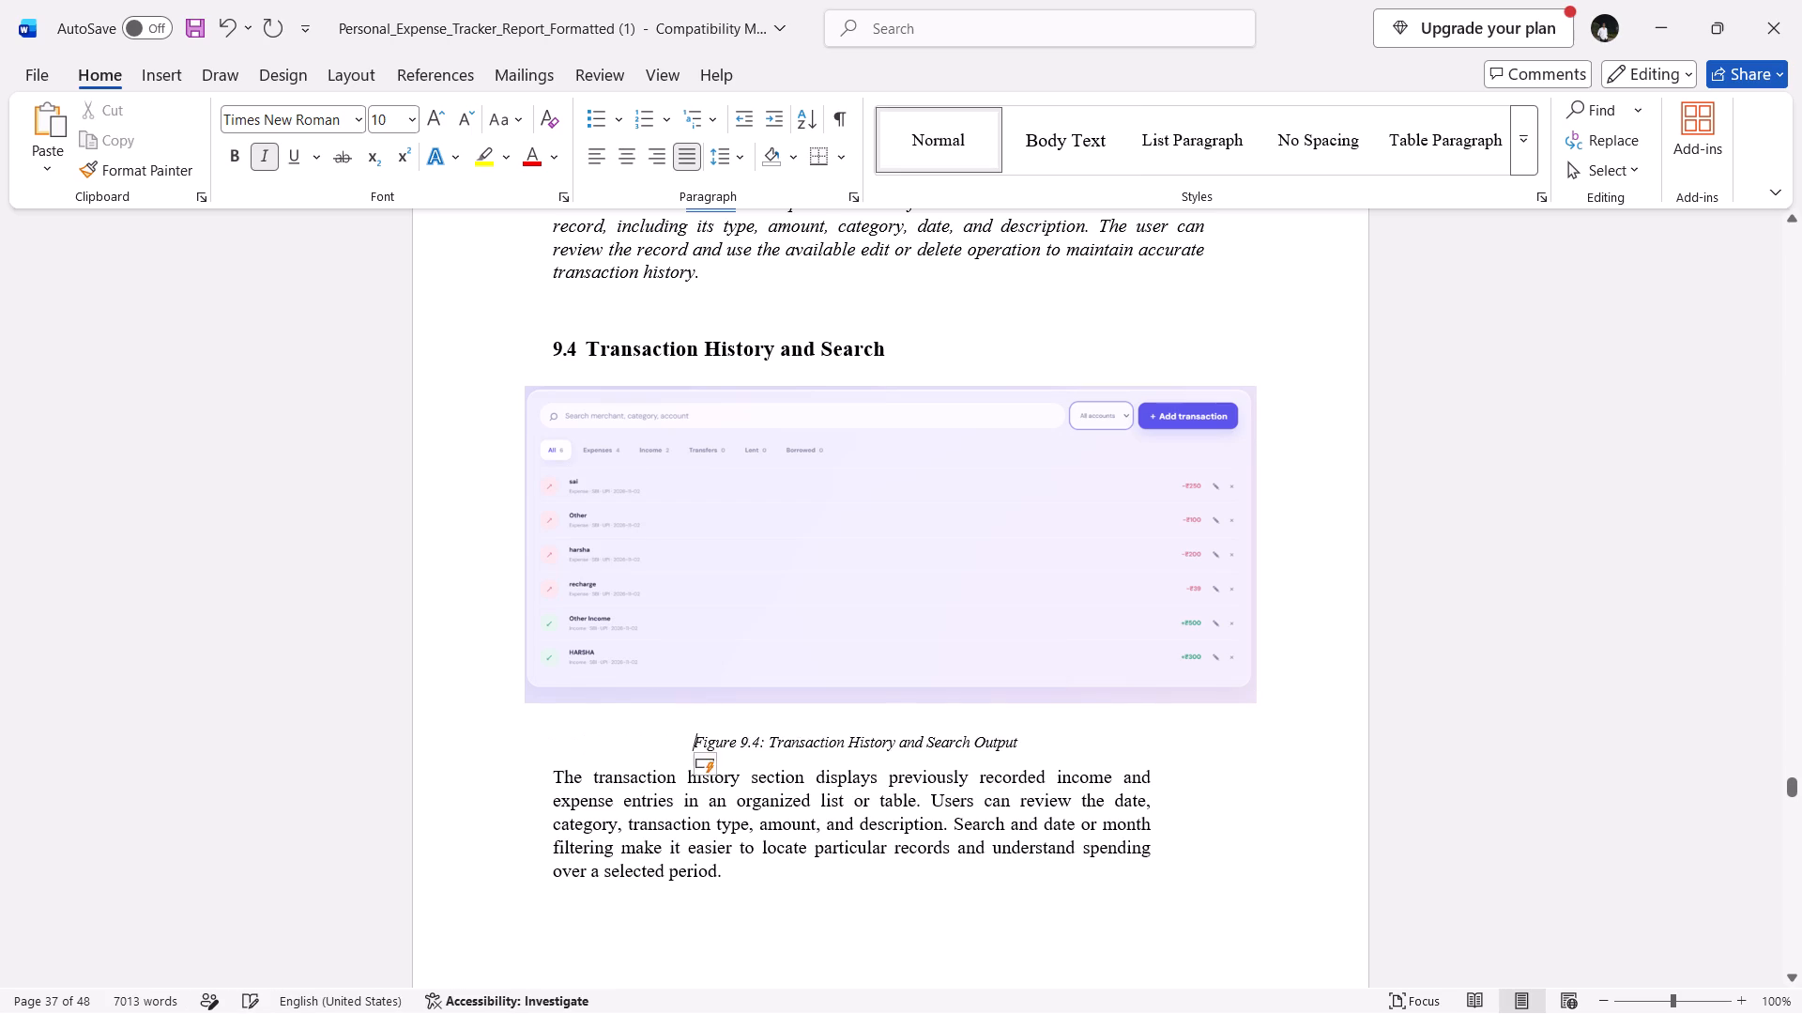
{"action": "key", "text": "Tab"}
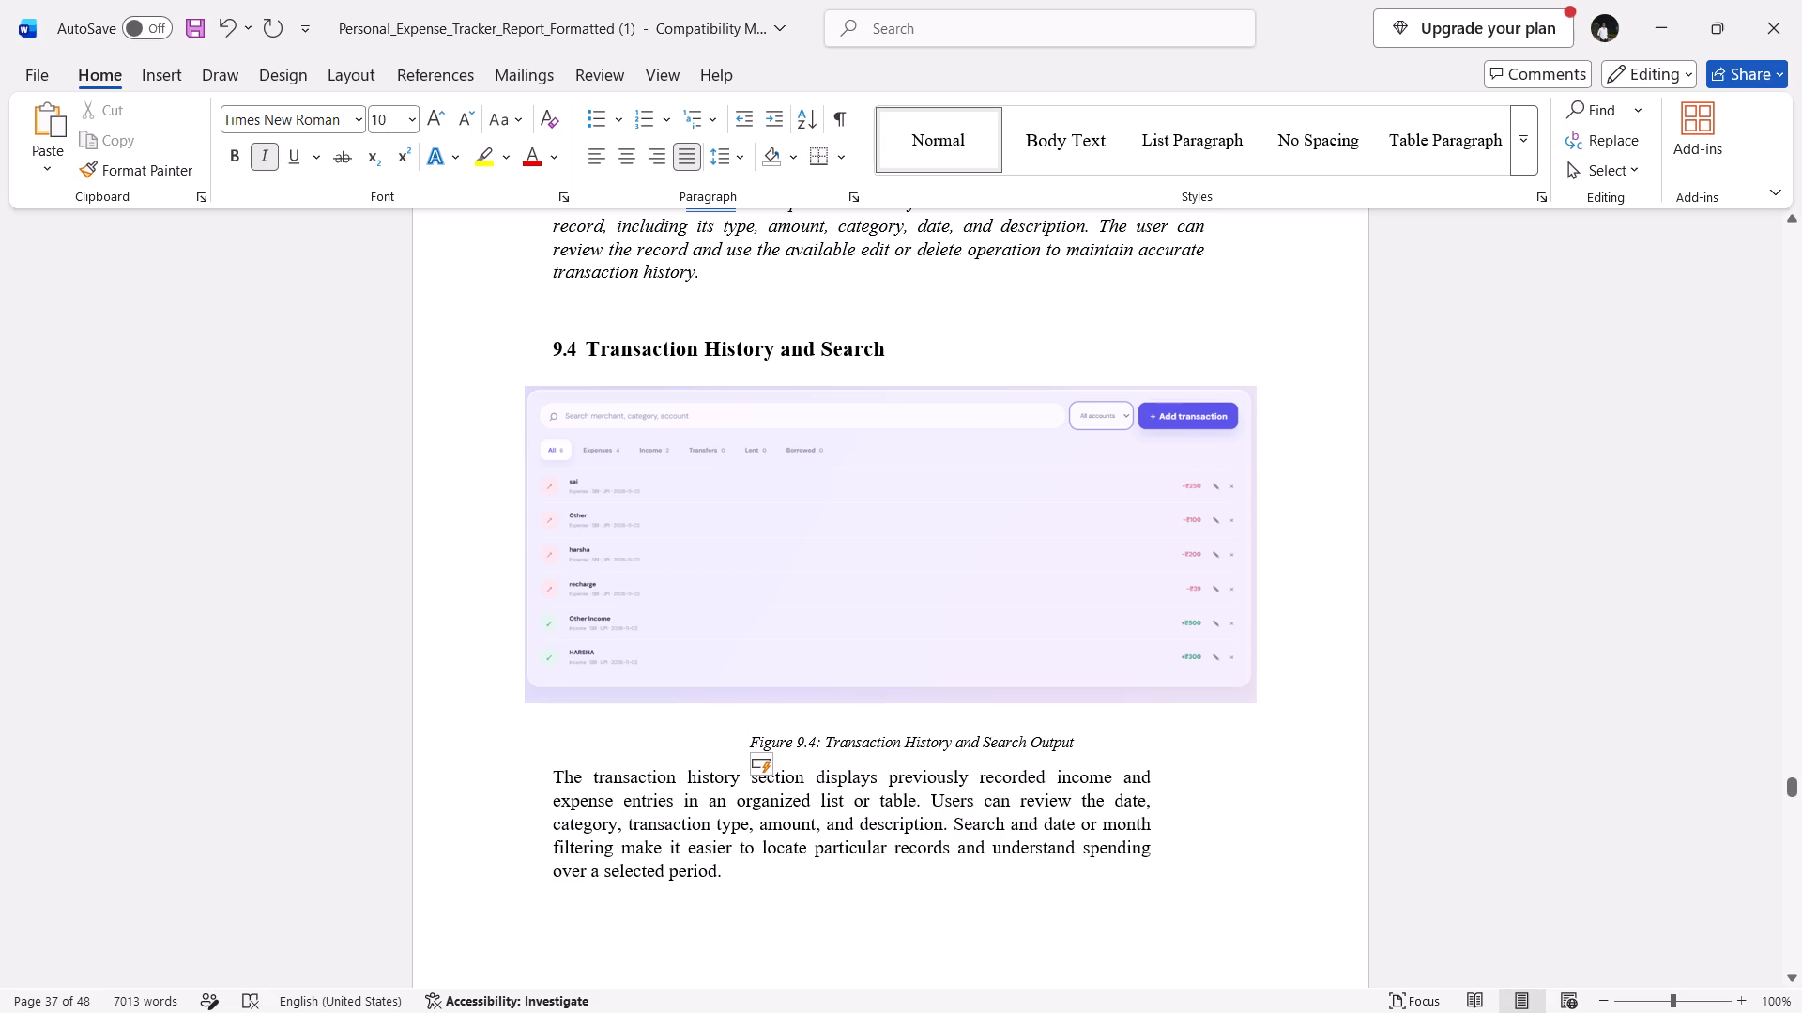
Copy sections 9.5 and 9.6 in full, from the 9.5 heading through the Figure 9.6 caption.
{"action": "scroll", "coordinate": [840, 843], "scroll_direction": "down", "scroll_amount": 8}
{"action": "scroll", "coordinate": [840, 843], "scroll_direction": "up", "scroll_amount": 2}
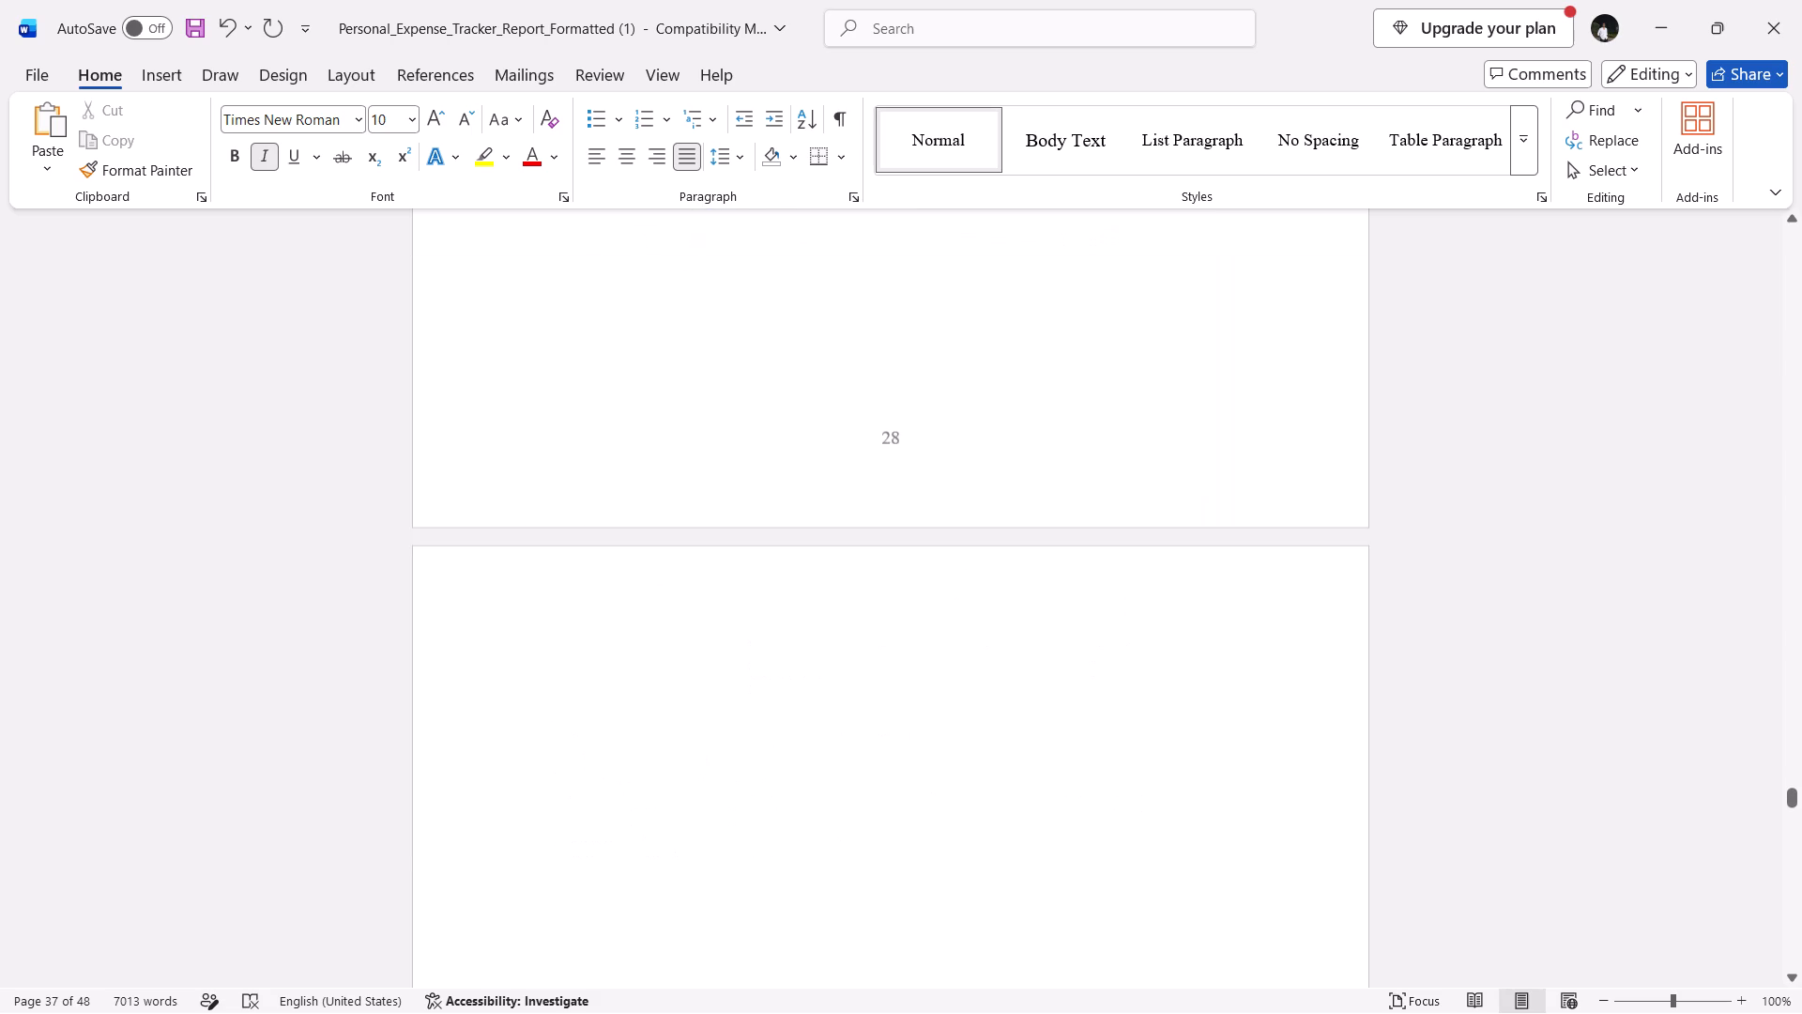
{"action": "scroll", "coordinate": [840, 843], "scroll_direction": "down", "scroll_amount": 6}
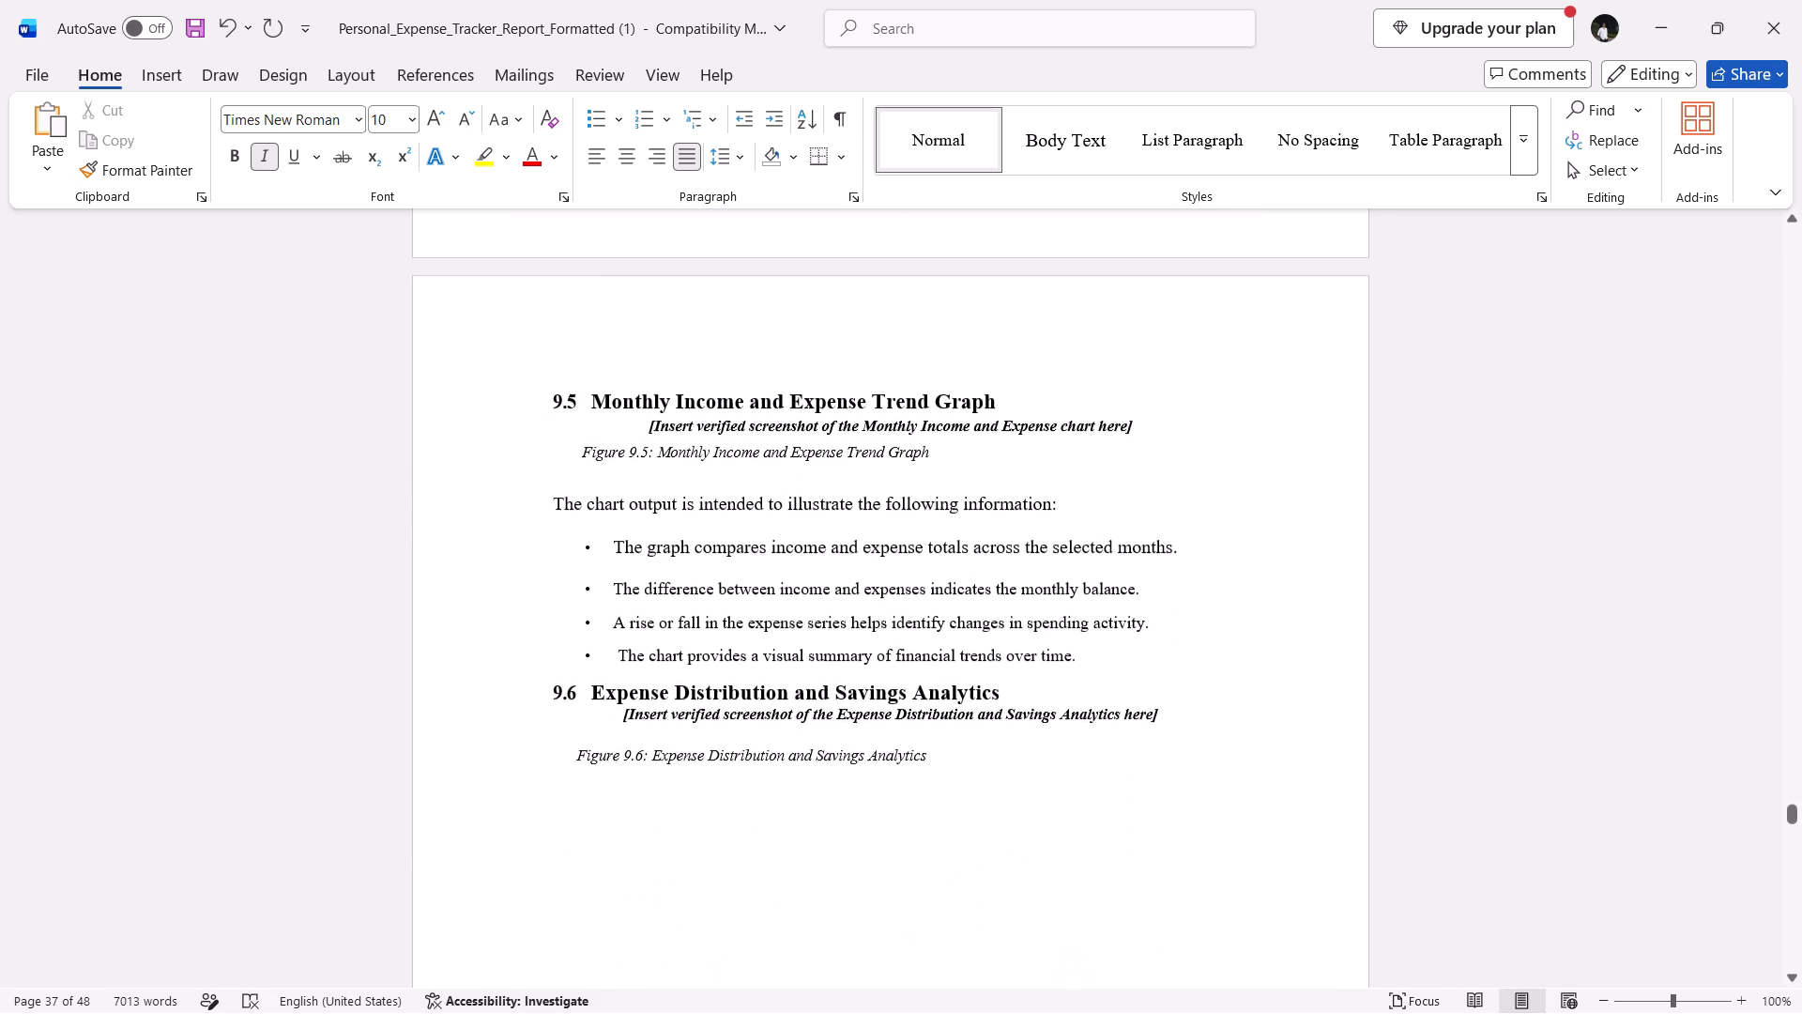
{"action": "scroll", "coordinate": [840, 843], "scroll_direction": "down", "scroll_amount": 2}
{"action": "left_click_drag", "start_coordinate": [942, 670], "coordinate": [740, 487]}
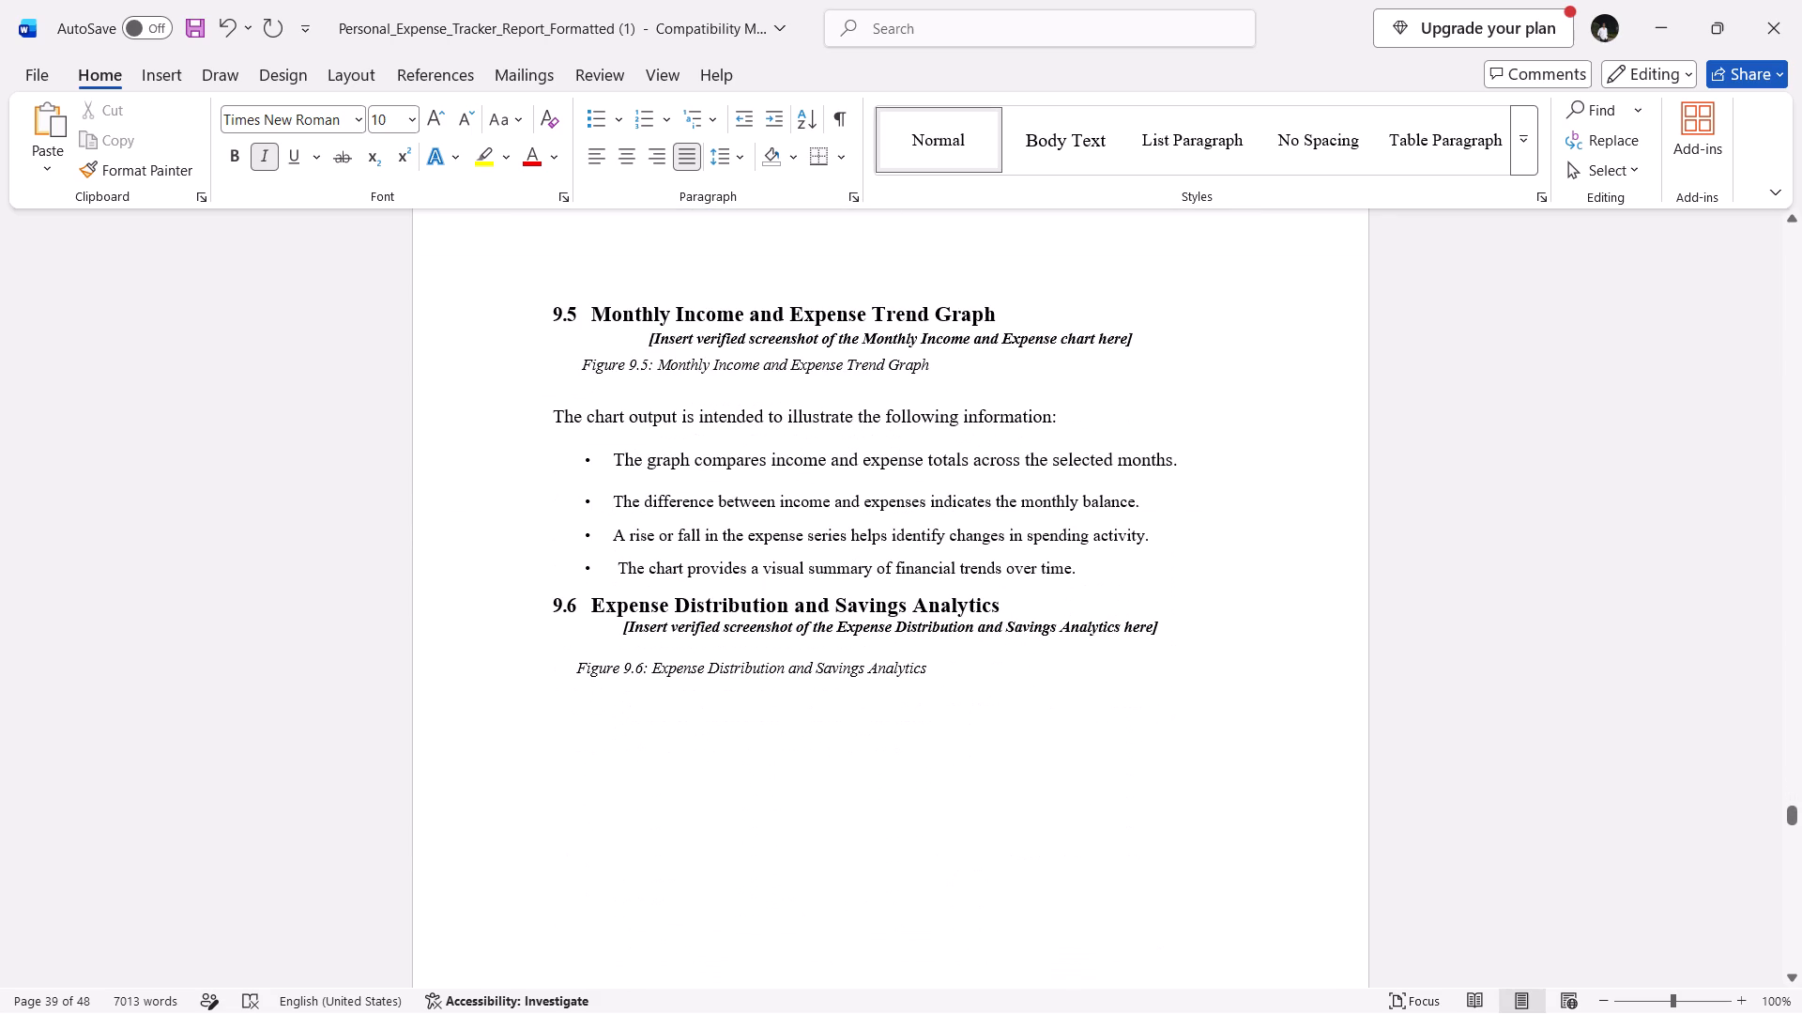
{"action": "left_click_drag", "start_coordinate": [740, 487], "coordinate": [553, 312]}
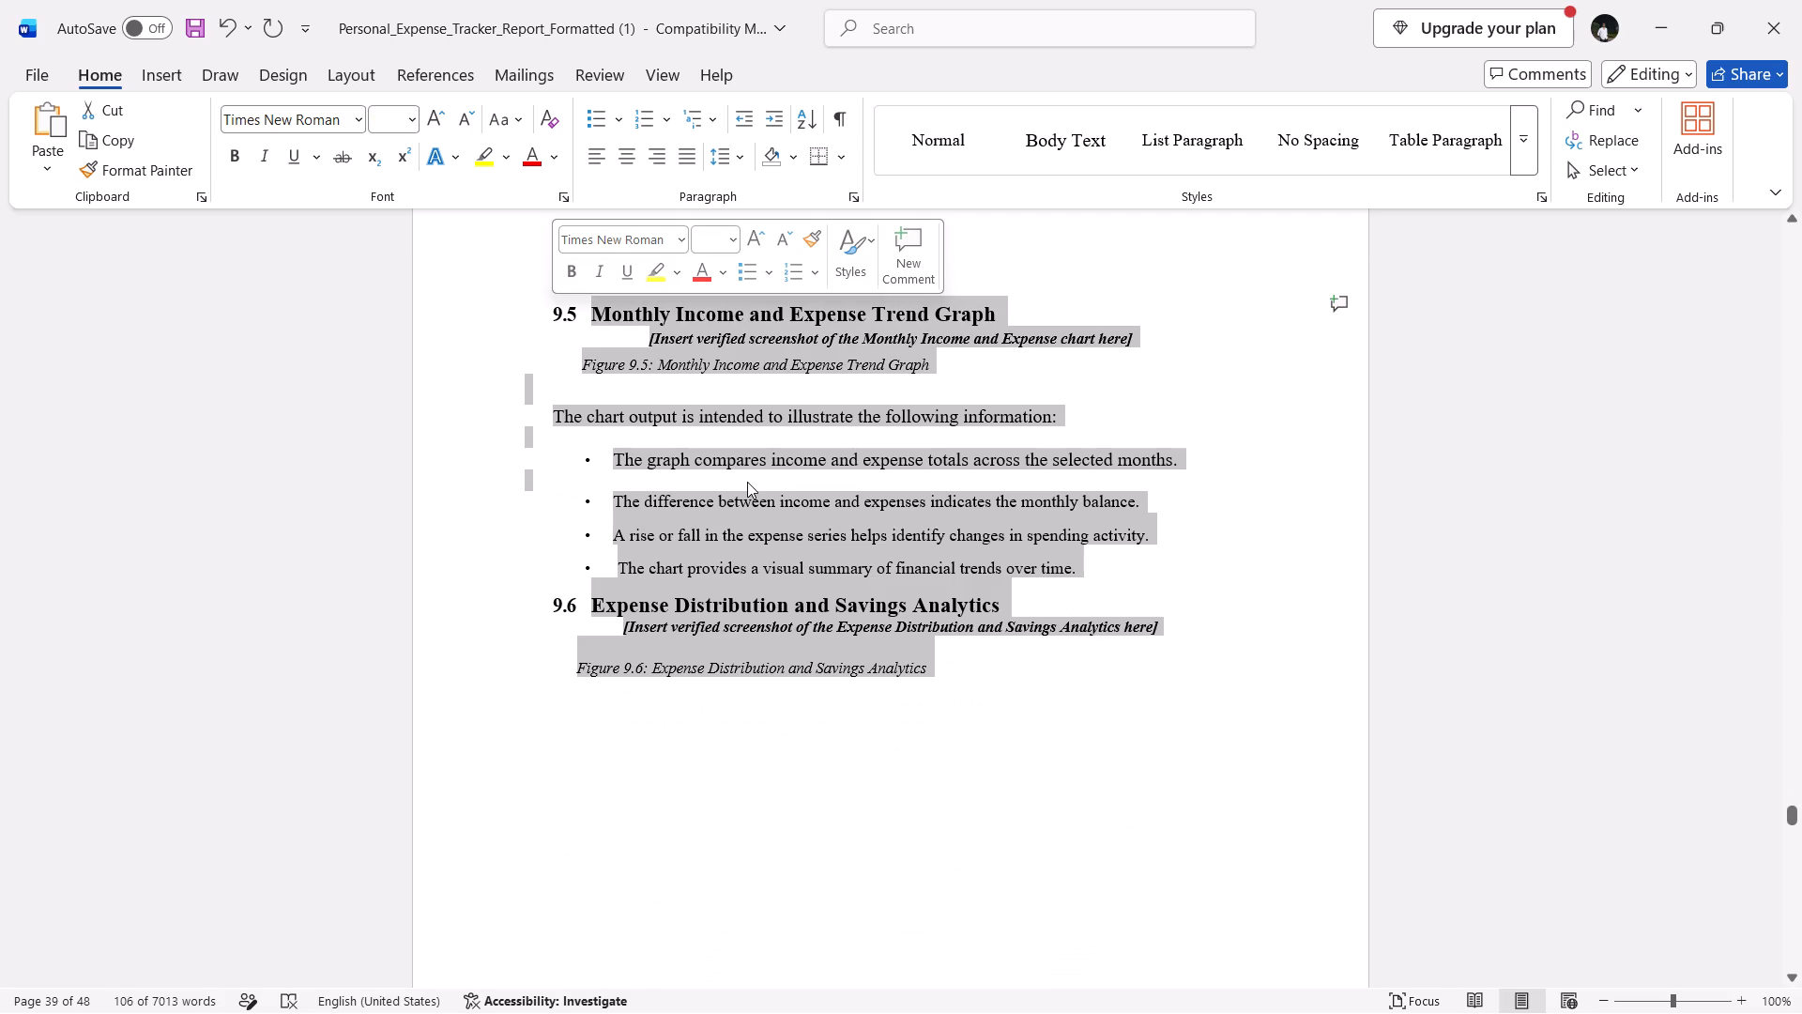
{"action": "key", "text": "ctrl+c"}
Paste the copied sections 9.5 and 9.6 at the start of the blank page after section 9.4.
{"action": "scroll", "coordinate": [1013, 523], "scroll_direction": "up", "scroll_amount": 13}
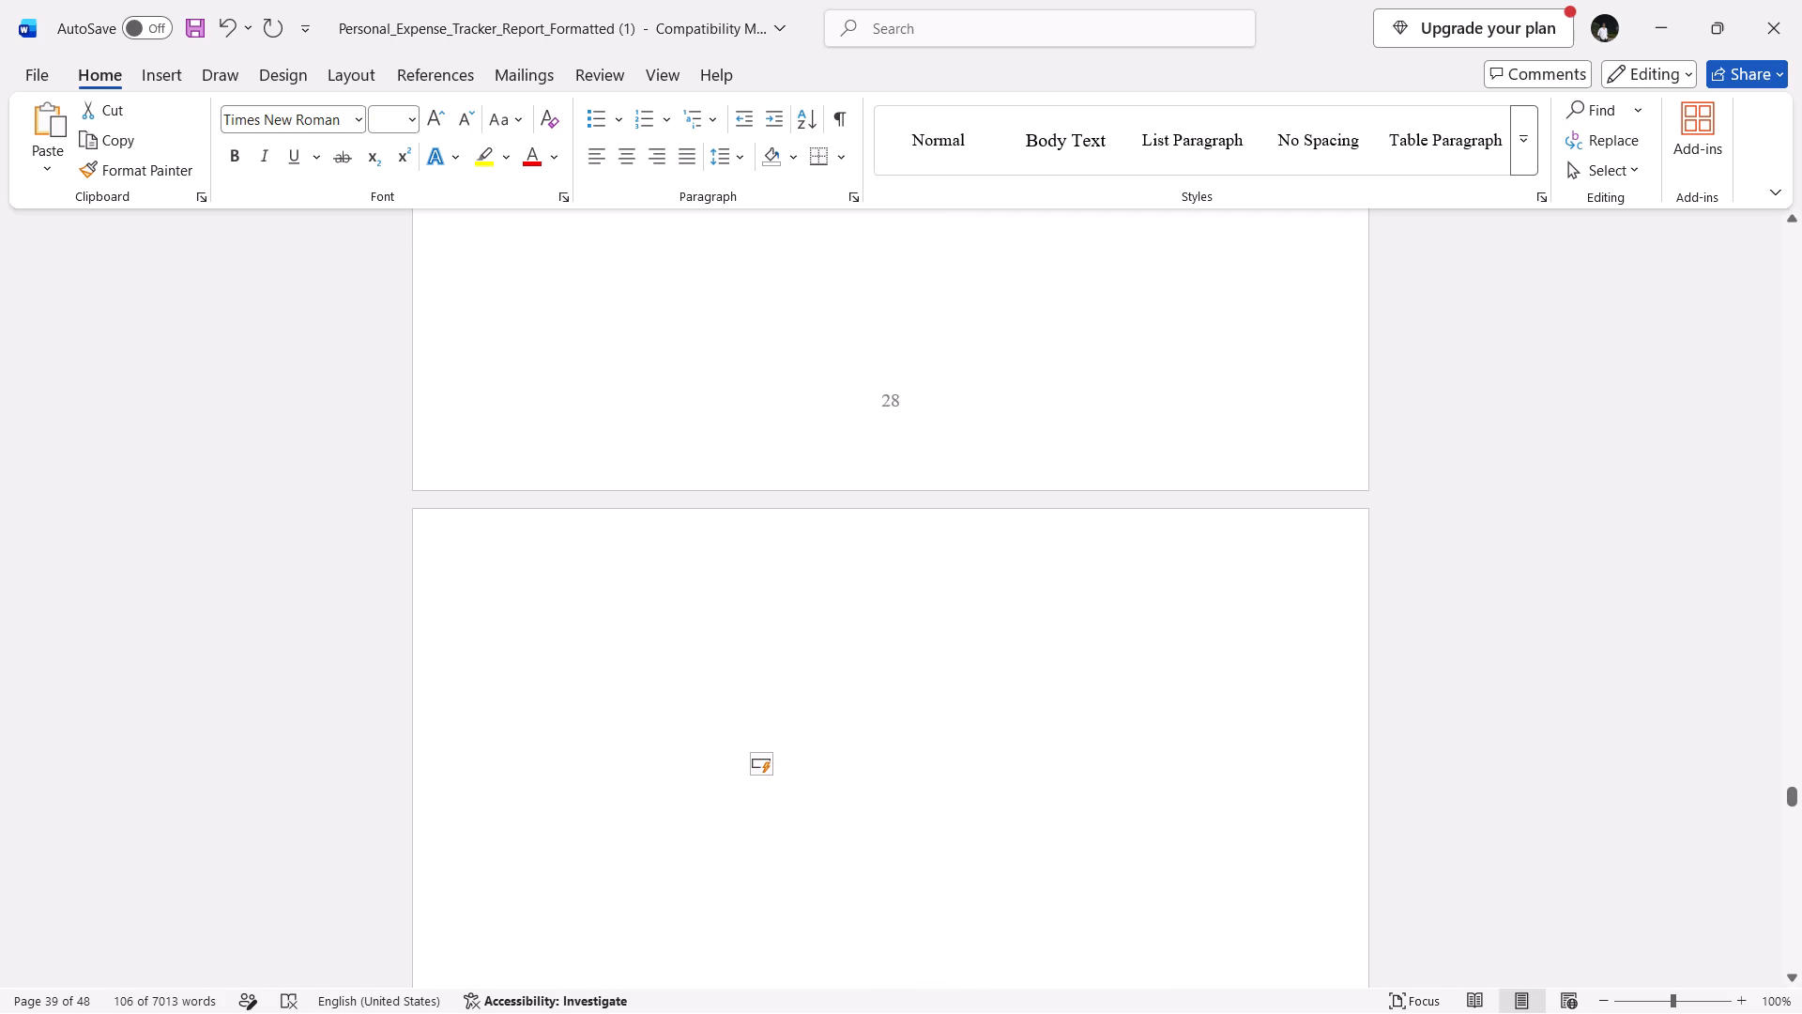
{"action": "left_click", "coordinate": [624, 588]}
{"action": "left_click", "coordinate": [556, 594]}
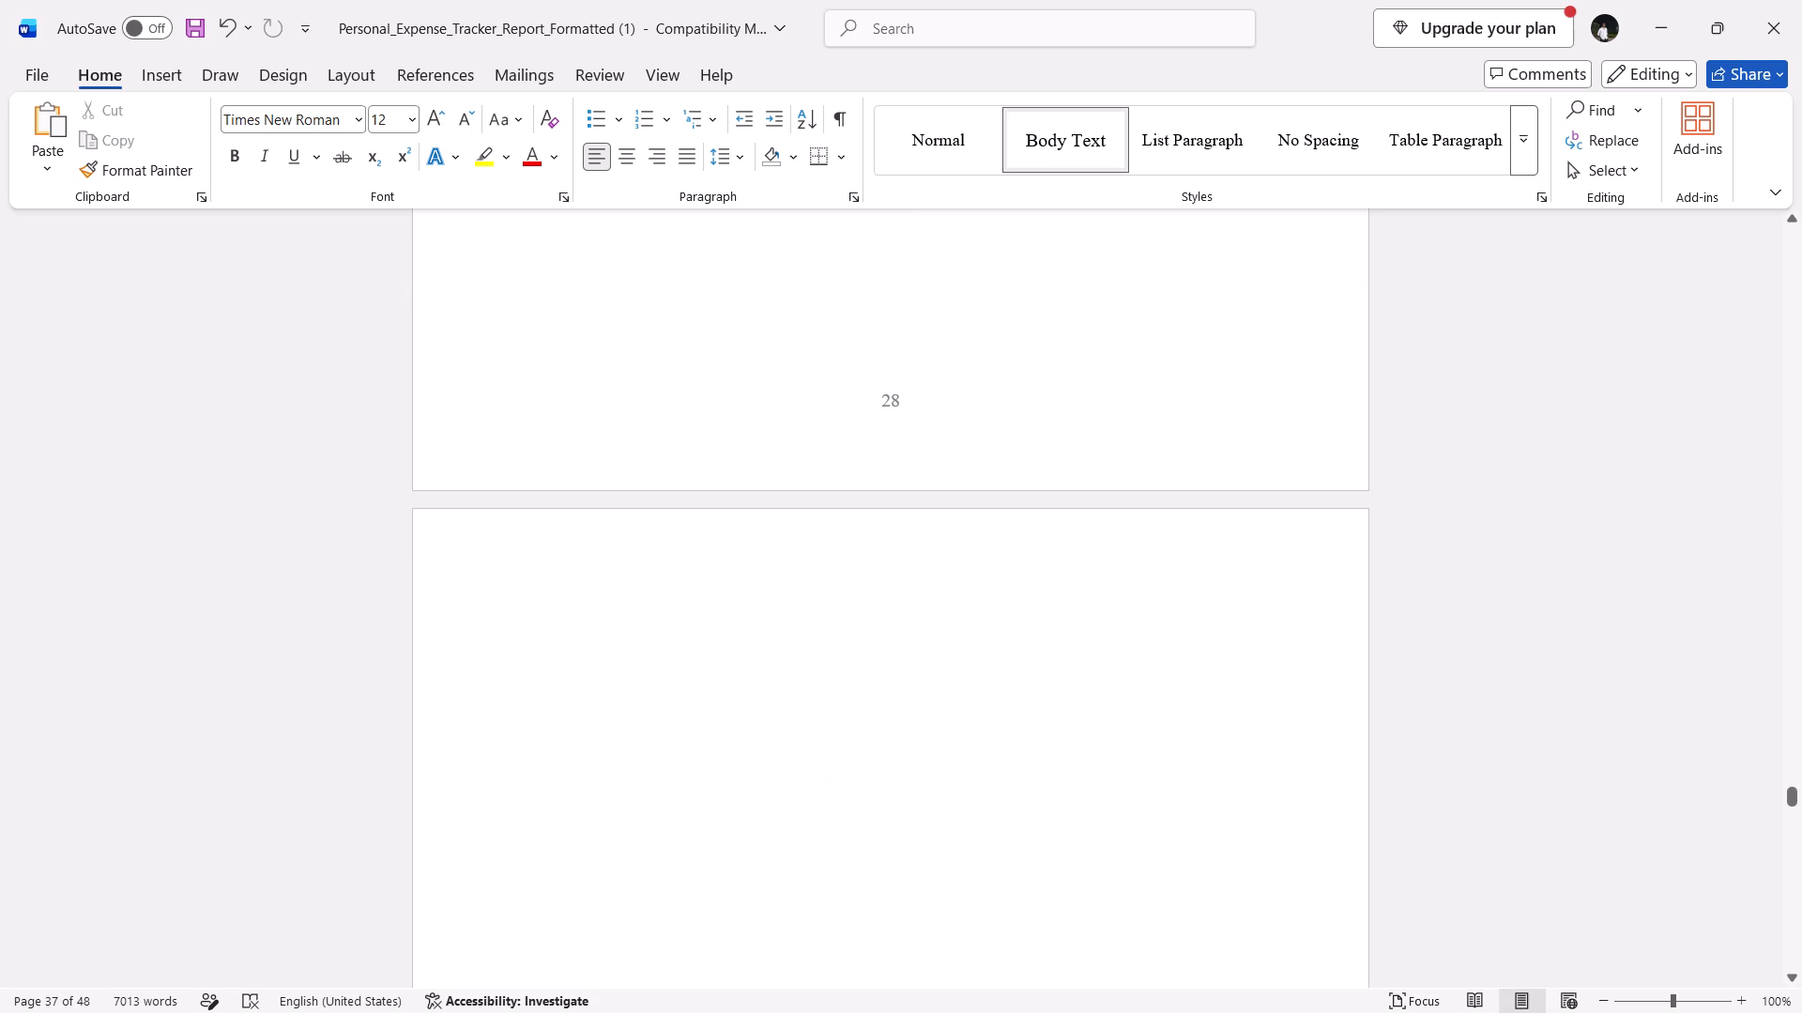
{"action": "key", "text": "v"}
{"action": "scroll", "coordinate": [647, 638], "scroll_direction": "up", "scroll_amount": 1}
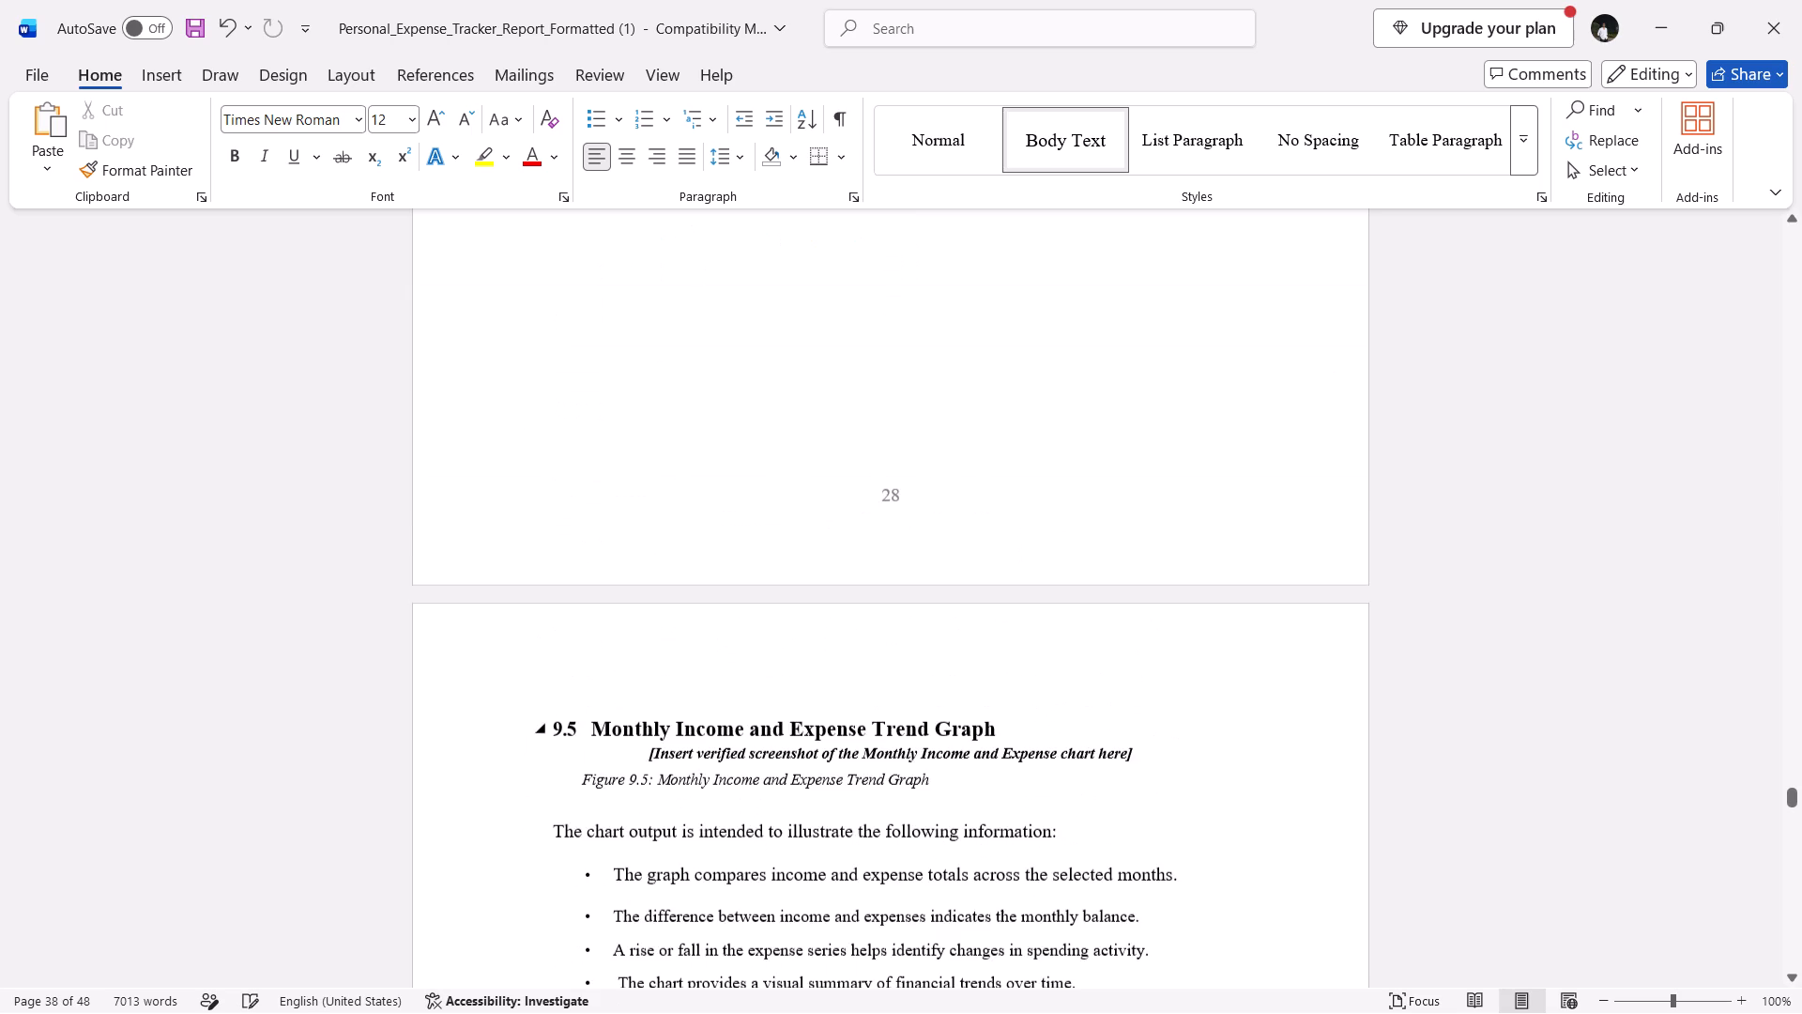
{"action": "scroll", "coordinate": [647, 638], "scroll_direction": "right", "scroll_amount": 1}
{"action": "scroll", "coordinate": [647, 638], "scroll_direction": "down", "scroll_amount": 8}
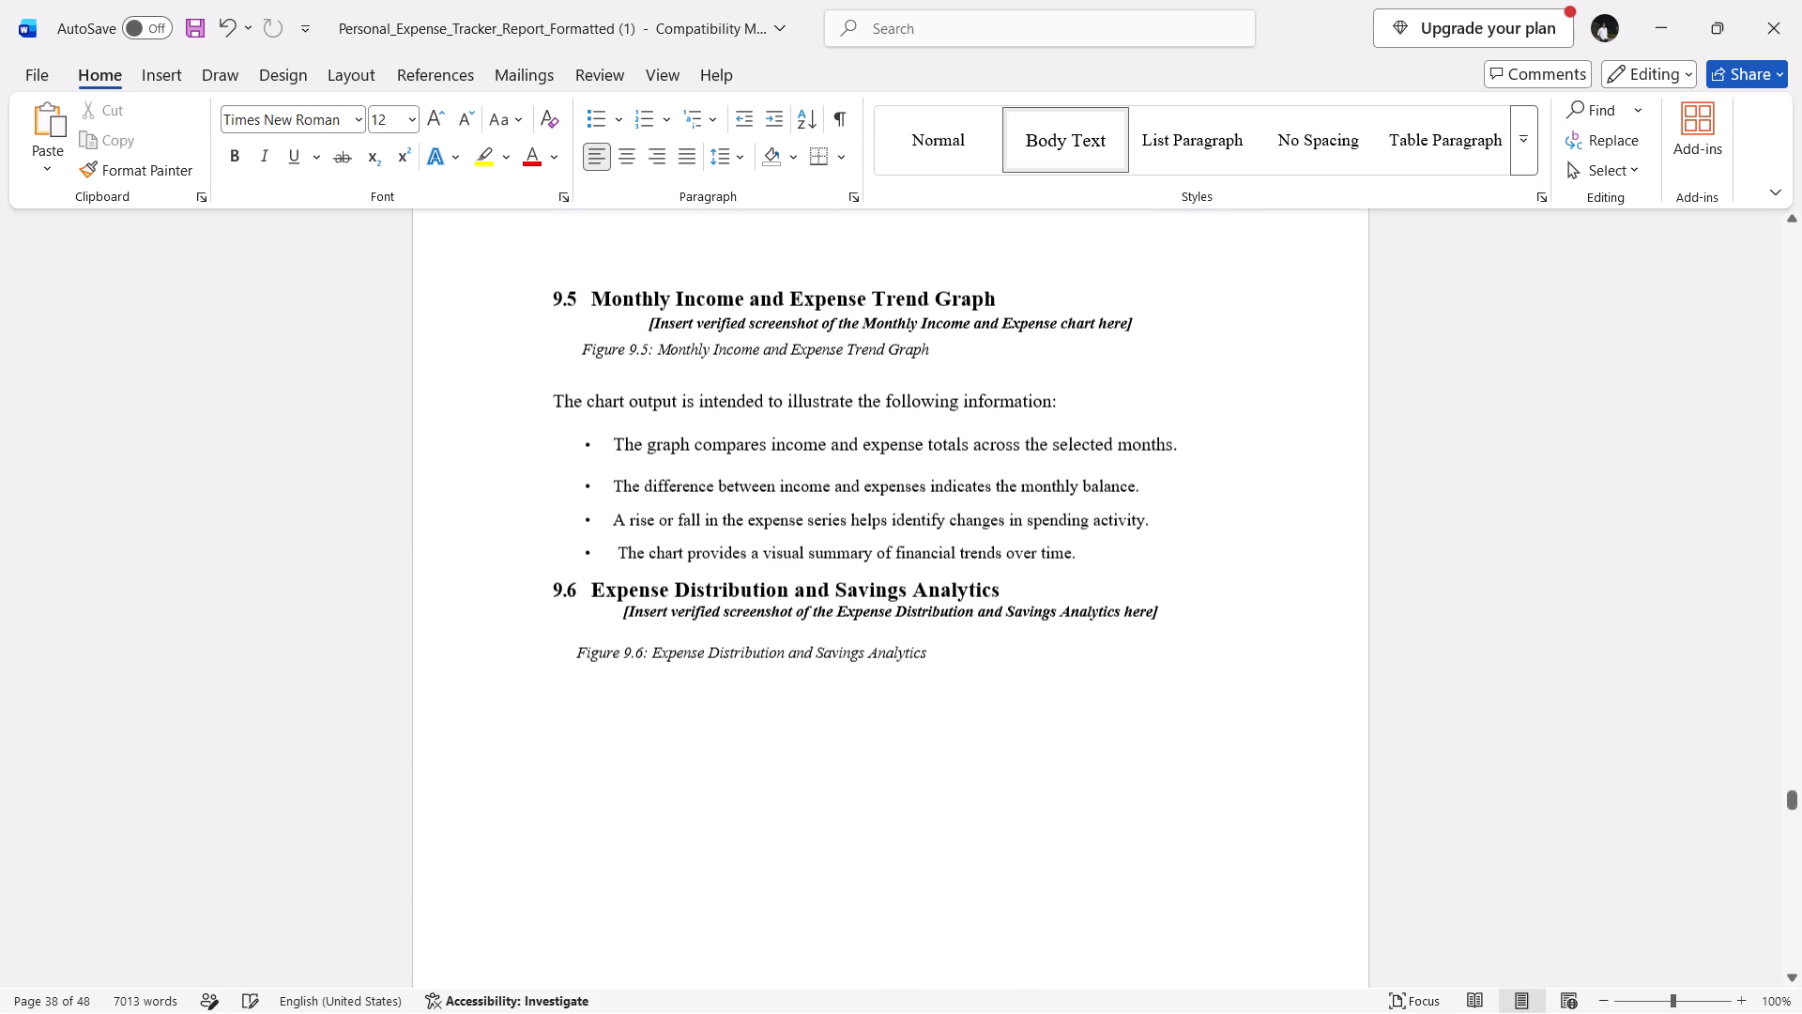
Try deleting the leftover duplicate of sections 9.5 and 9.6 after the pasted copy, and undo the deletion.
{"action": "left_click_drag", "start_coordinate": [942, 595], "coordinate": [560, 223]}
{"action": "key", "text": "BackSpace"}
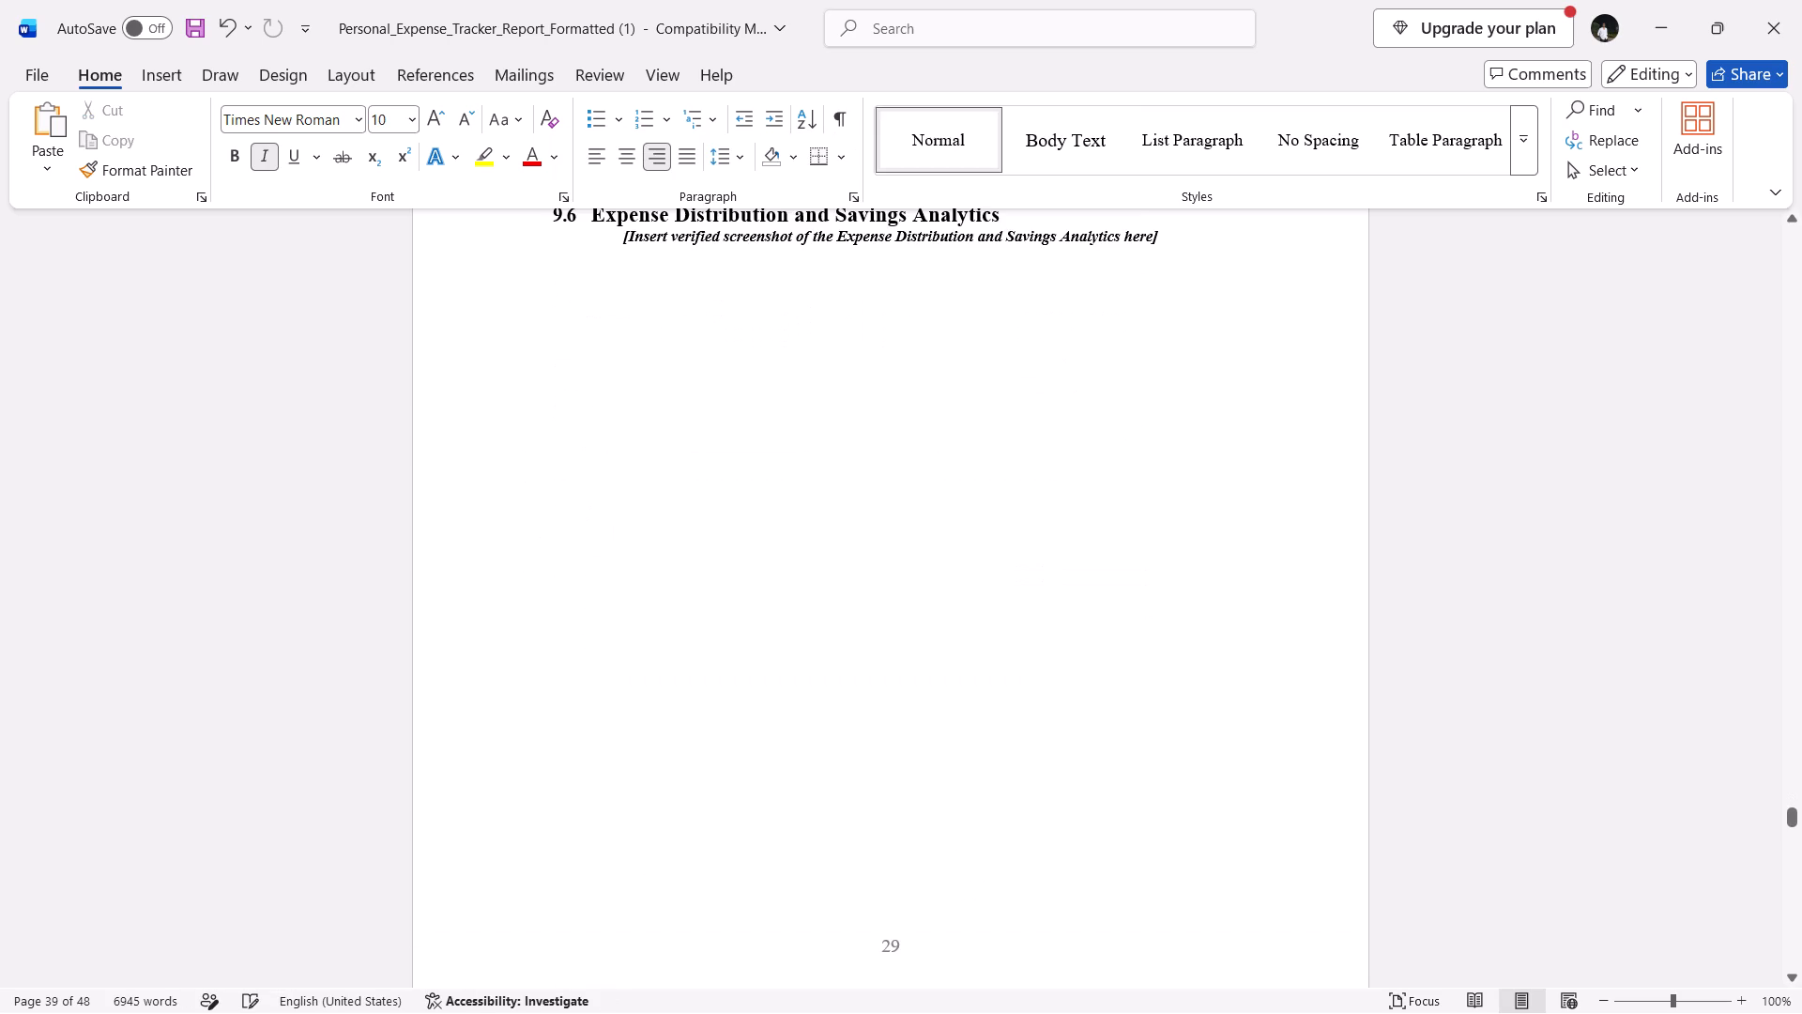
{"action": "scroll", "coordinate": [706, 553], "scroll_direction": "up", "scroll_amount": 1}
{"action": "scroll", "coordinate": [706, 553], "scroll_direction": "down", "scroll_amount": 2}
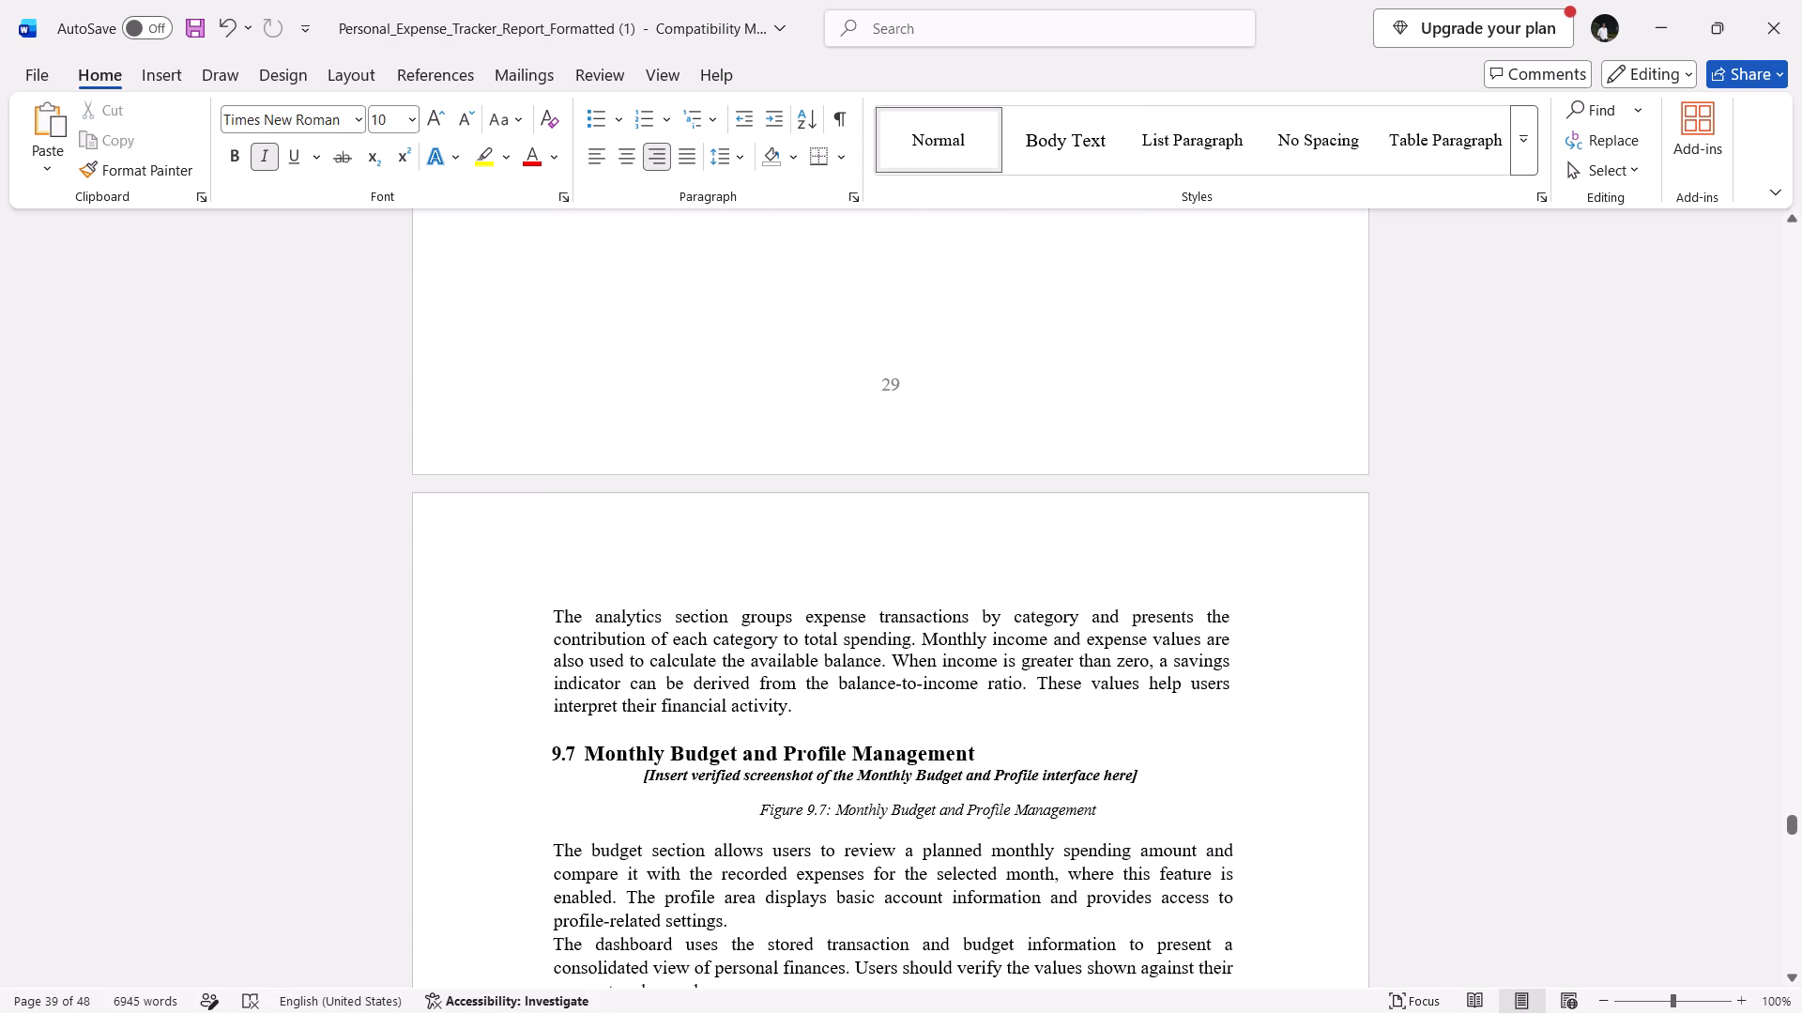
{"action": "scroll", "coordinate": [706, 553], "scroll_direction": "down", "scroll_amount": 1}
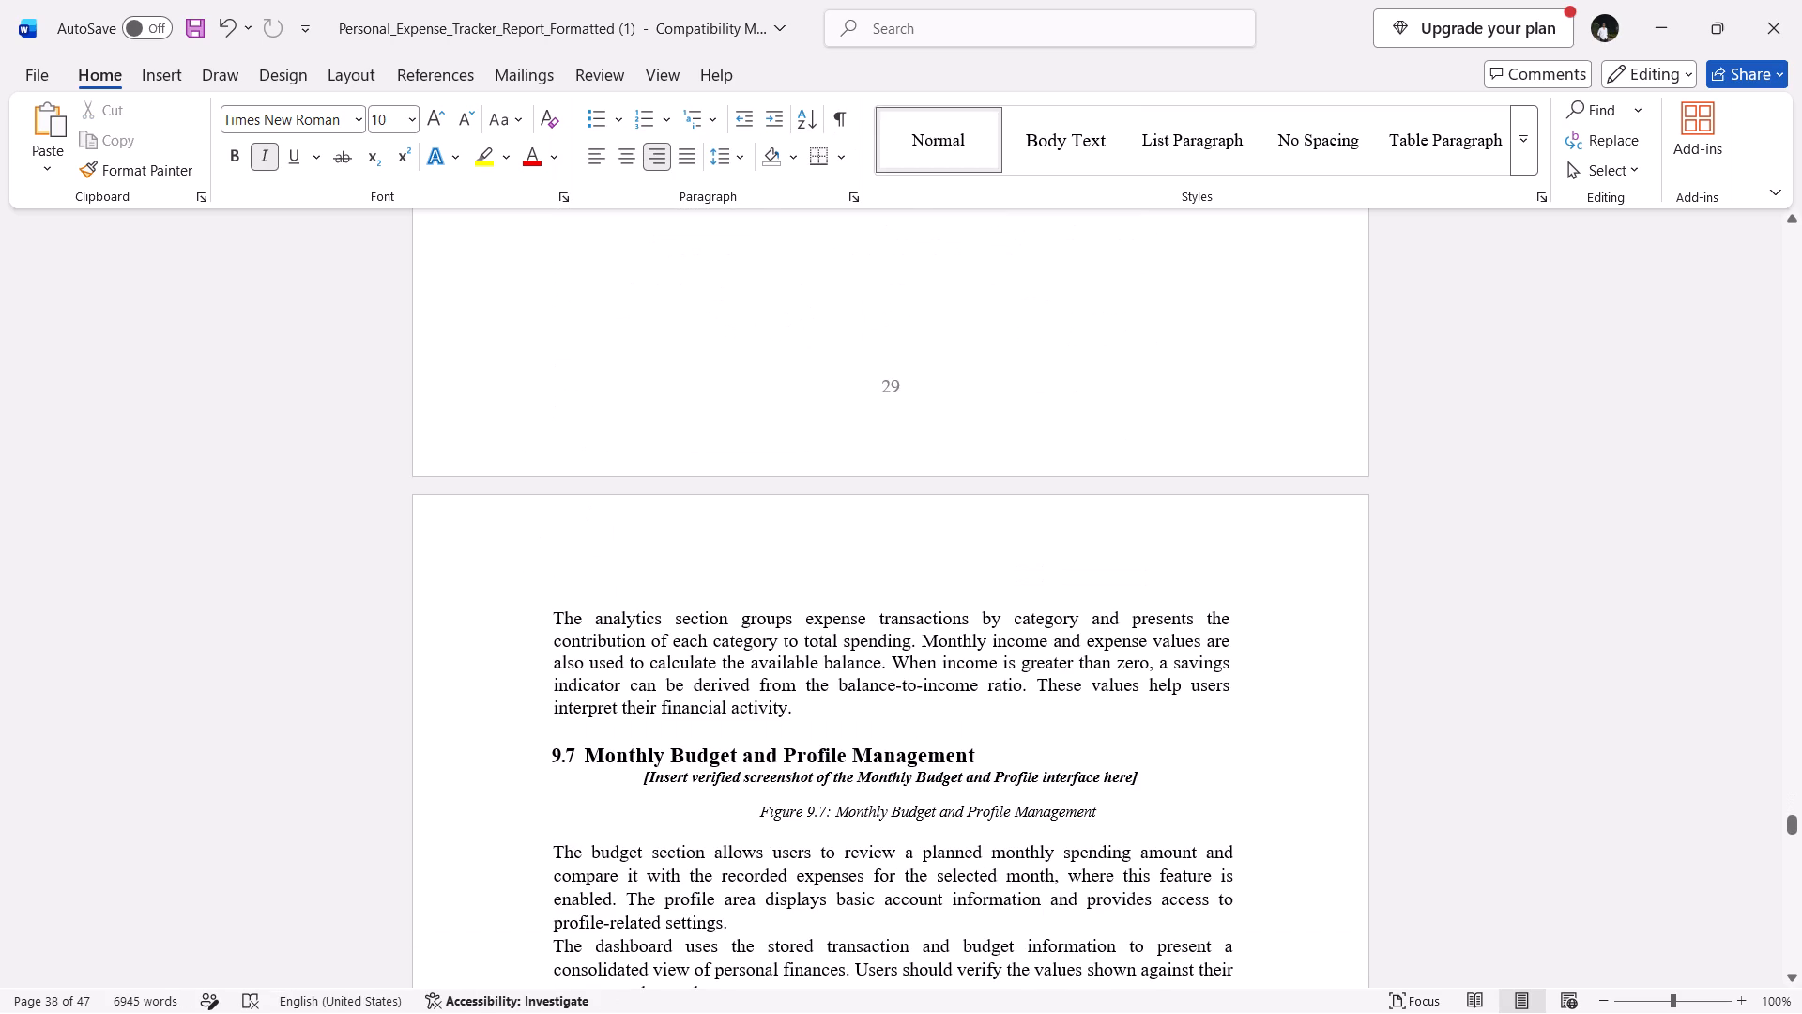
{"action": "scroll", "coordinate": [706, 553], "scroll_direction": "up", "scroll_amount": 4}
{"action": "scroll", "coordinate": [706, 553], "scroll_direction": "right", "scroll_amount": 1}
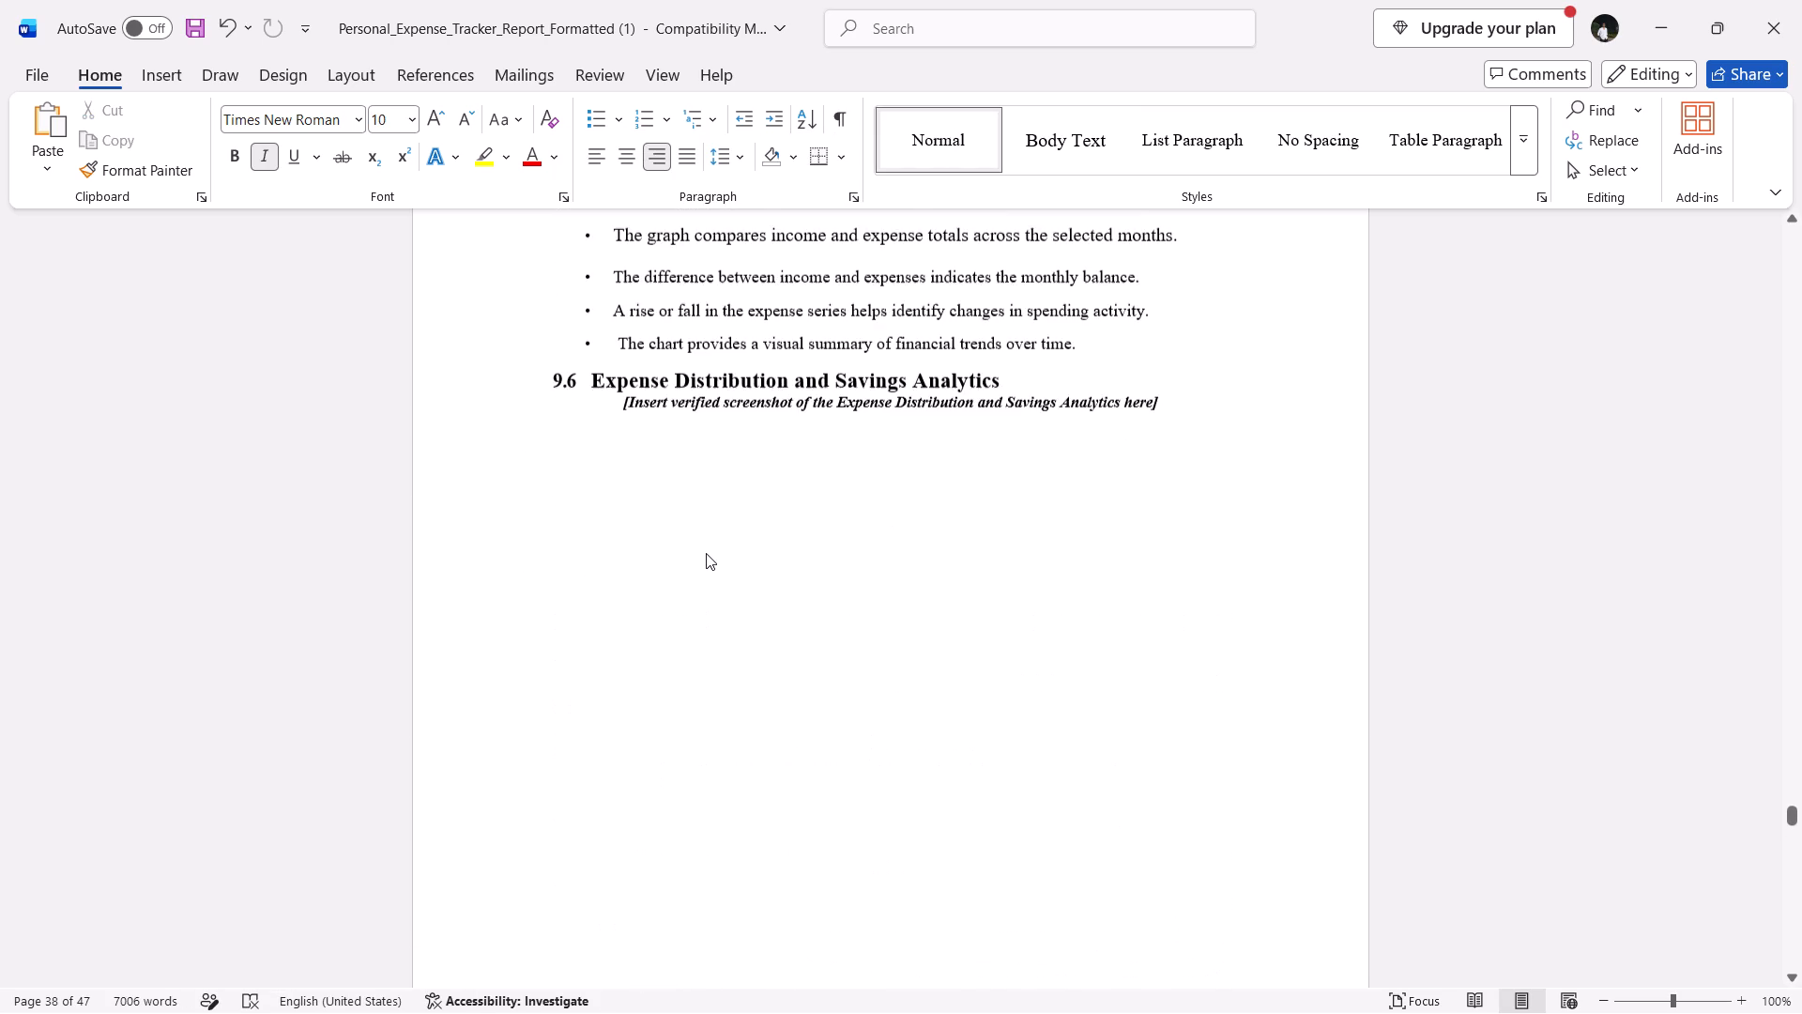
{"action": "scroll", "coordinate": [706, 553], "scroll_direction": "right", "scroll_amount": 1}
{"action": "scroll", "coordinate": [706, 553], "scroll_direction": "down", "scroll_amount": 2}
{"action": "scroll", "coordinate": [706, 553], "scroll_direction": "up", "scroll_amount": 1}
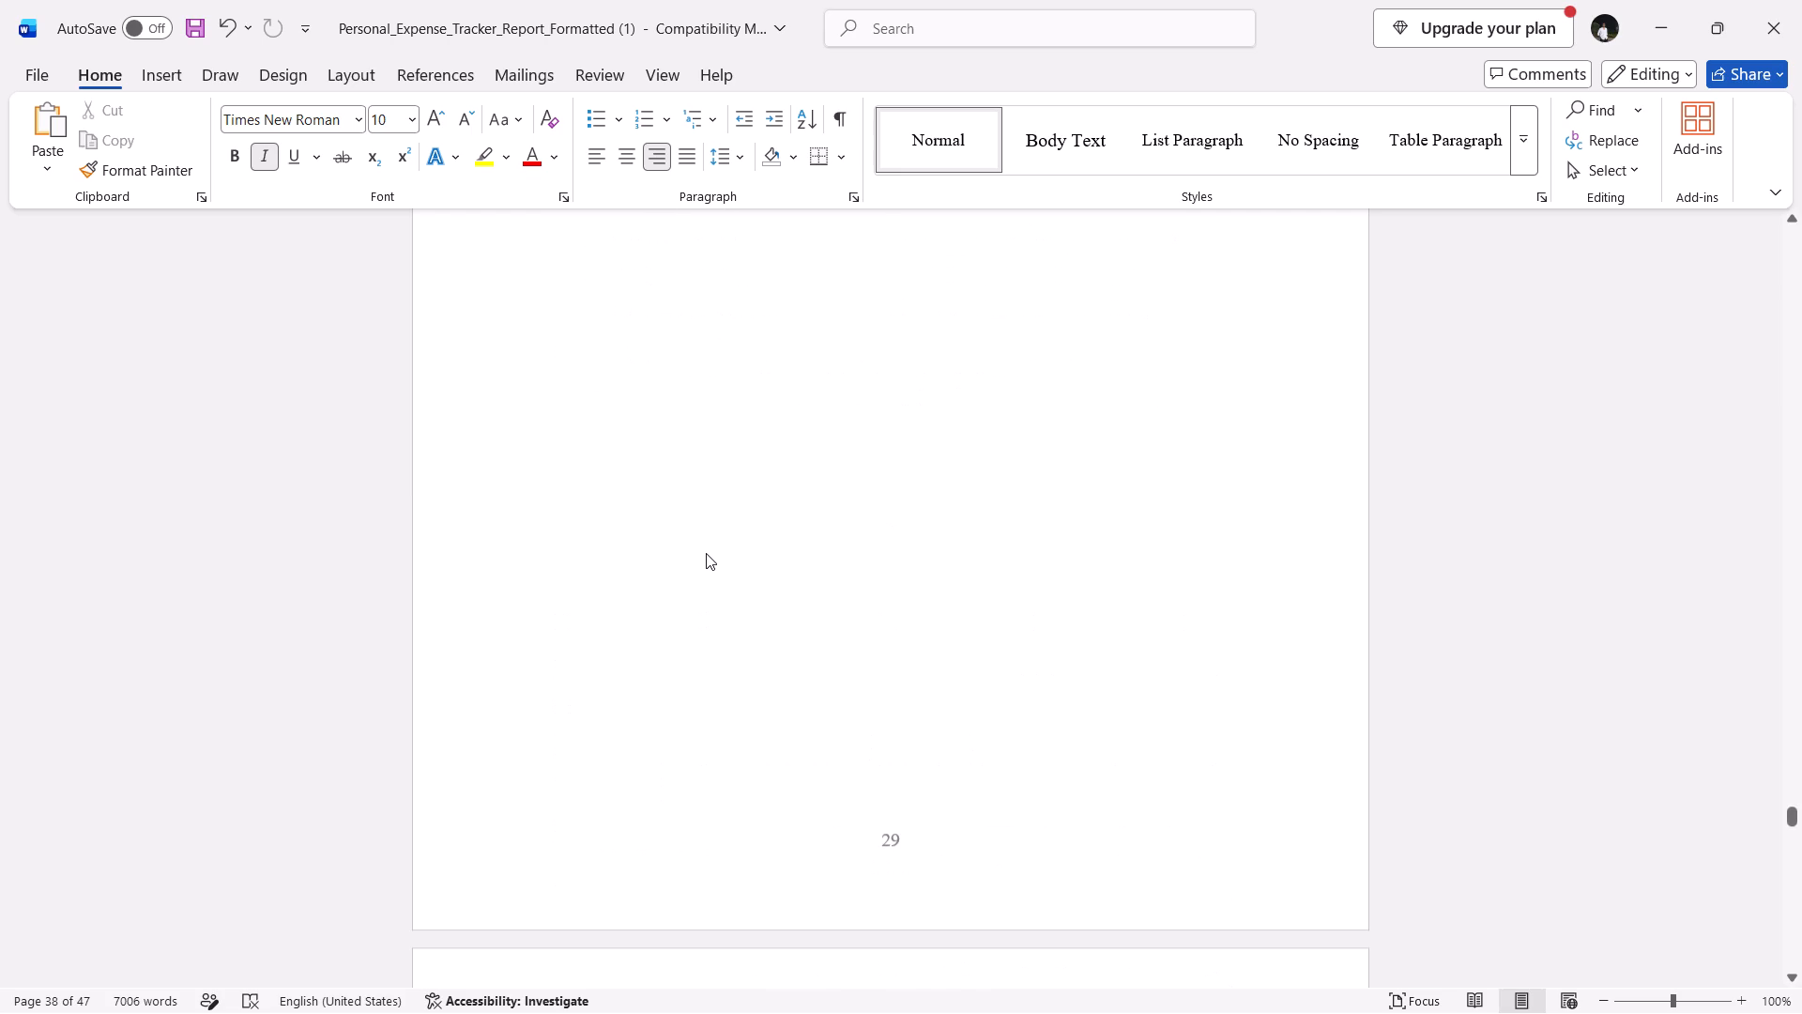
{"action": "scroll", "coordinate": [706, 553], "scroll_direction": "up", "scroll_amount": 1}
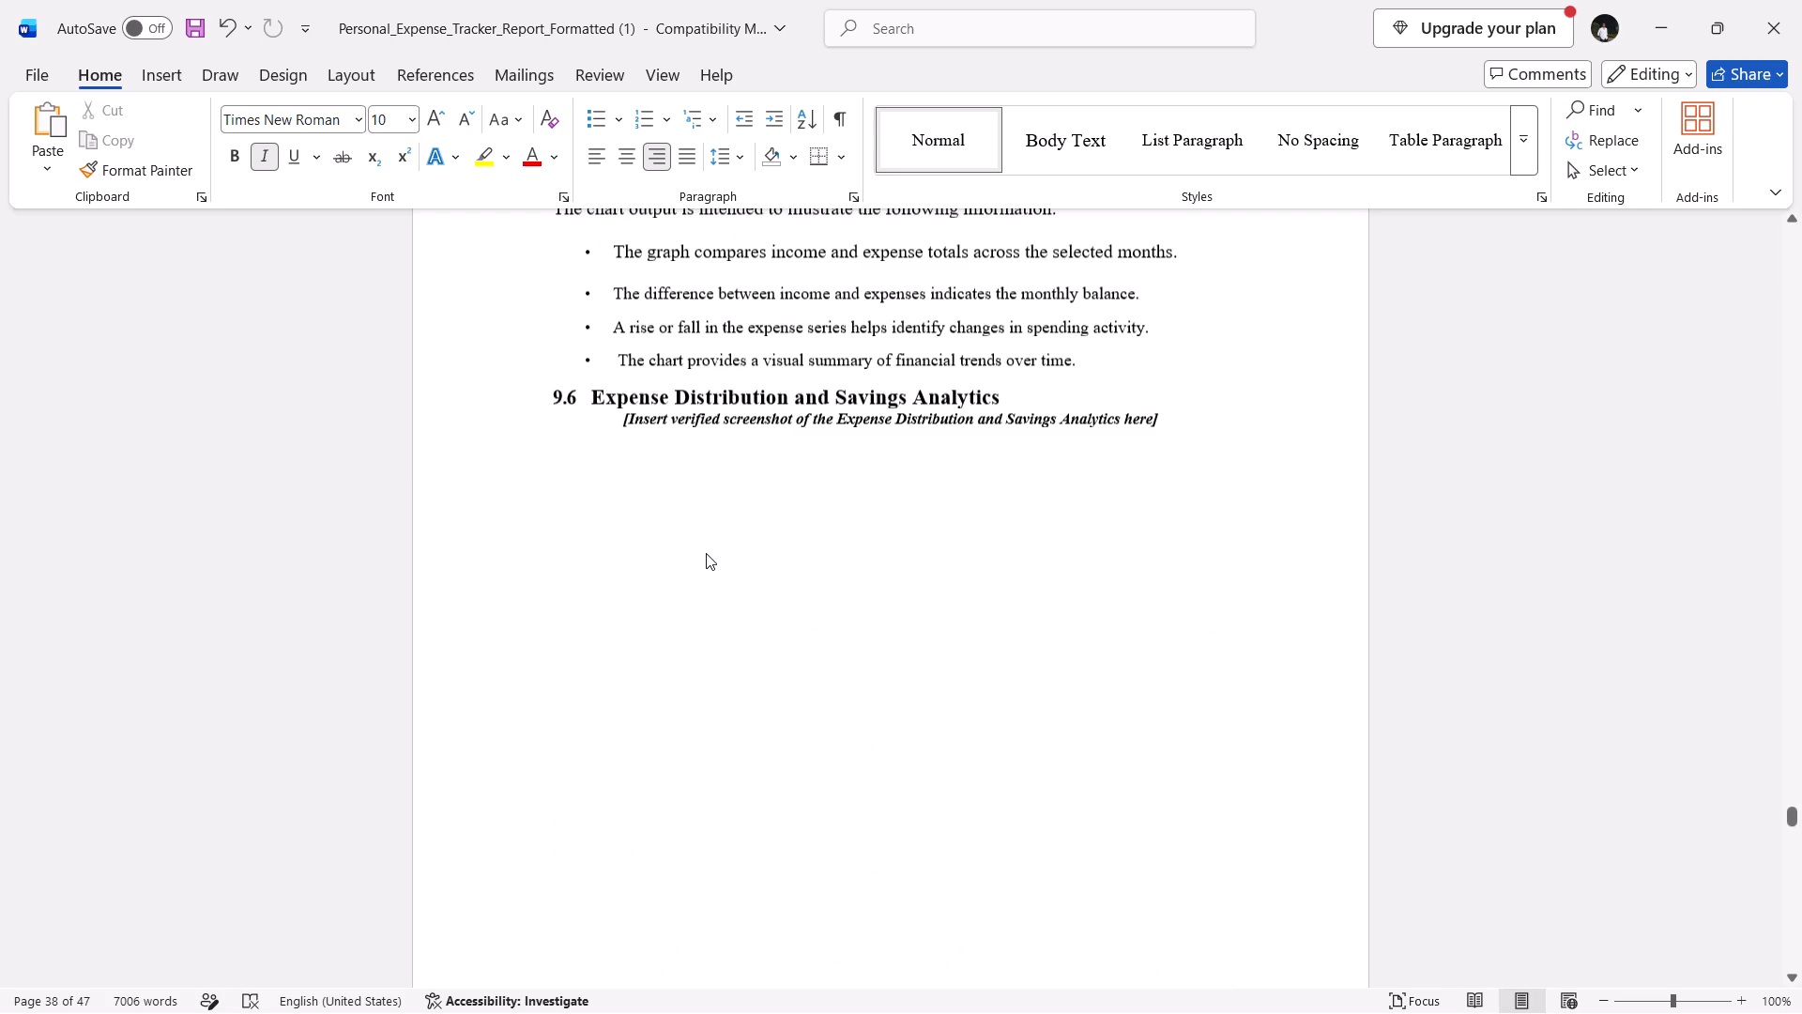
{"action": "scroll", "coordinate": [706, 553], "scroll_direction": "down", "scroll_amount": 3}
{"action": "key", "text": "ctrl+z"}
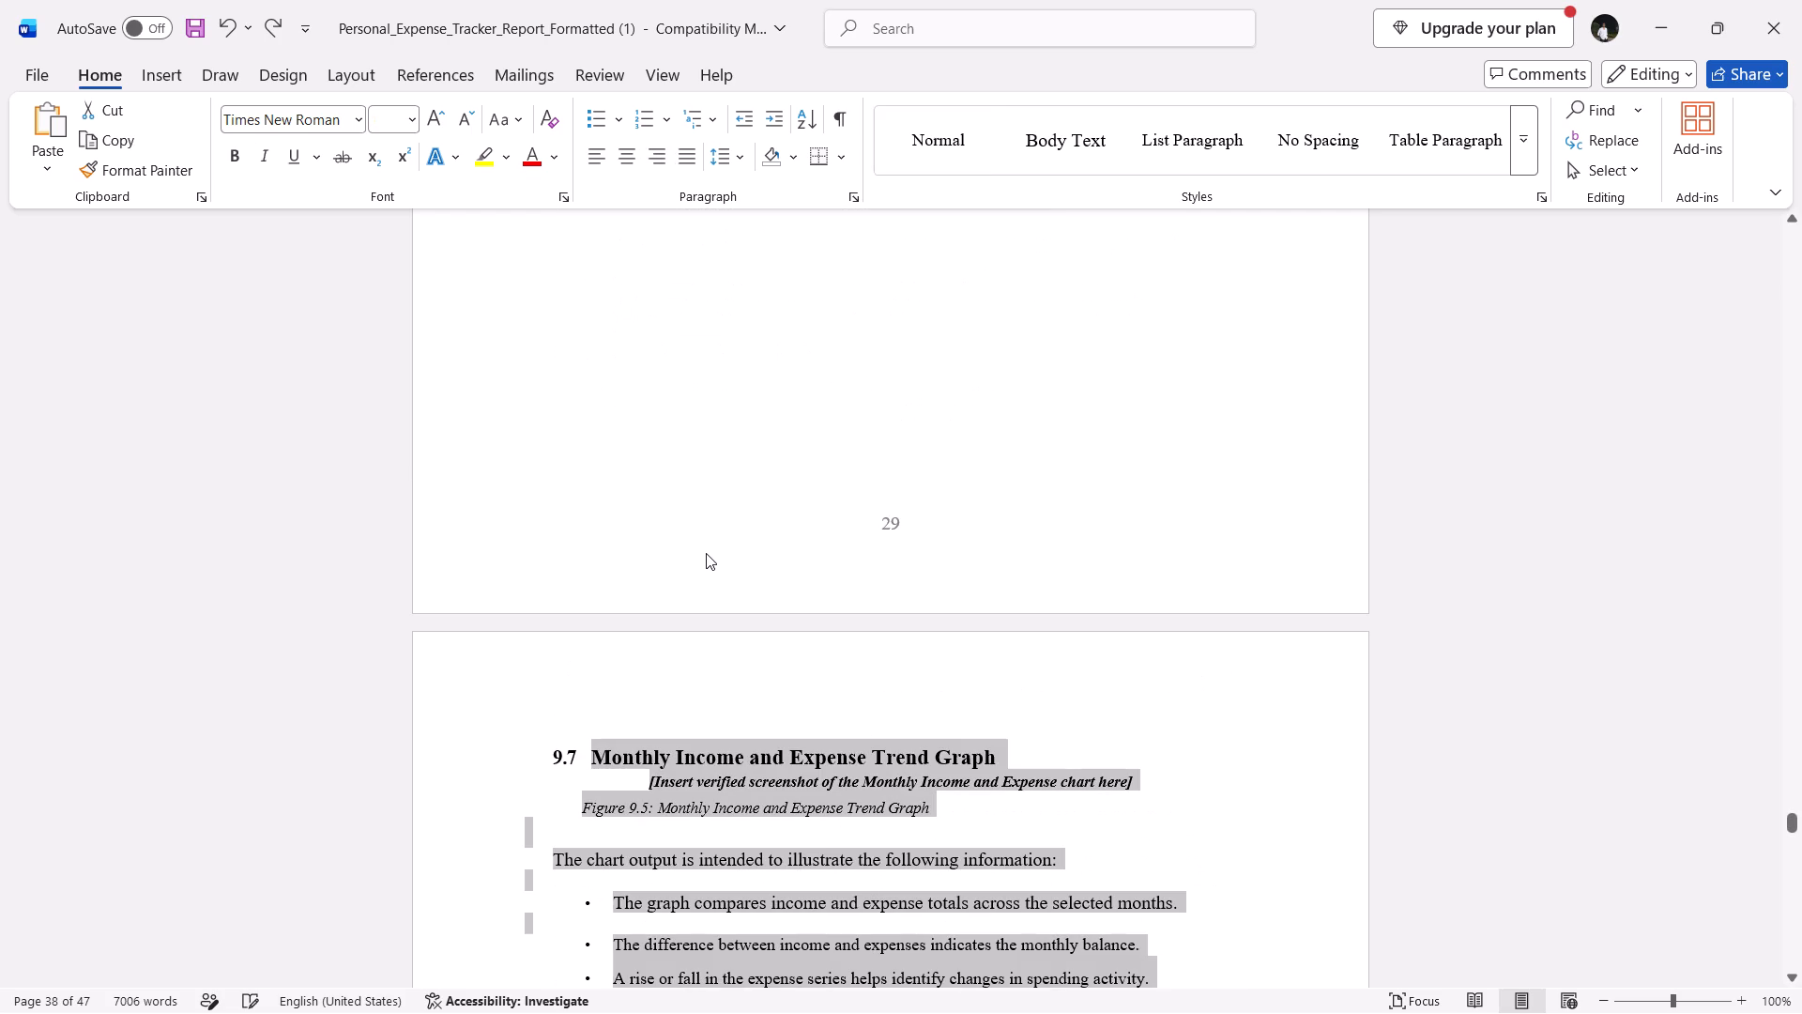
Delete the duplicate Monthly Income and Expense Trend Graph and Expense Distribution sections numbered 9.7 and 9.8, through their Figure 9.6 caption.
{"action": "scroll", "coordinate": [706, 553], "scroll_direction": "up", "scroll_amount": 4}
{"action": "scroll", "coordinate": [706, 553], "scroll_direction": "down", "scroll_amount": 1}
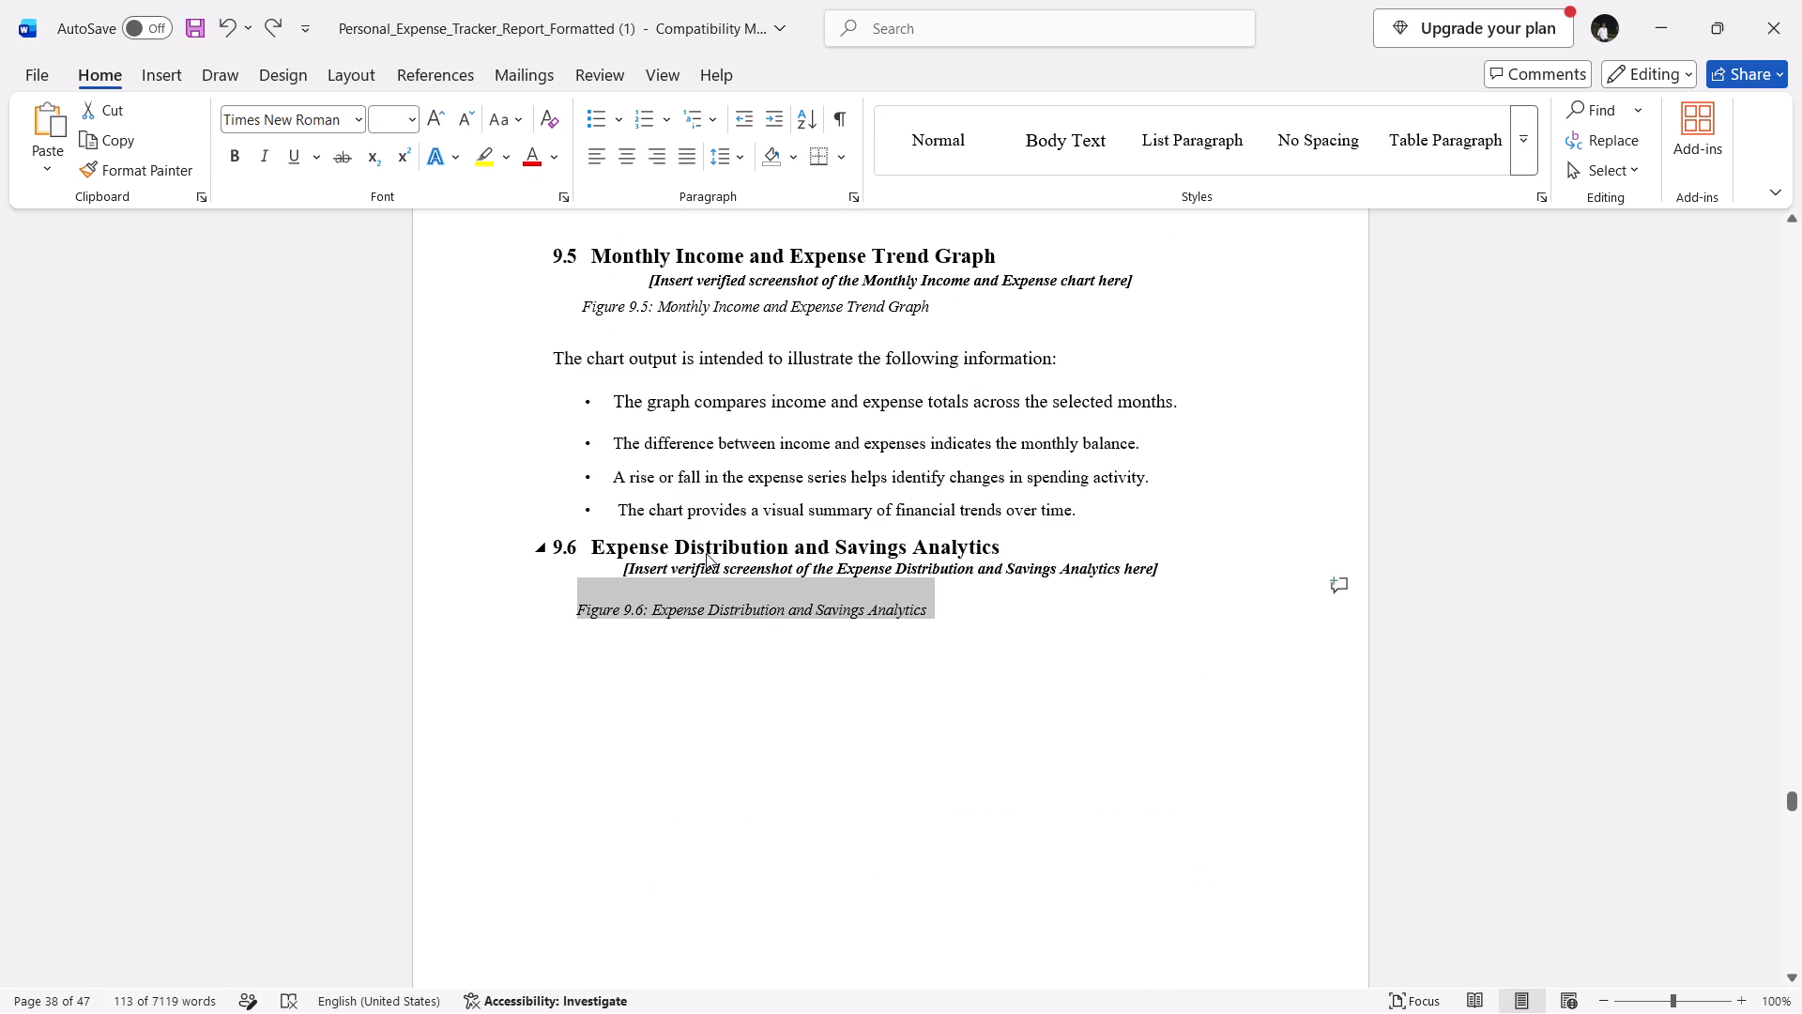
{"action": "scroll", "coordinate": [706, 553], "scroll_direction": "down", "scroll_amount": 1}
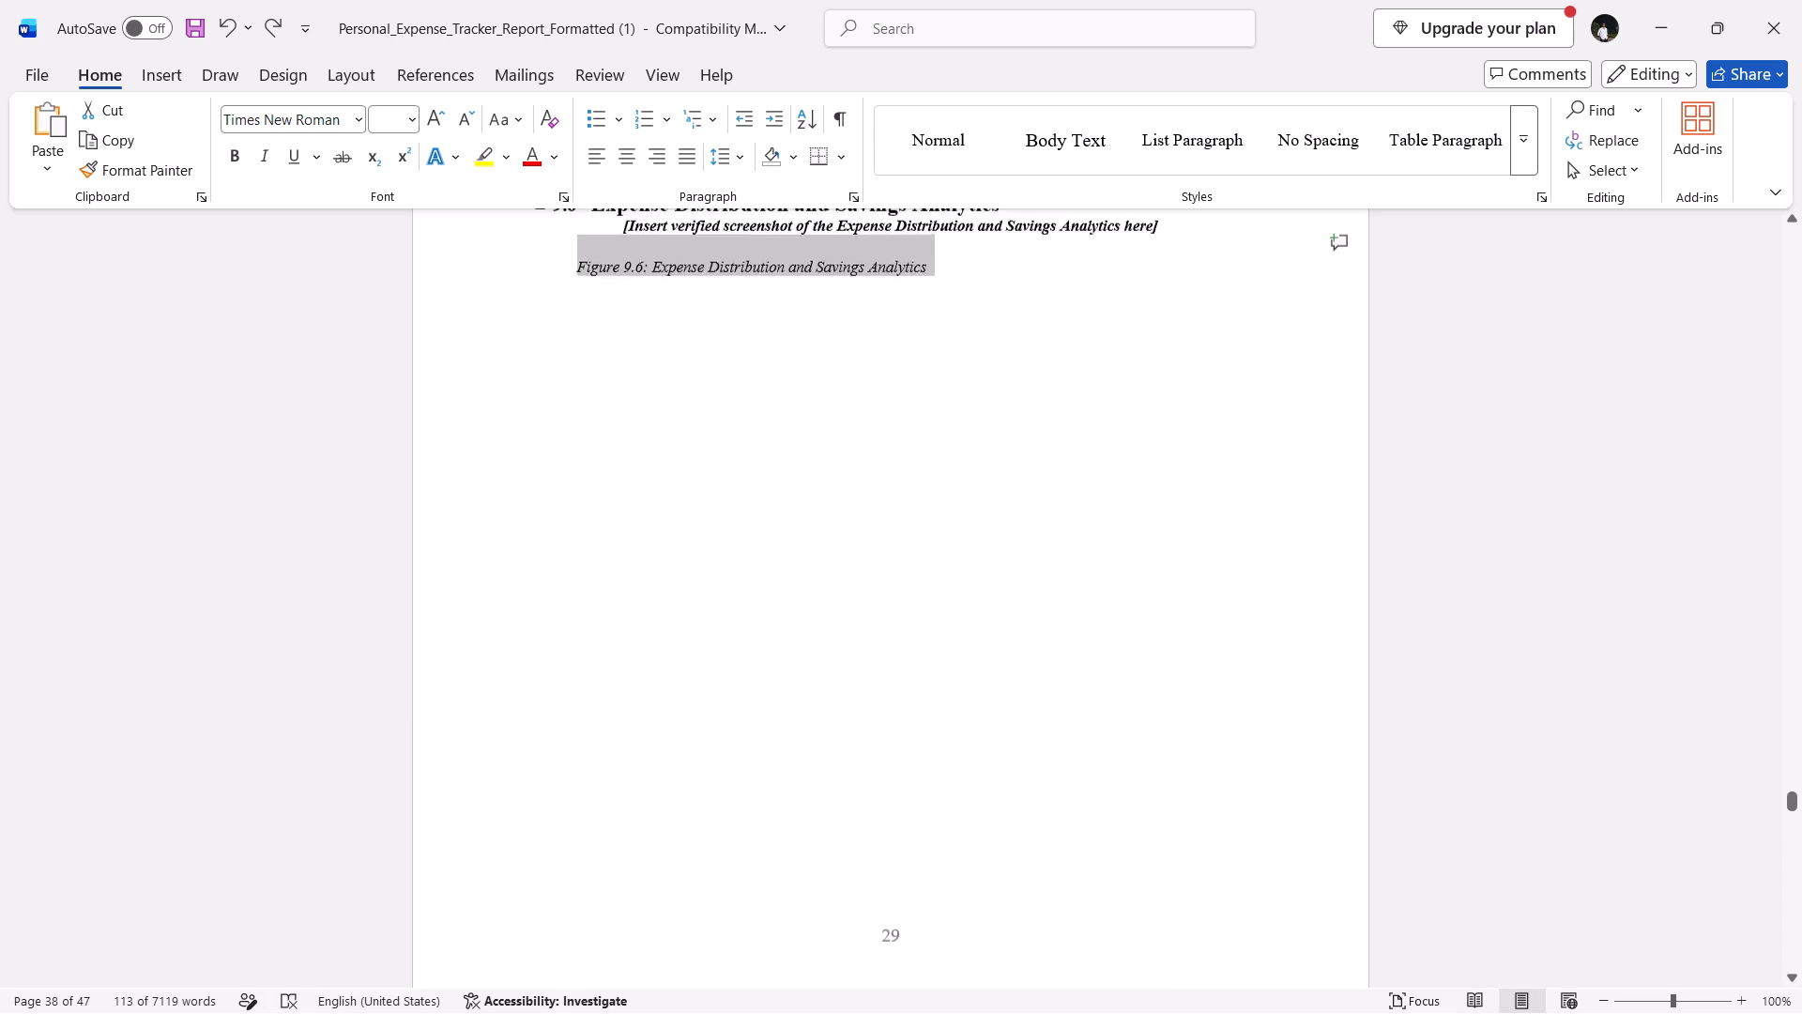
{"action": "scroll", "coordinate": [706, 553], "scroll_direction": "down", "scroll_amount": 2}
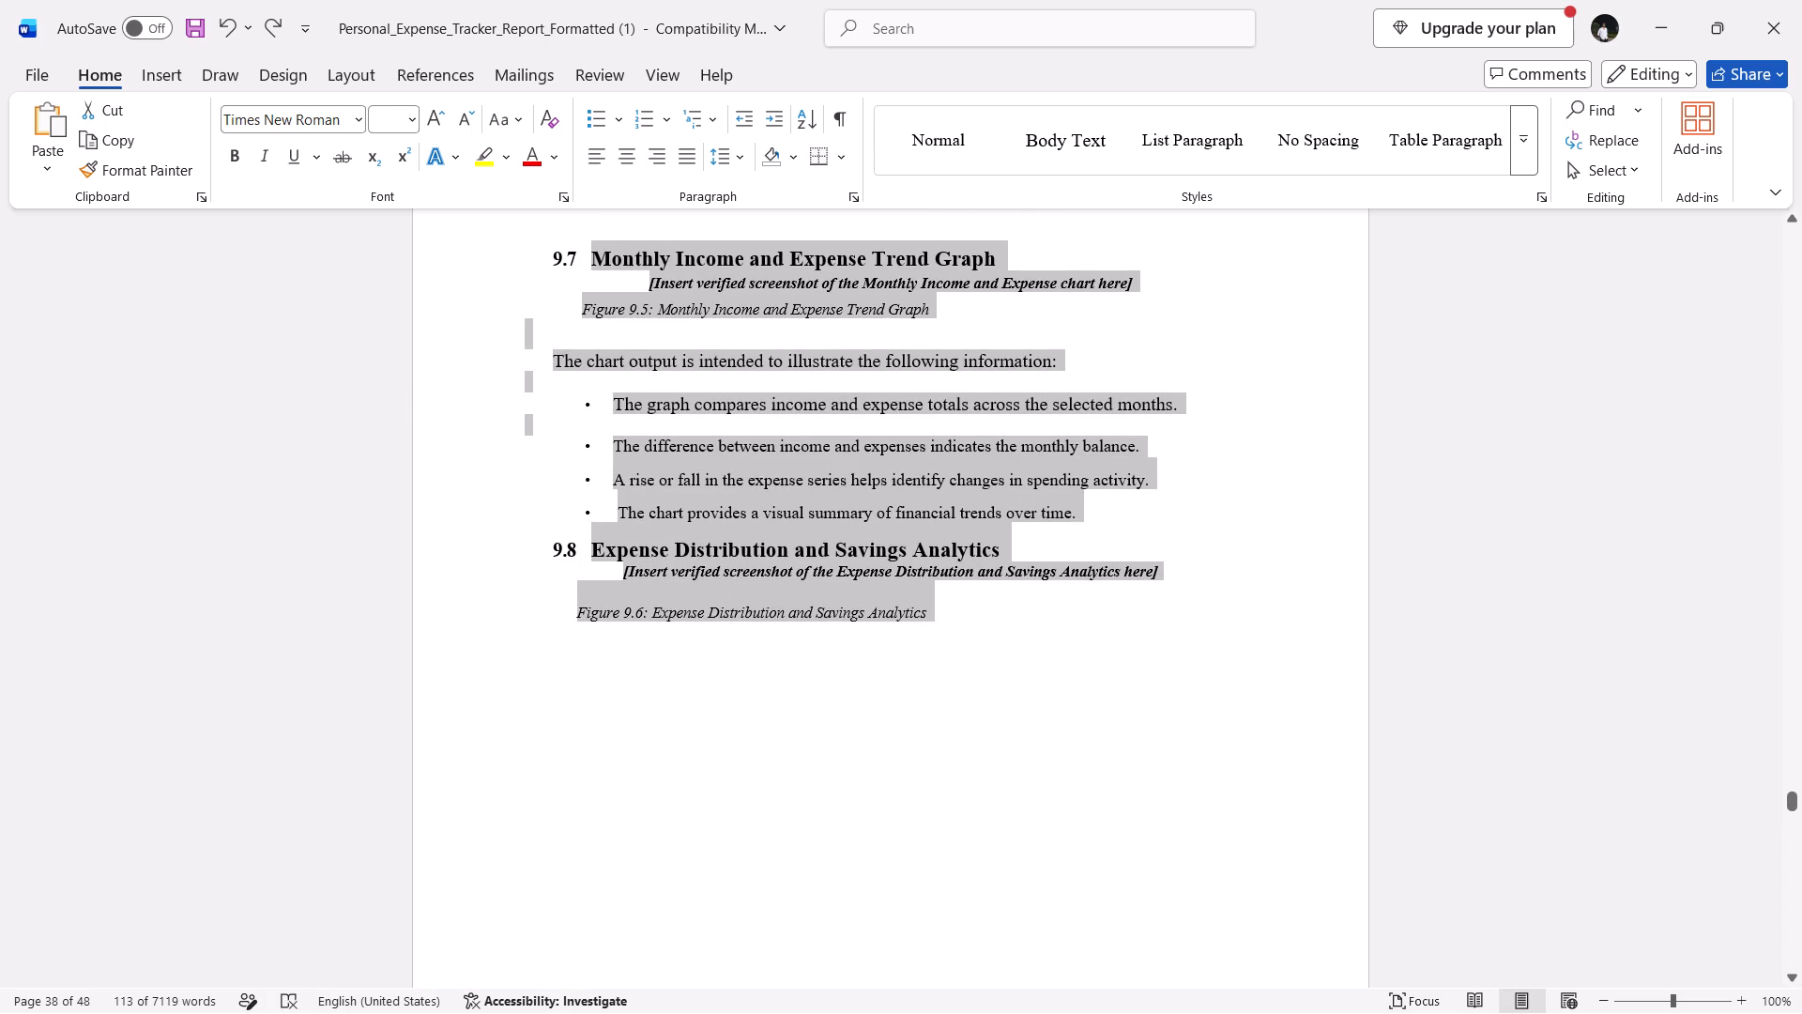
{"action": "scroll", "coordinate": [933, 622], "scroll_direction": "down", "scroll_amount": 3}
{"action": "scroll", "coordinate": [933, 622], "scroll_direction": "up", "scroll_amount": 1}
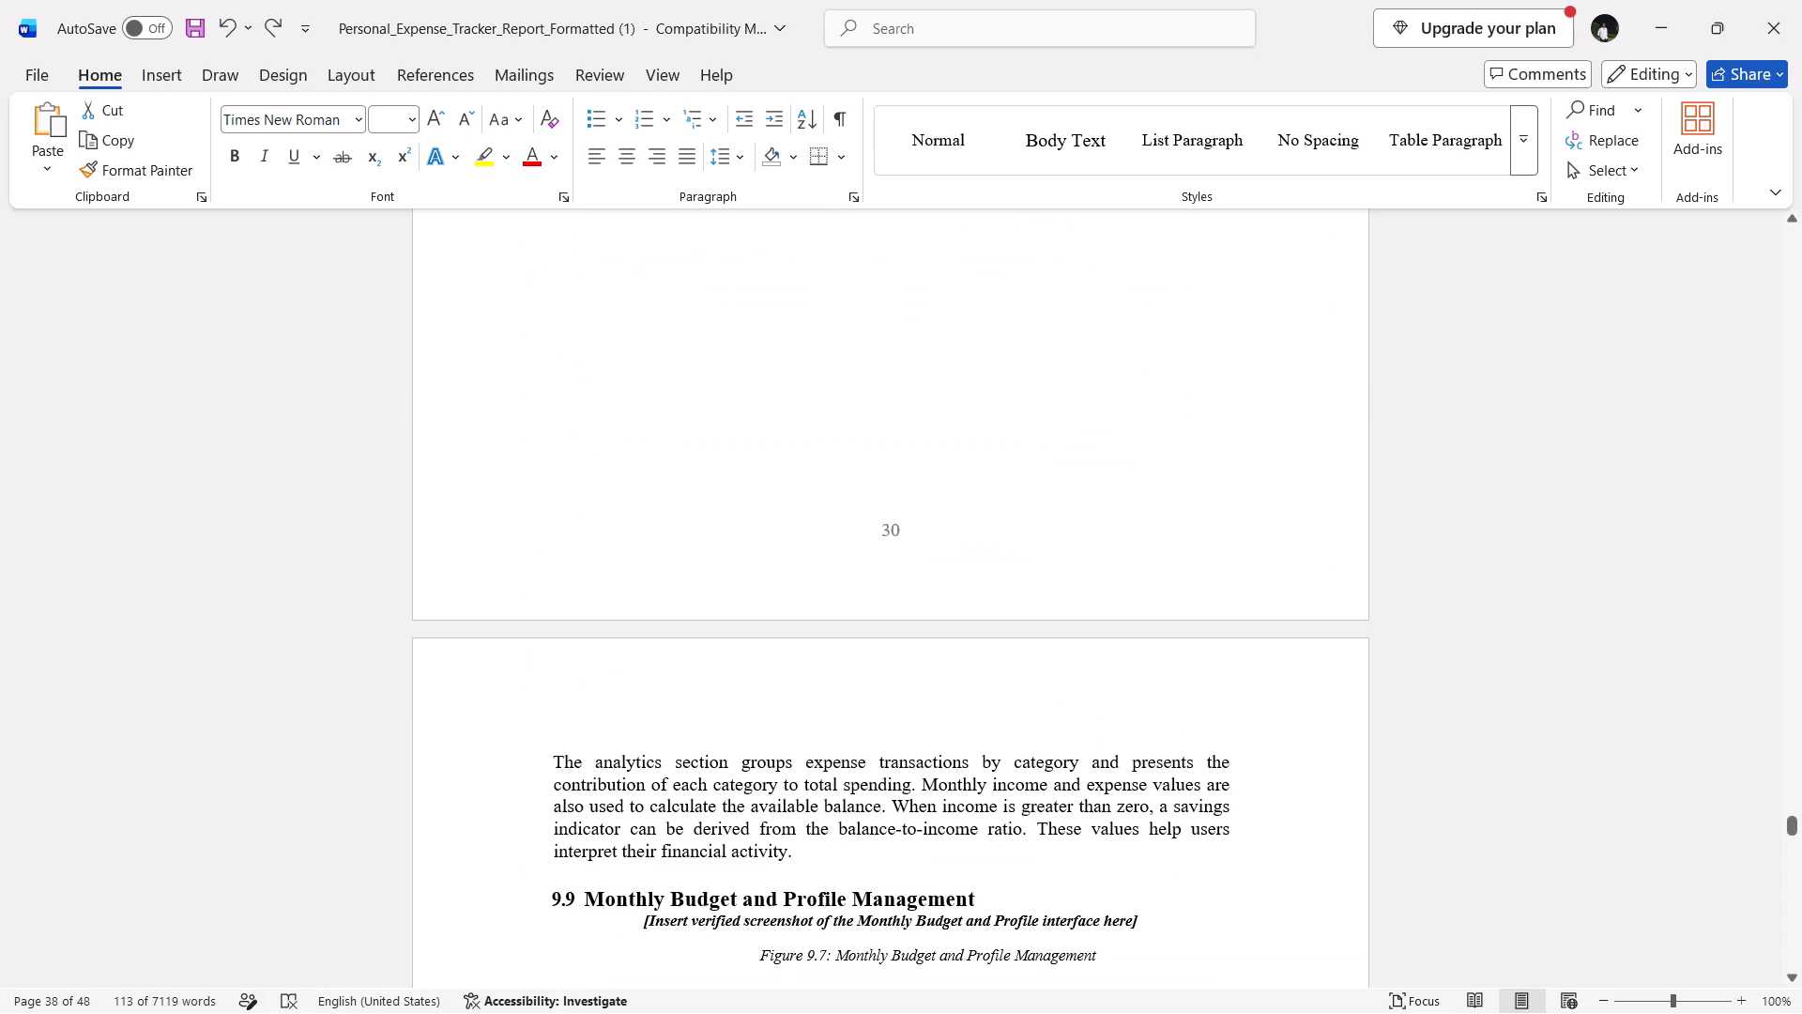
{"action": "scroll", "coordinate": [933, 622], "scroll_direction": "up", "scroll_amount": 1}
{"action": "scroll", "coordinate": [933, 622], "scroll_direction": "down", "scroll_amount": 1}
{"action": "scroll", "coordinate": [933, 622], "scroll_direction": "up", "scroll_amount": 1}
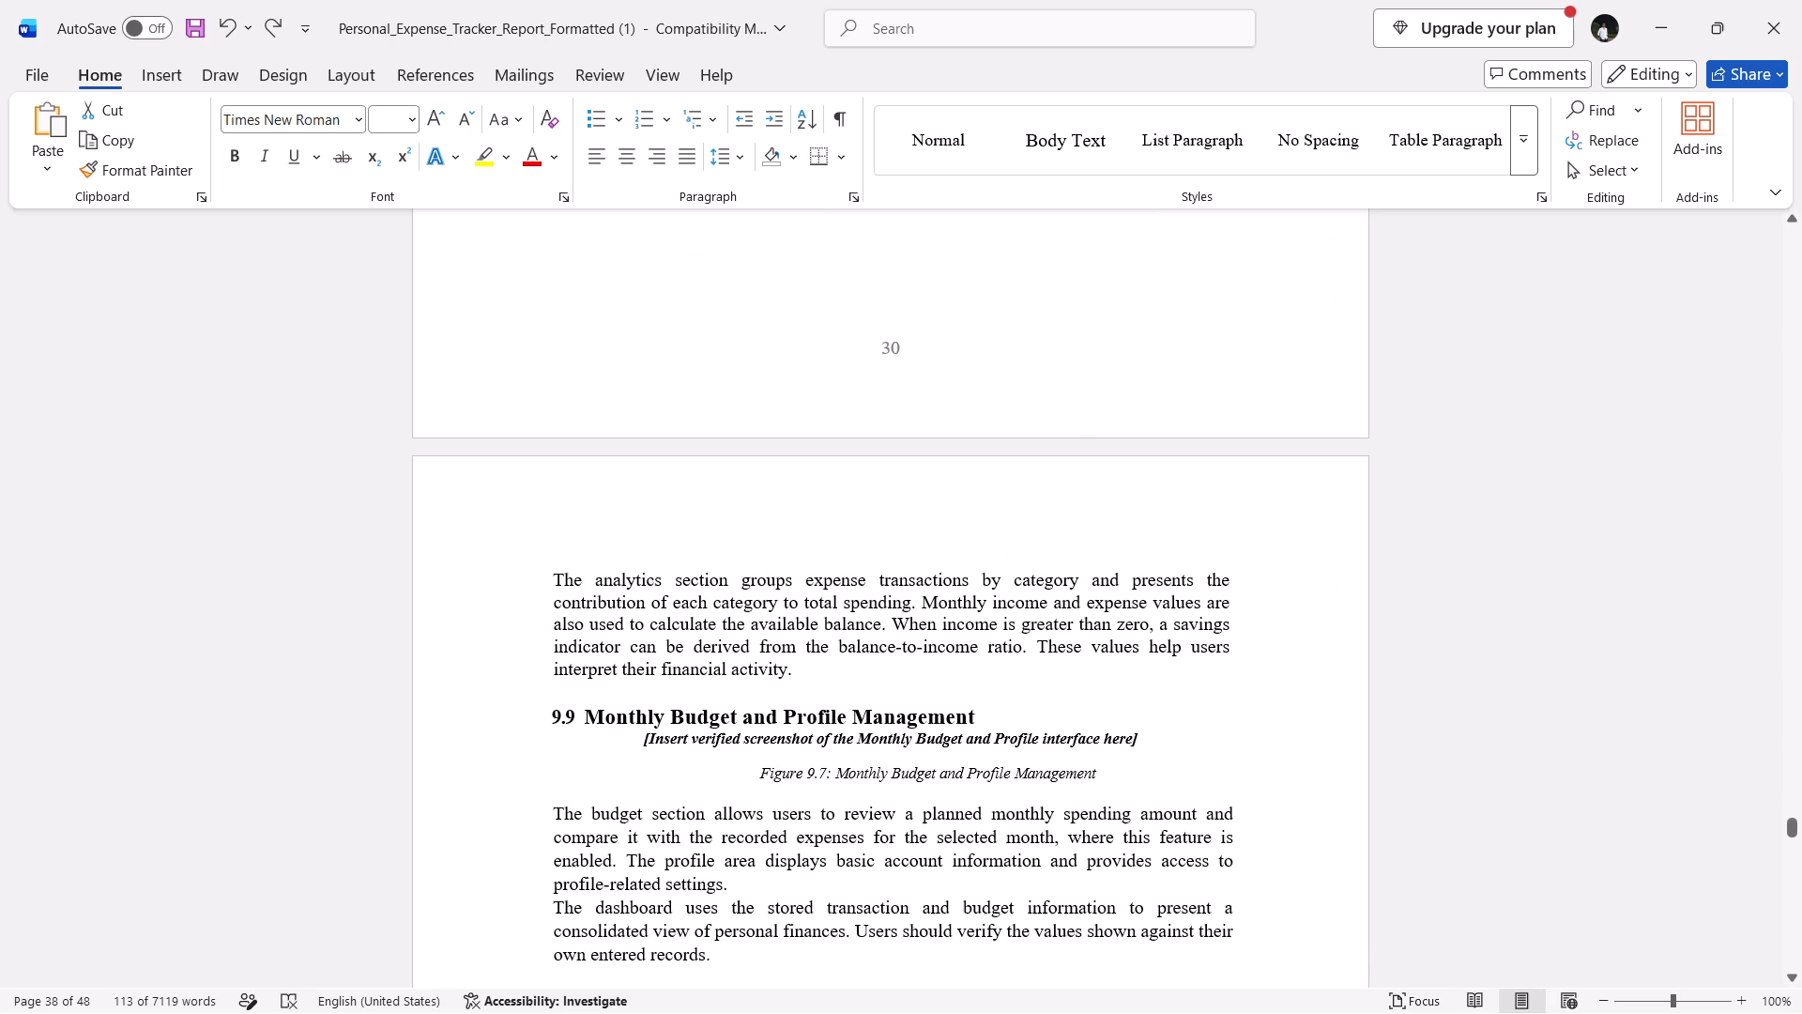
{"action": "scroll", "coordinate": [933, 622], "scroll_direction": "up", "scroll_amount": 5}
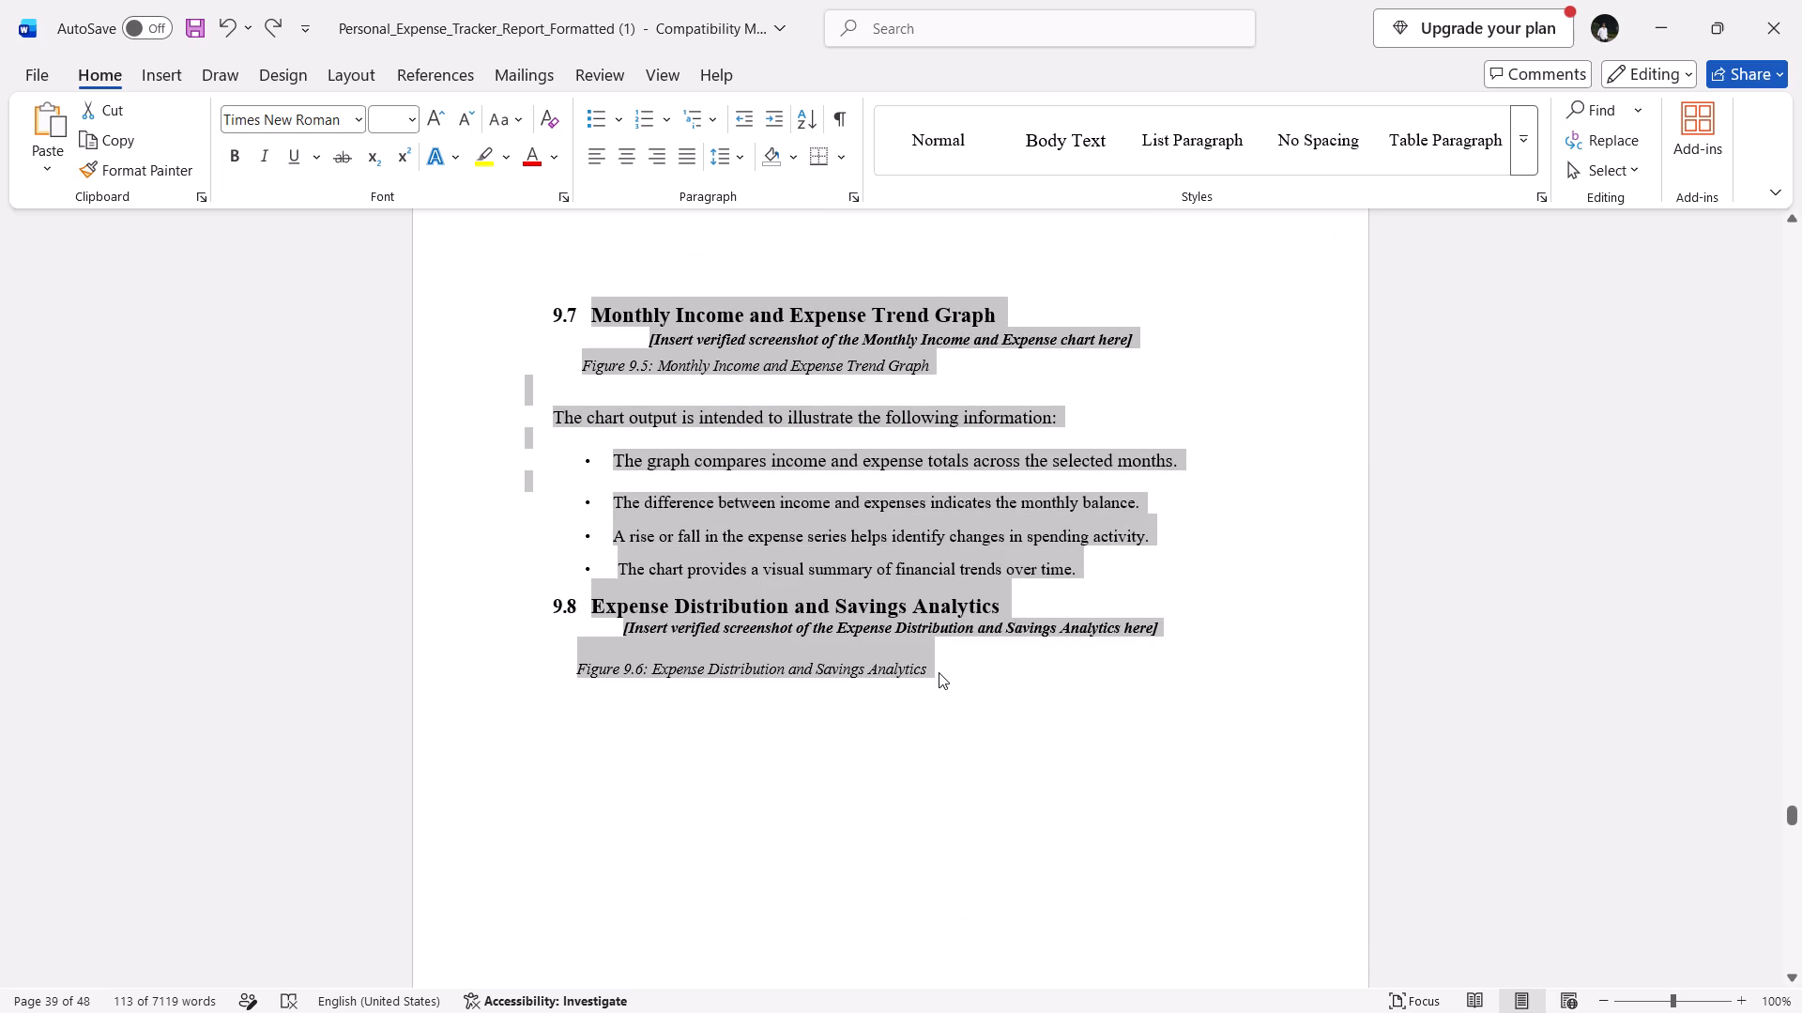
{"action": "scroll", "coordinate": [939, 672], "scroll_direction": "down", "scroll_amount": 17}
{"action": "scroll", "coordinate": [939, 672], "scroll_direction": "up", "scroll_amount": 1}
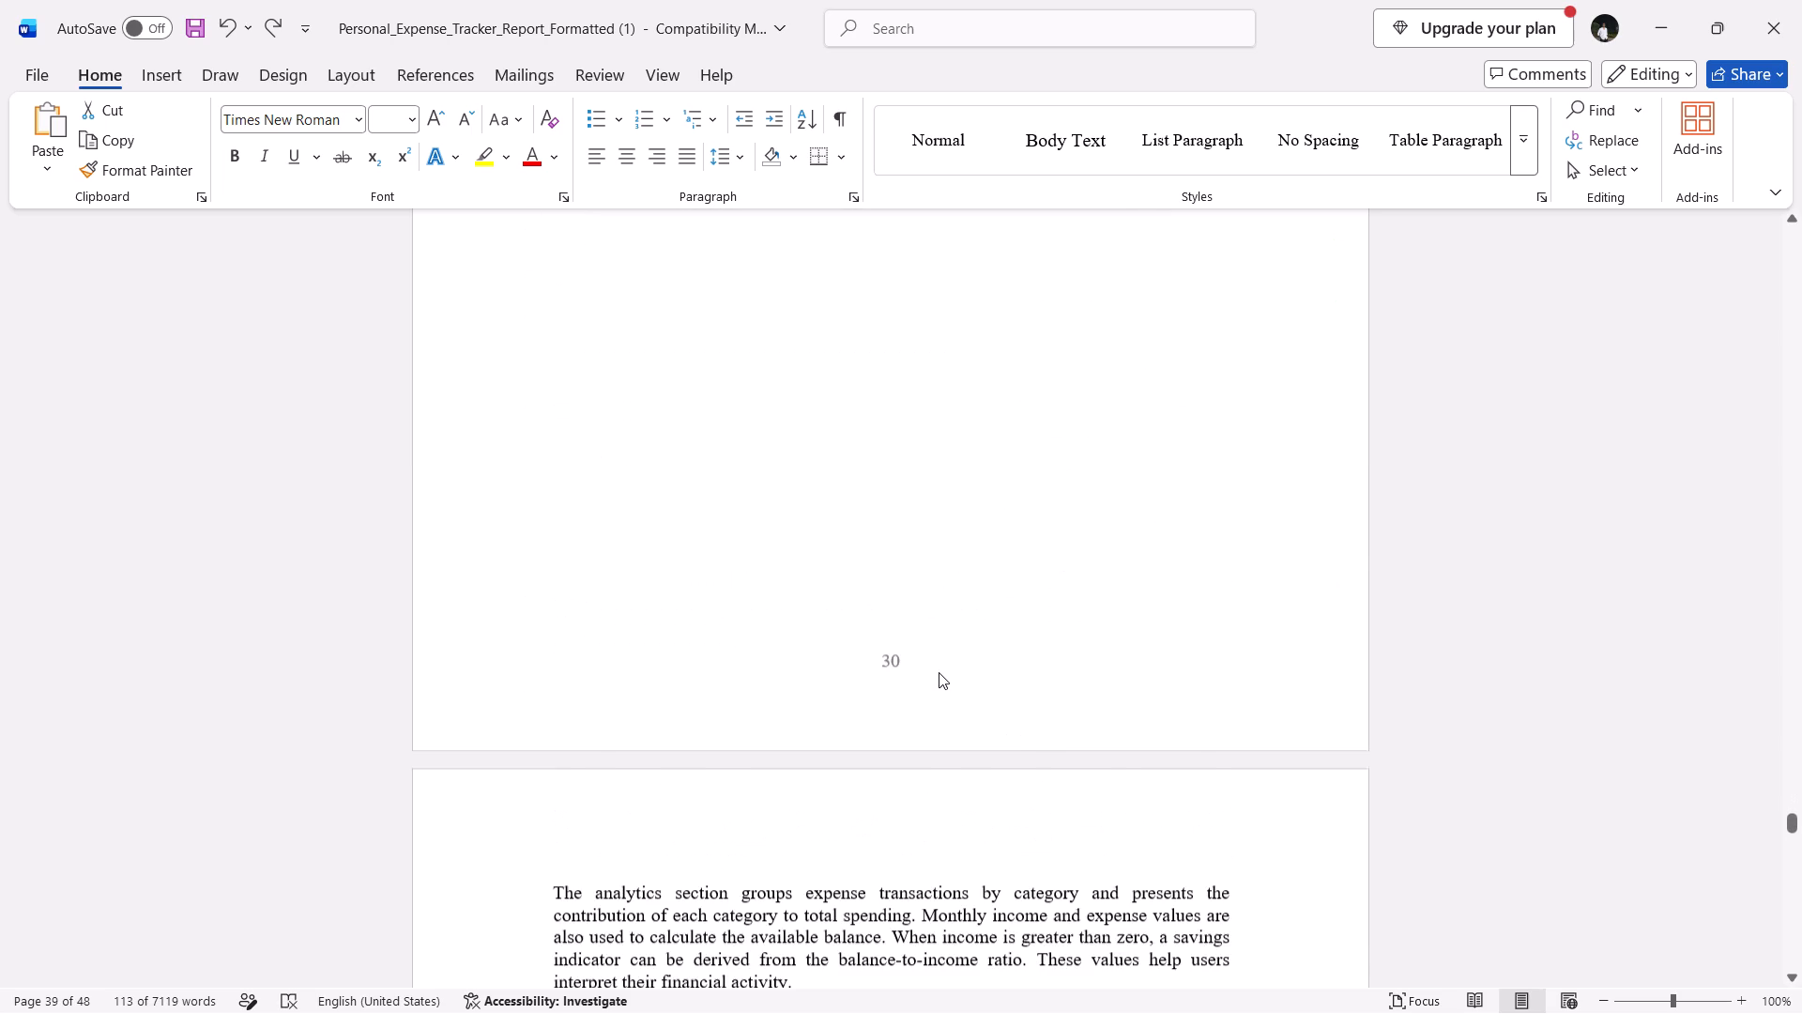
{"action": "scroll", "coordinate": [939, 672], "scroll_direction": "up", "scroll_amount": 5}
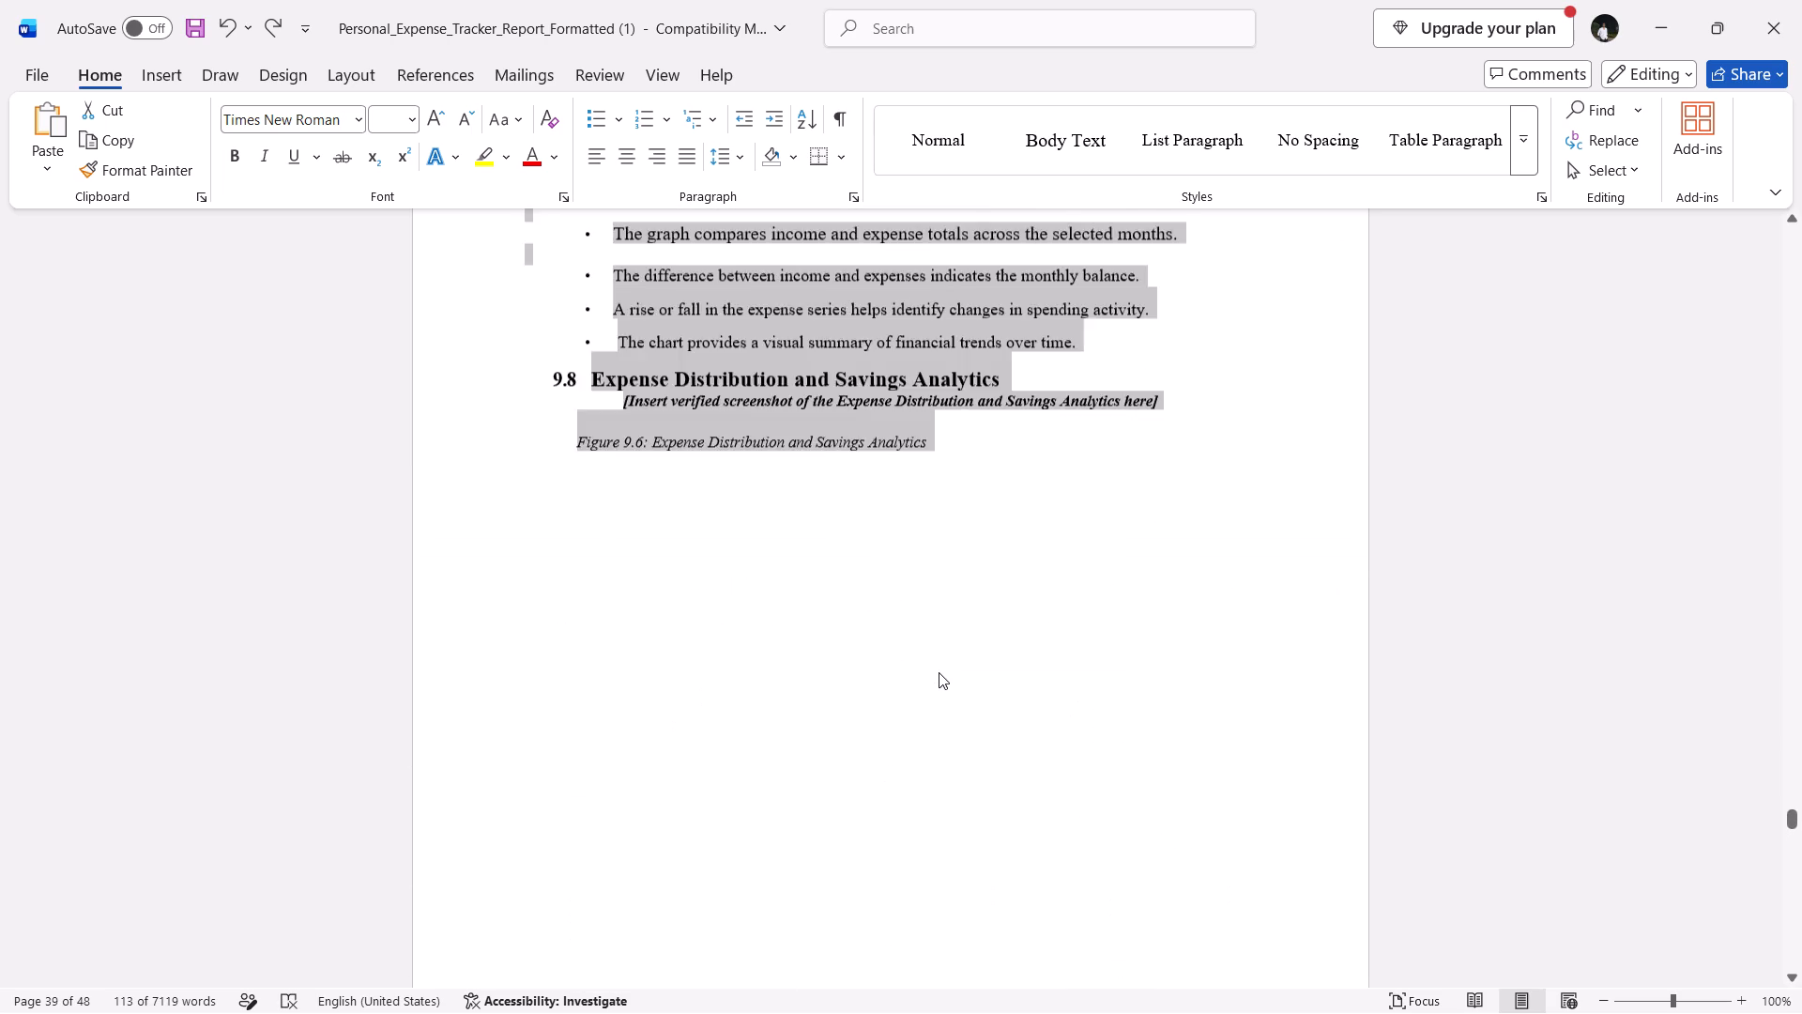
{"action": "scroll", "coordinate": [939, 672], "scroll_direction": "up", "scroll_amount": 1}
{"action": "left_click", "coordinate": [949, 644]}
{"action": "left_click_drag", "start_coordinate": [949, 644], "coordinate": [554, 274]}
{"action": "key", "text": "BackSpace"}
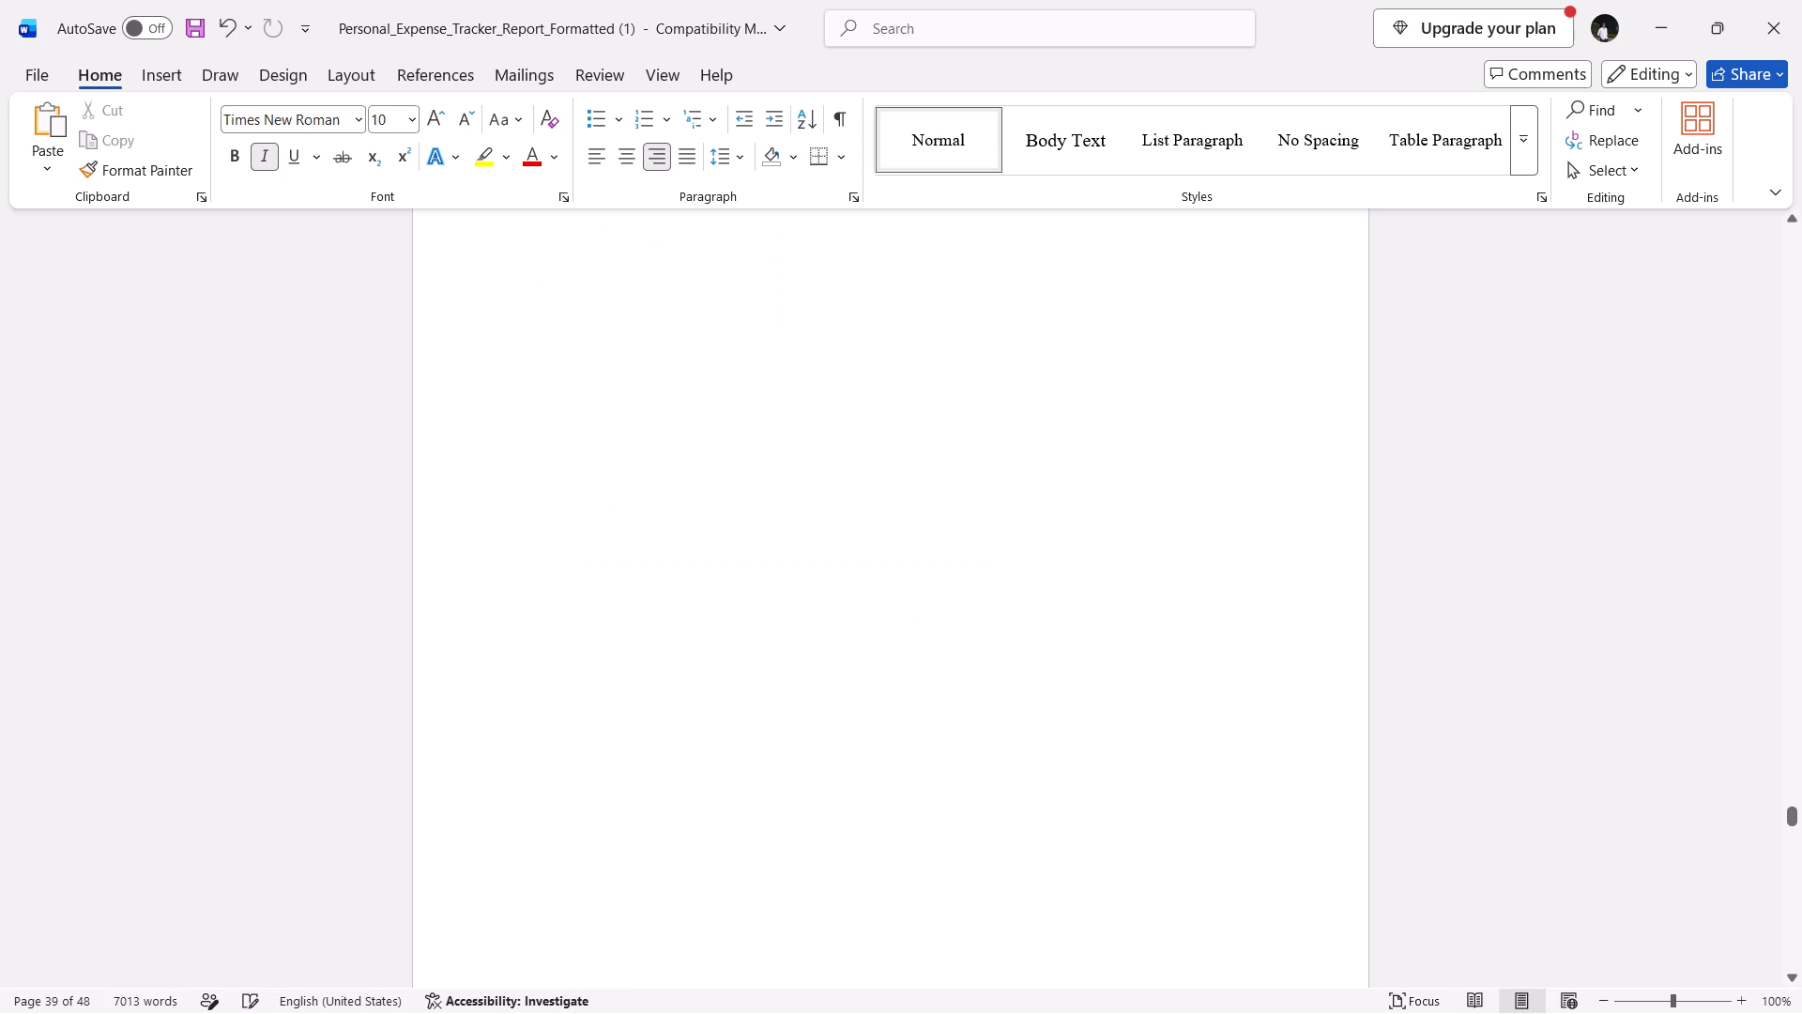
{"action": "key", "text": "BackSpace"}
Check the pages around the remaining sections 9.5 and 9.6 for their captions, numbering and blank space.
{"action": "scroll", "coordinate": [762, 507], "scroll_direction": "down", "scroll_amount": 4}
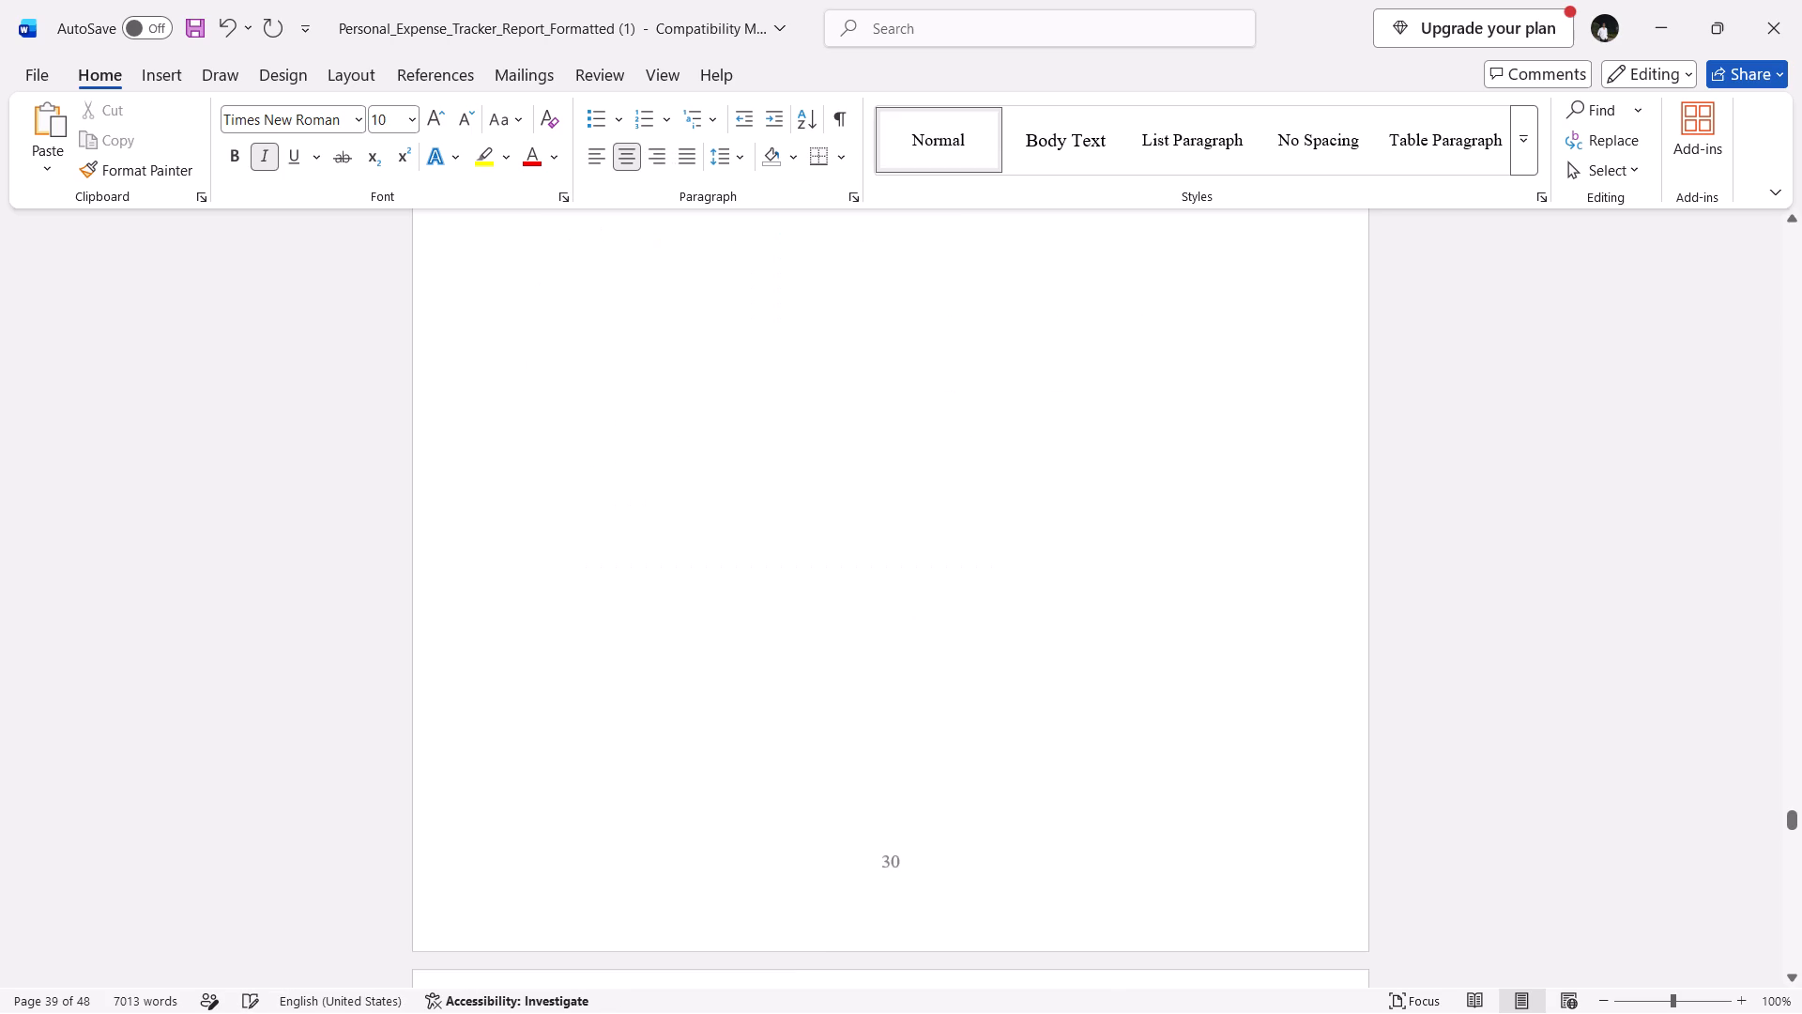
{"action": "scroll", "coordinate": [762, 507], "scroll_direction": "up", "scroll_amount": 8}
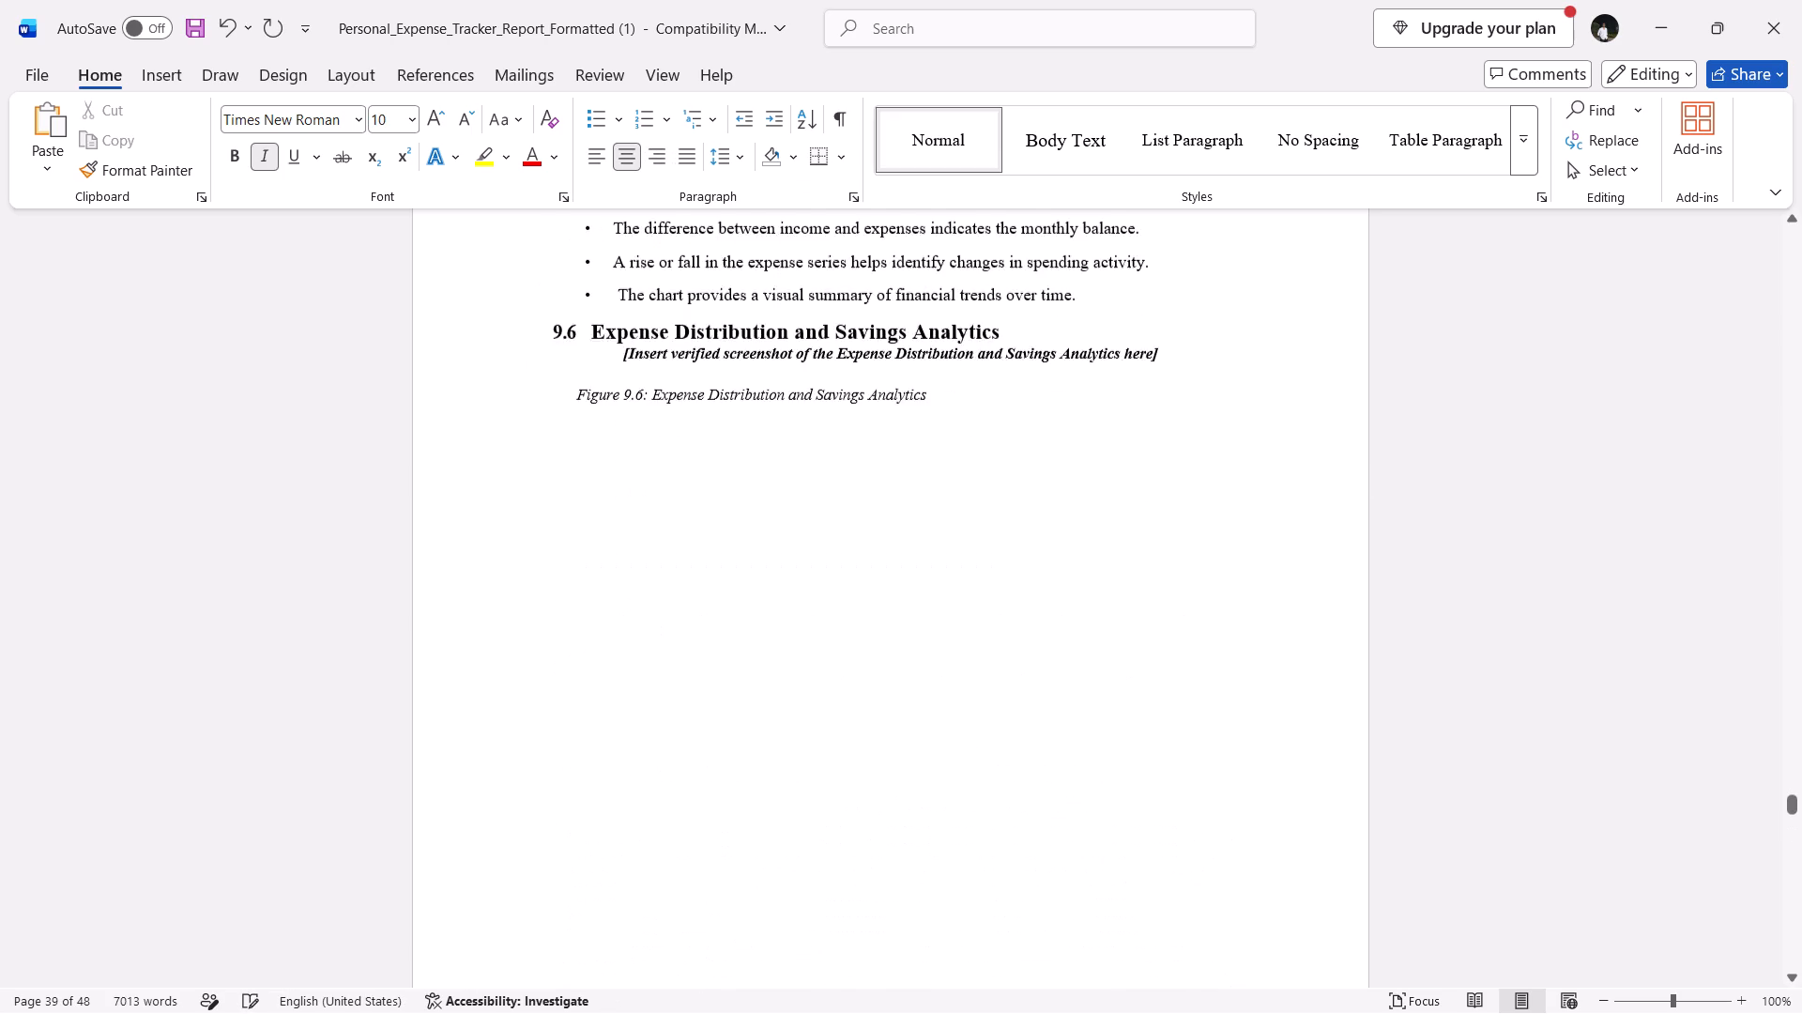
{"action": "scroll", "coordinate": [762, 507], "scroll_direction": "up", "scroll_amount": 2}
{"action": "scroll", "coordinate": [844, 546], "scroll_direction": "up", "scroll_amount": 8}
{"action": "scroll", "coordinate": [844, 546], "scroll_direction": "right", "scroll_amount": 1}
{"action": "scroll", "coordinate": [844, 546], "scroll_direction": "down", "scroll_amount": 2}
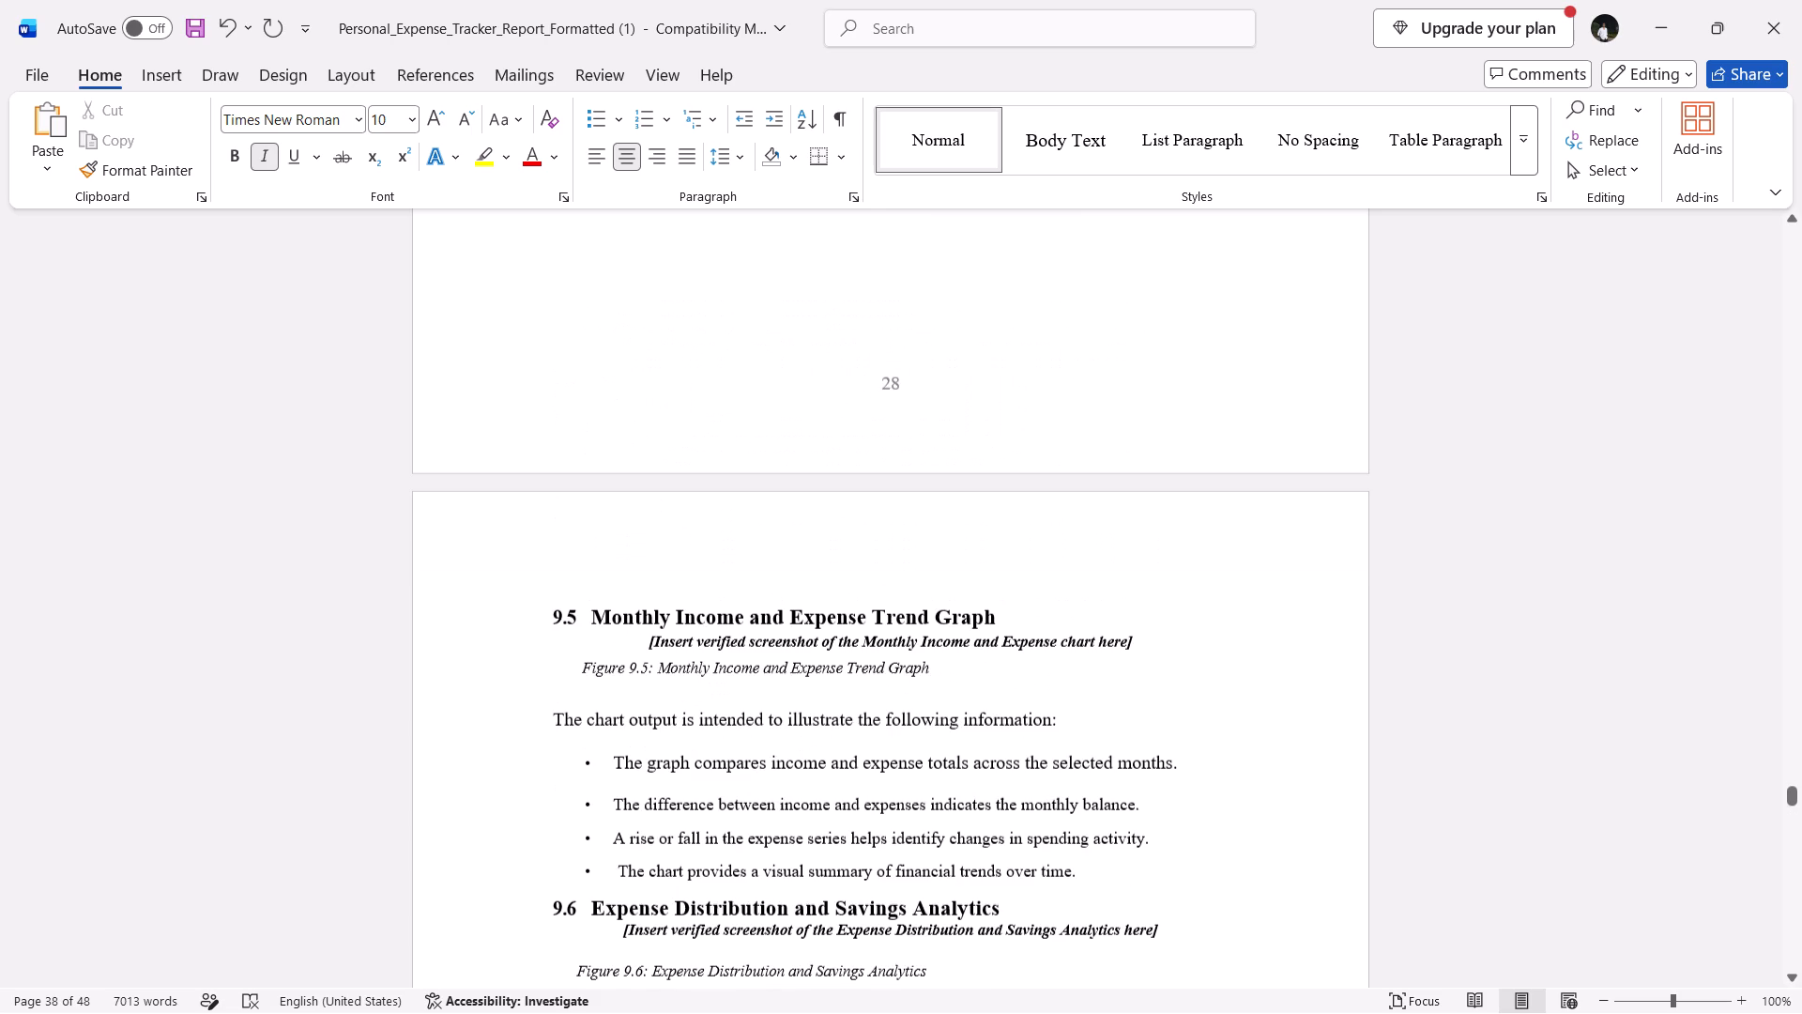
{"action": "scroll", "coordinate": [844, 546], "scroll_direction": "down", "scroll_amount": 1}
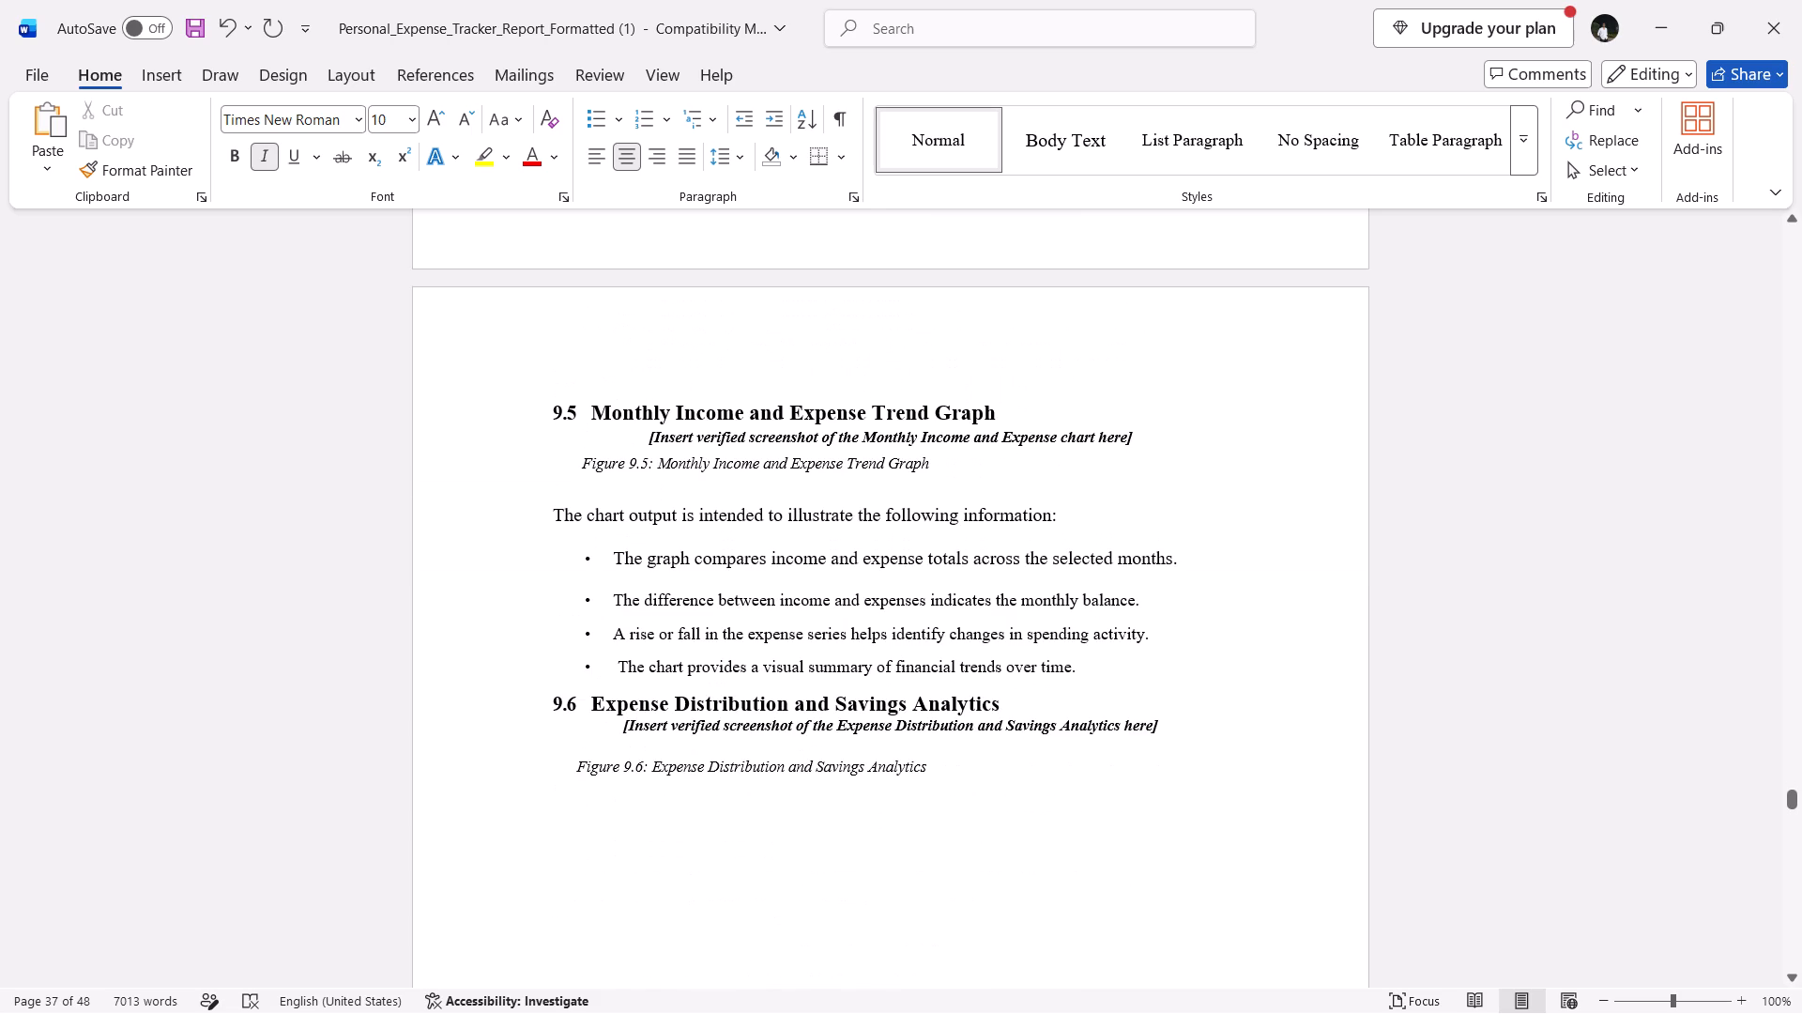
Place the cursor at the section 9.5 chart placeholder, and switch to Chrome to open the Mooney Statistics overview.
{"action": "left_click", "coordinate": [648, 436]}
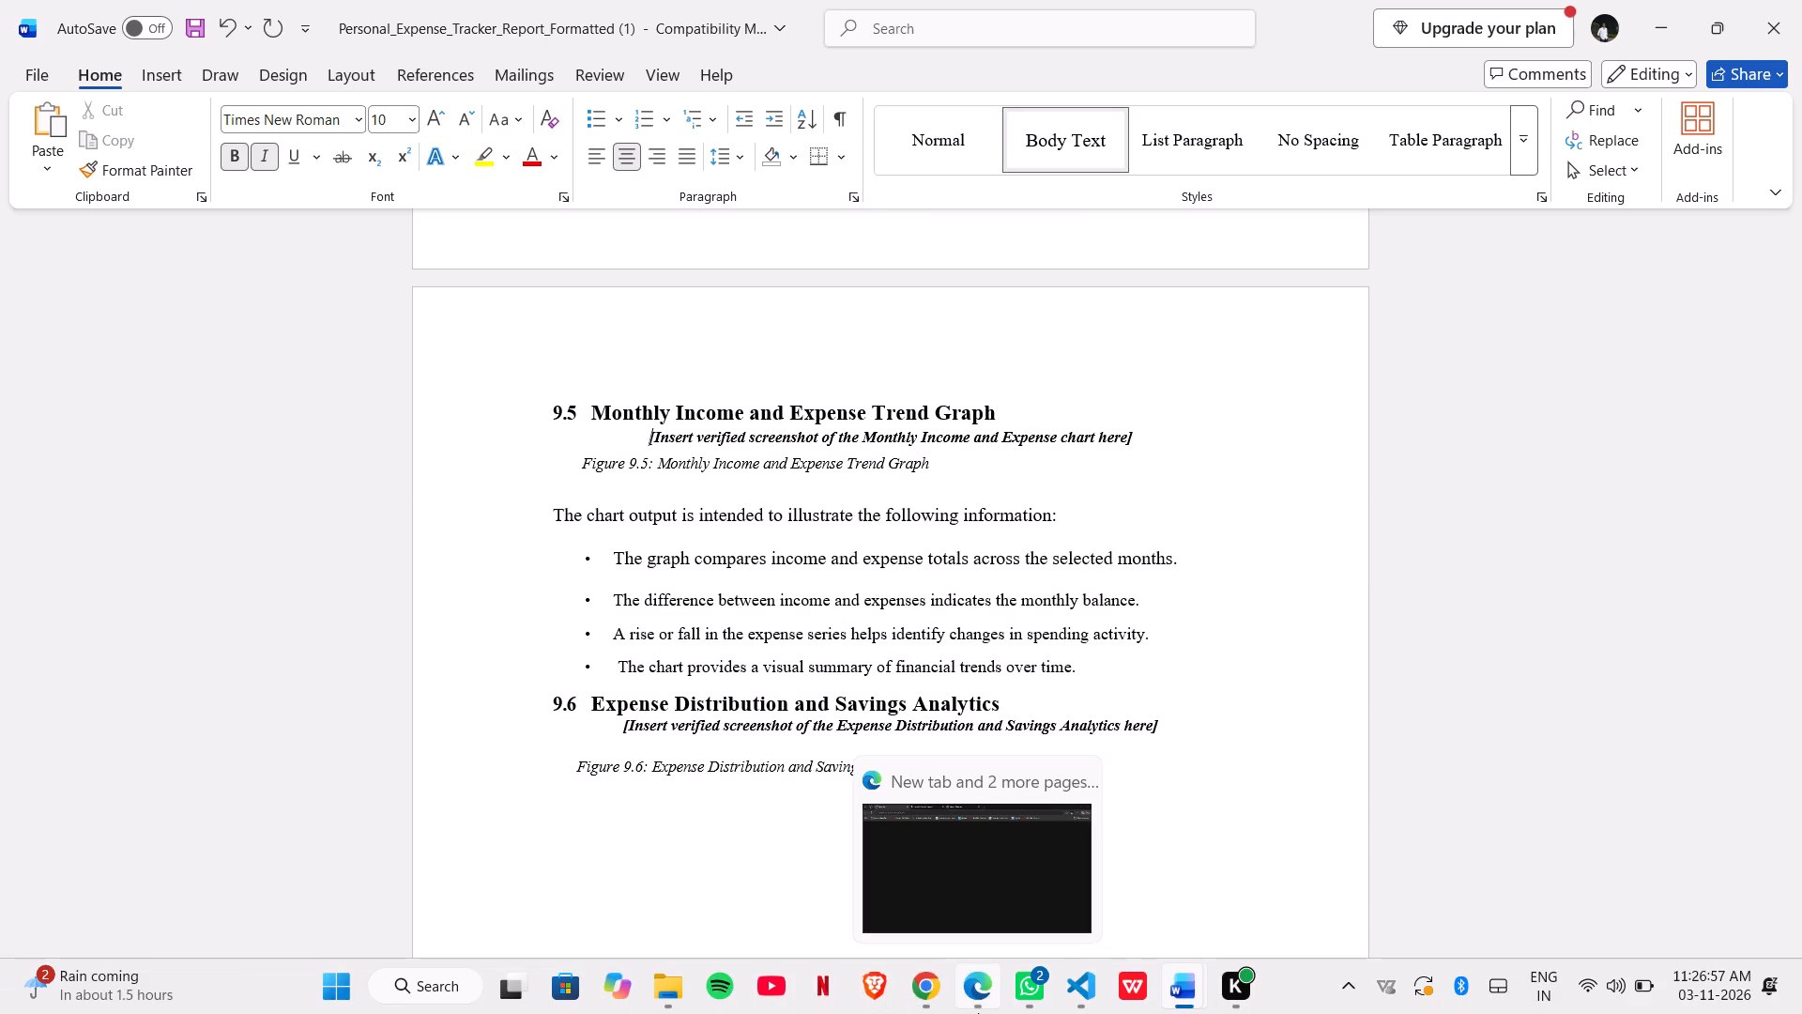
{"action": "left_click", "coordinate": [930, 999]}
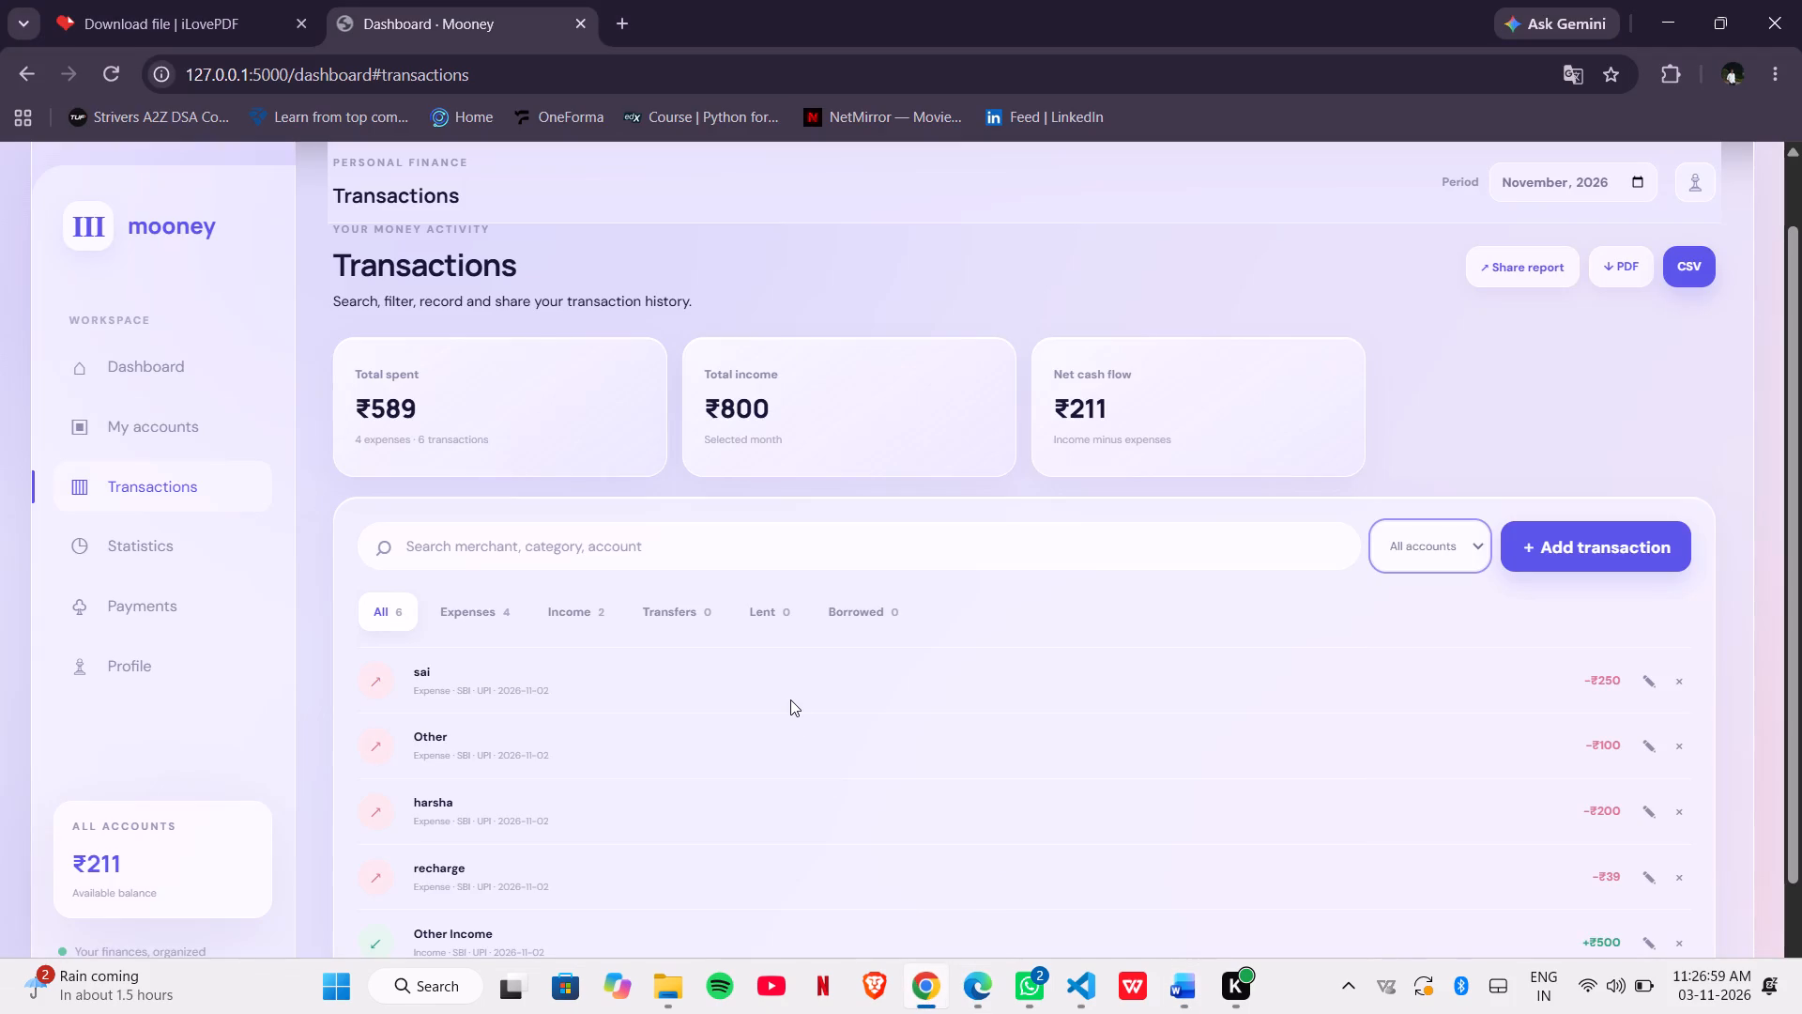
{"action": "scroll", "coordinate": [790, 699], "scroll_direction": "down", "scroll_amount": 1}
{"action": "scroll", "coordinate": [790, 699], "scroll_direction": "up", "scroll_amount": 2}
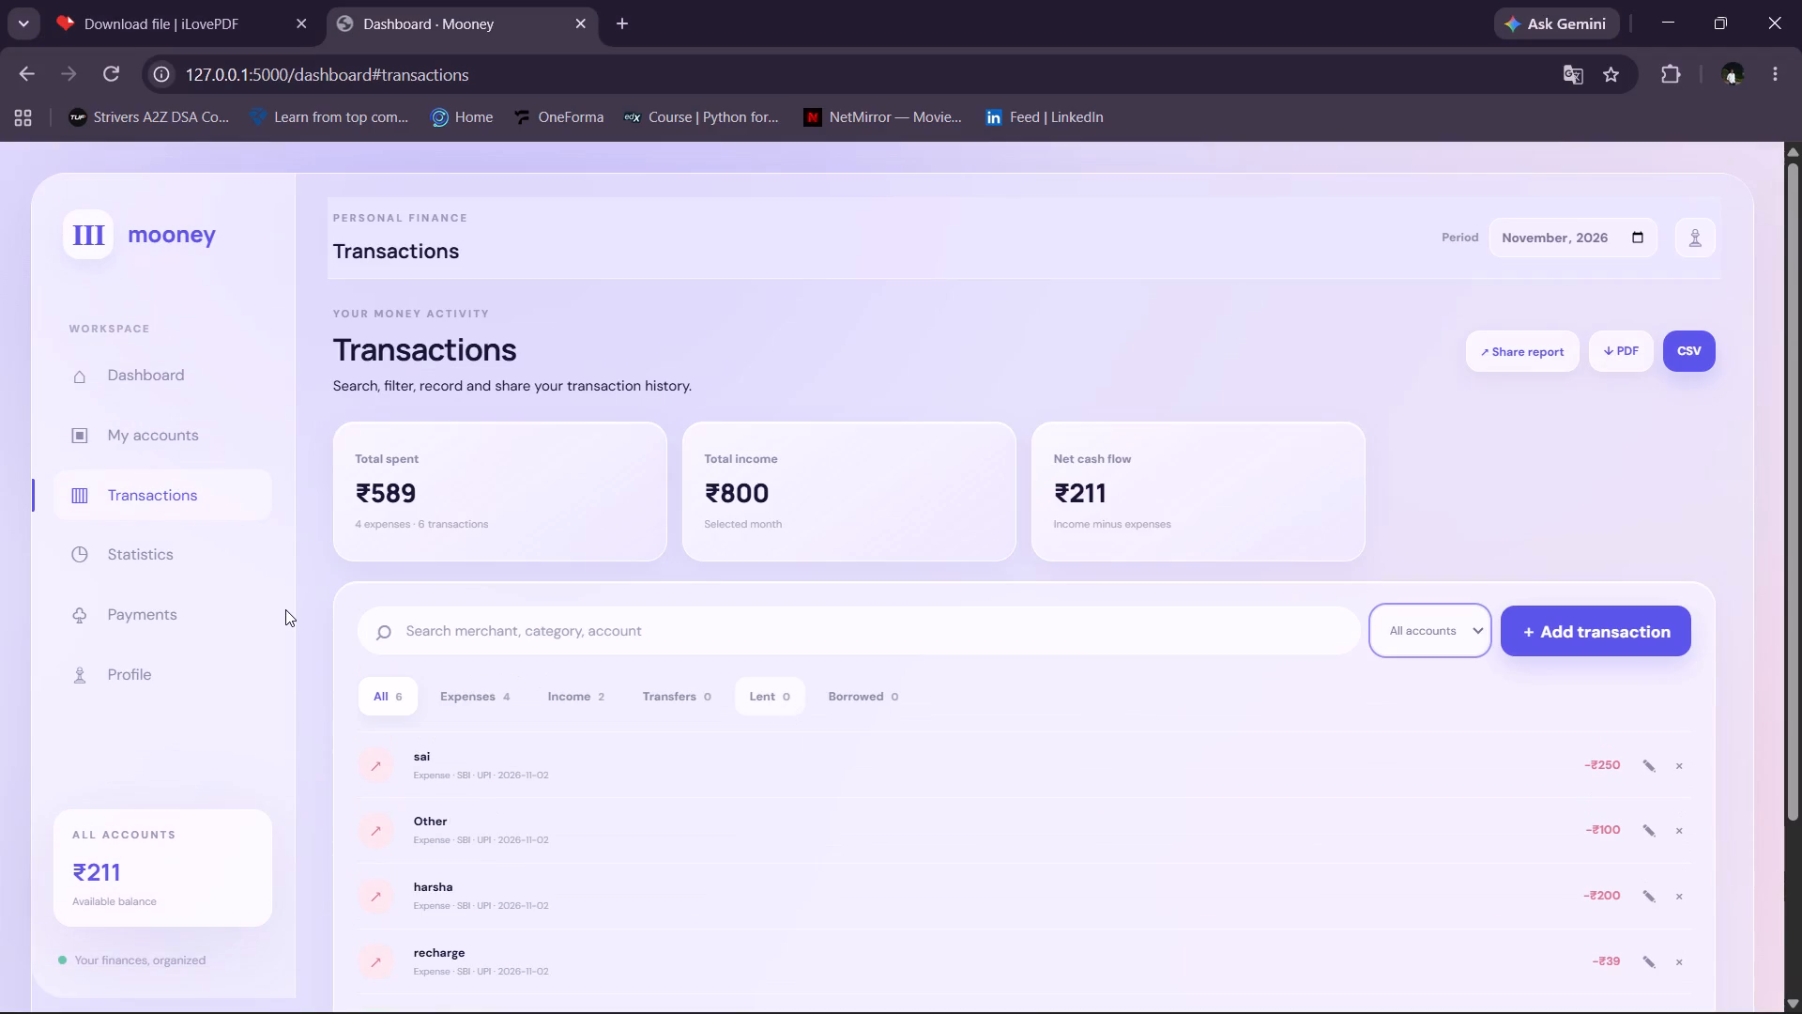
{"action": "left_click", "coordinate": [163, 561]}
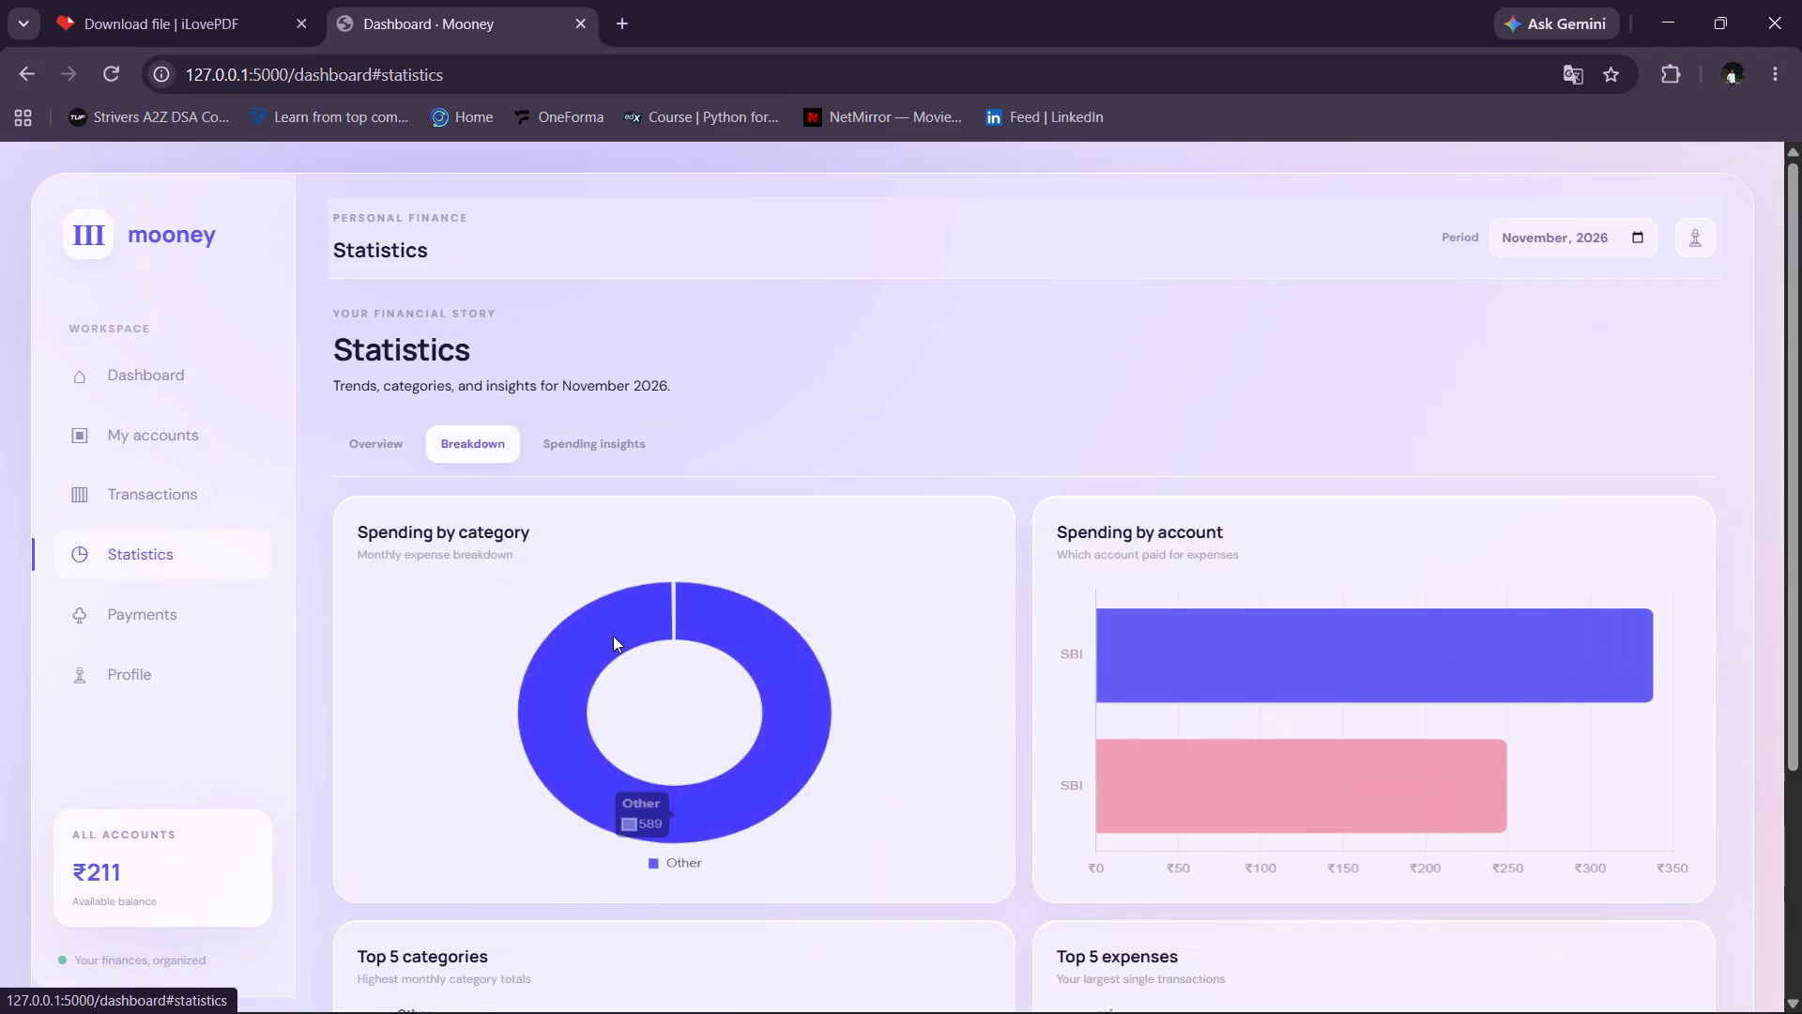
{"action": "scroll", "coordinate": [613, 636], "scroll_direction": "down", "scroll_amount": 1}
{"action": "left_click", "coordinate": [363, 262]}
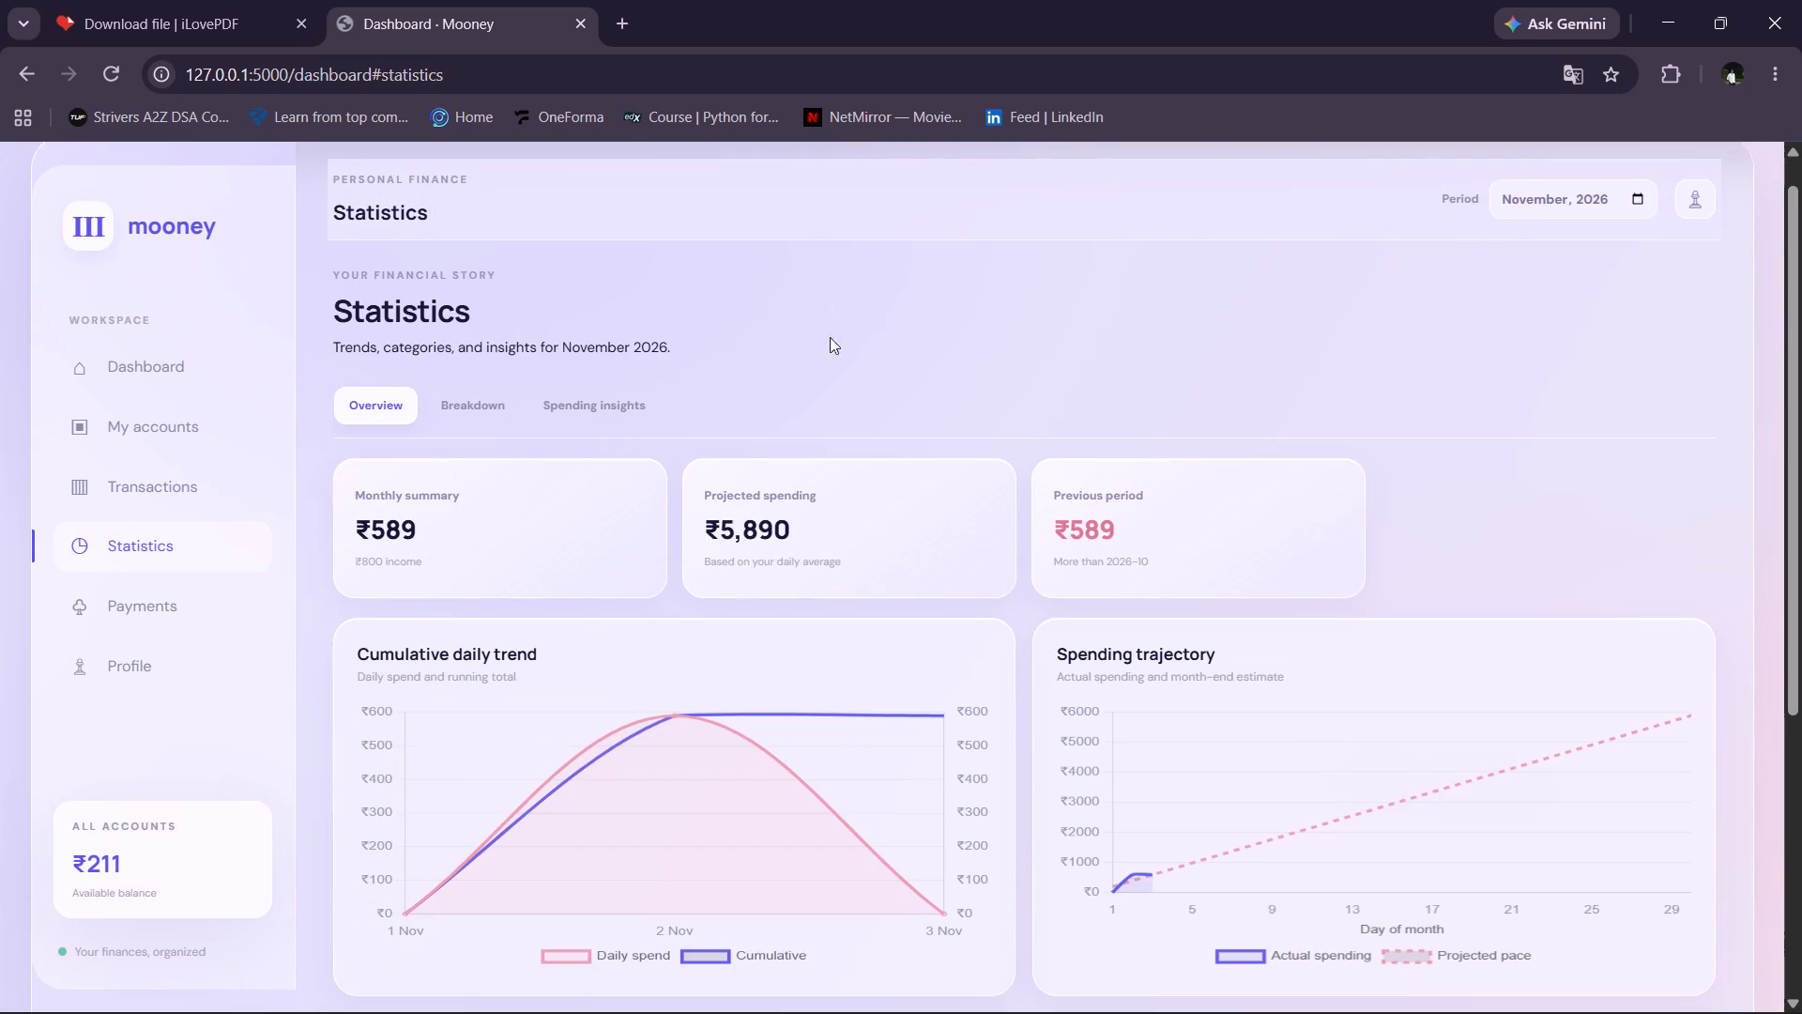
{"action": "scroll", "coordinate": [819, 649], "scroll_direction": "down", "scroll_amount": 4}
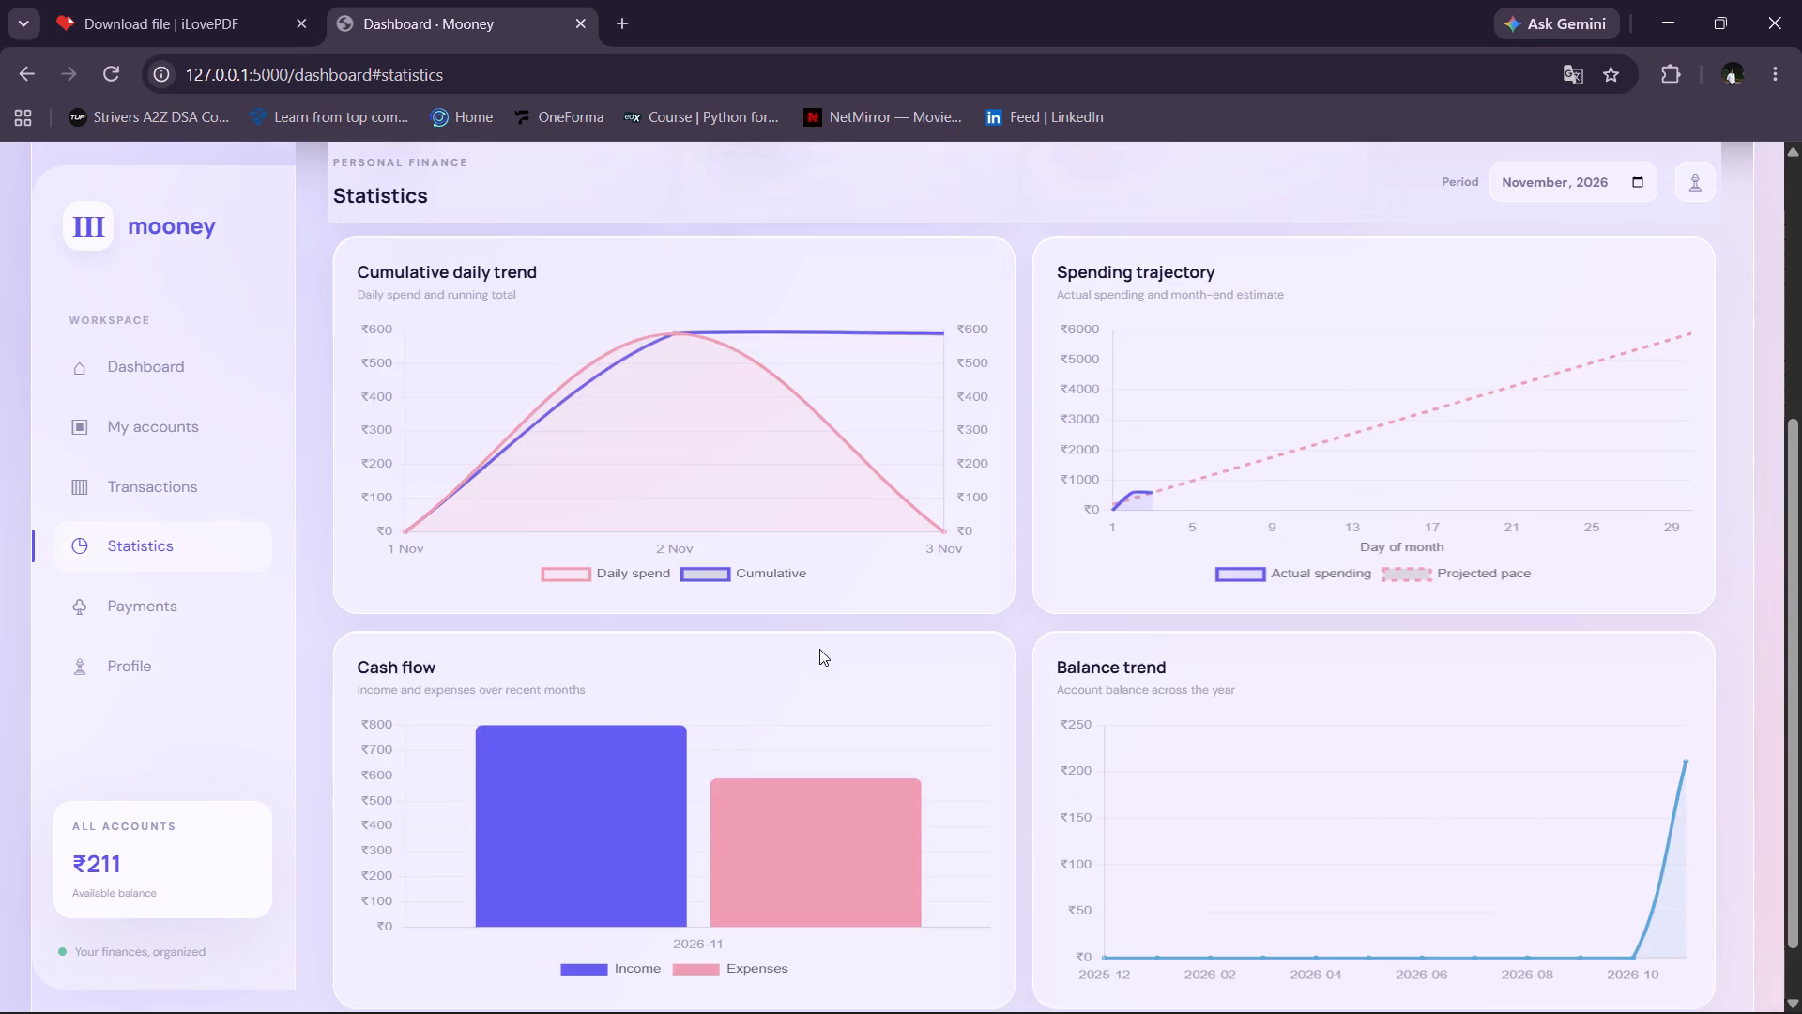
{"action": "scroll", "coordinate": [819, 649], "scroll_direction": "up", "scroll_amount": 2}
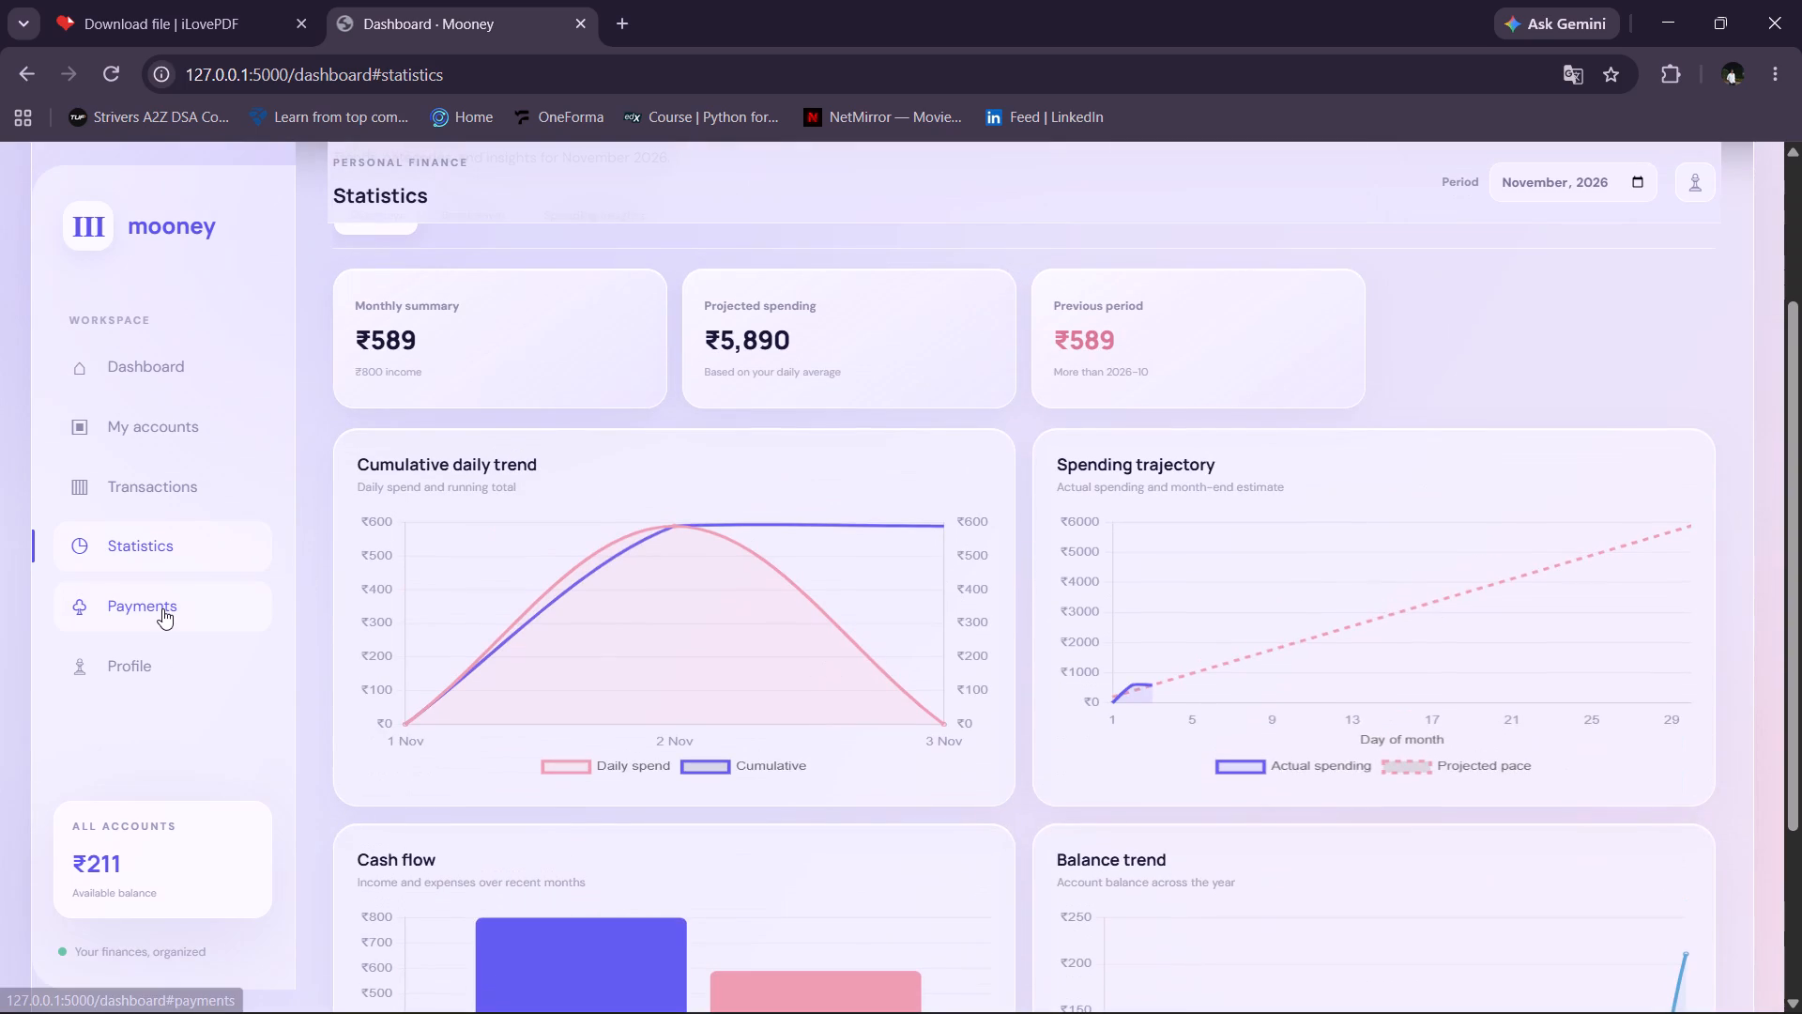
{"action": "left_click", "coordinate": [162, 608]}
{"action": "left_click", "coordinate": [160, 461]}
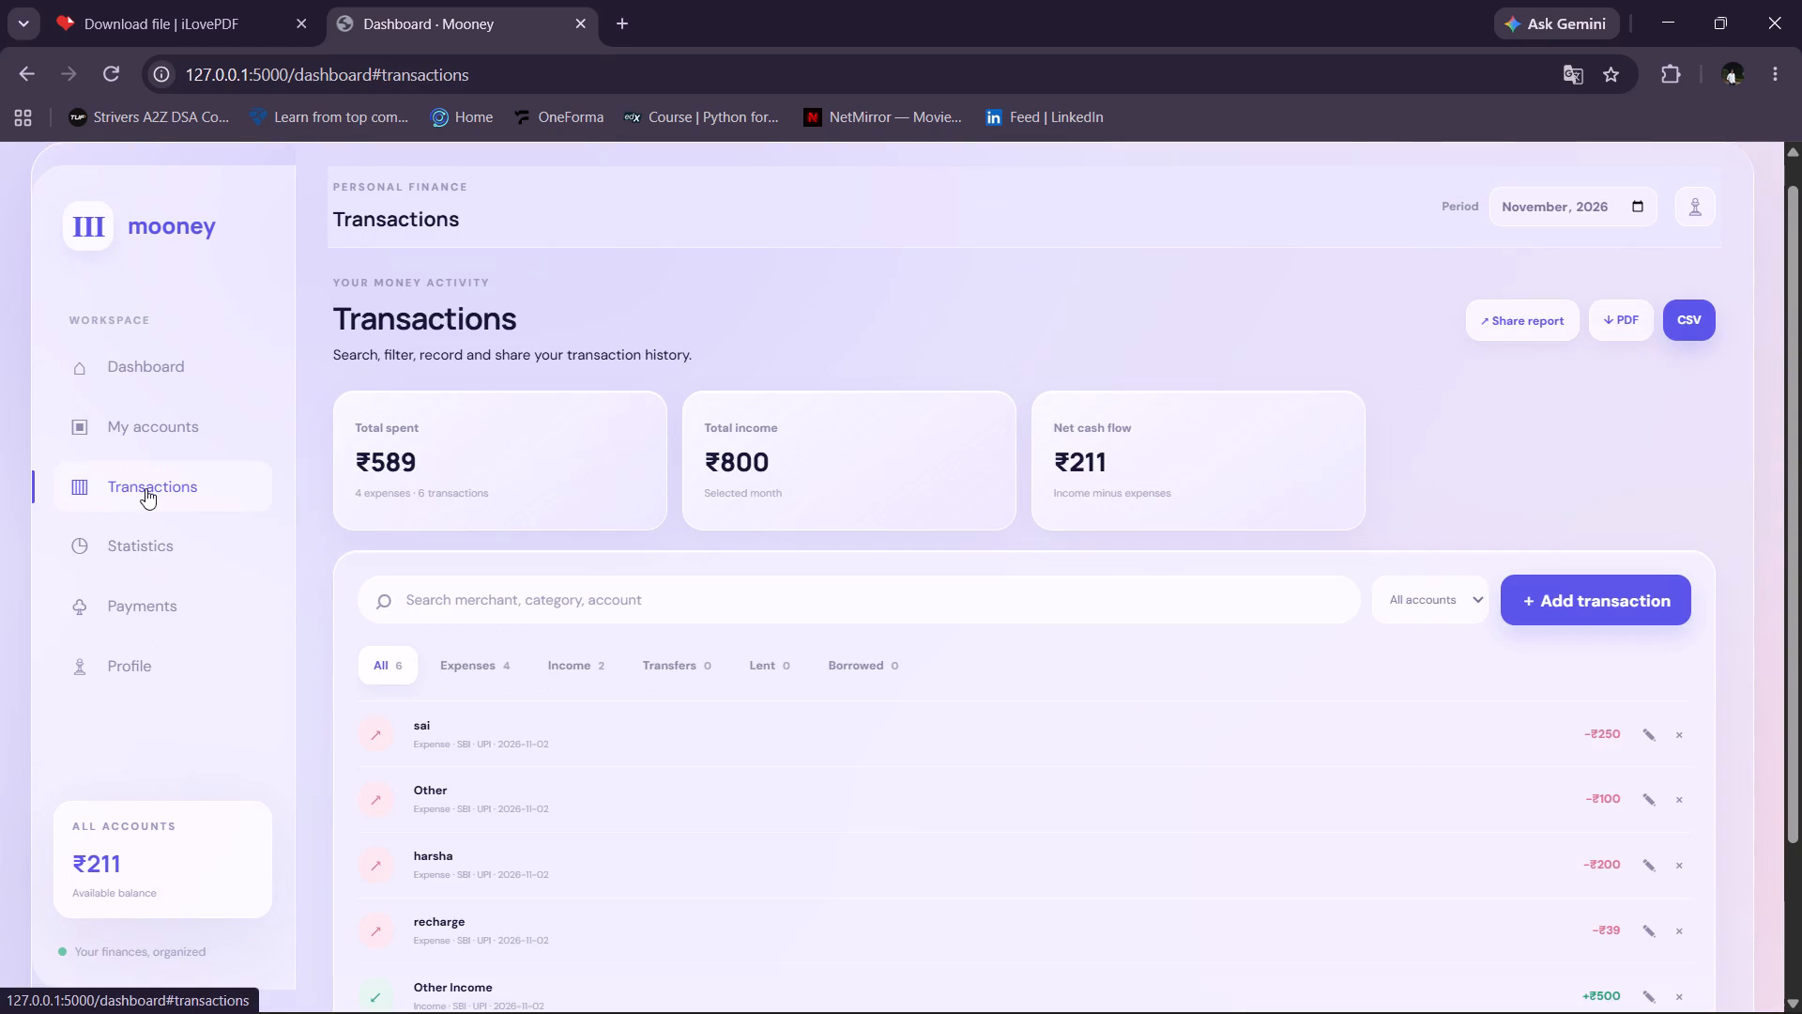
{"action": "left_click", "coordinate": [130, 546]}
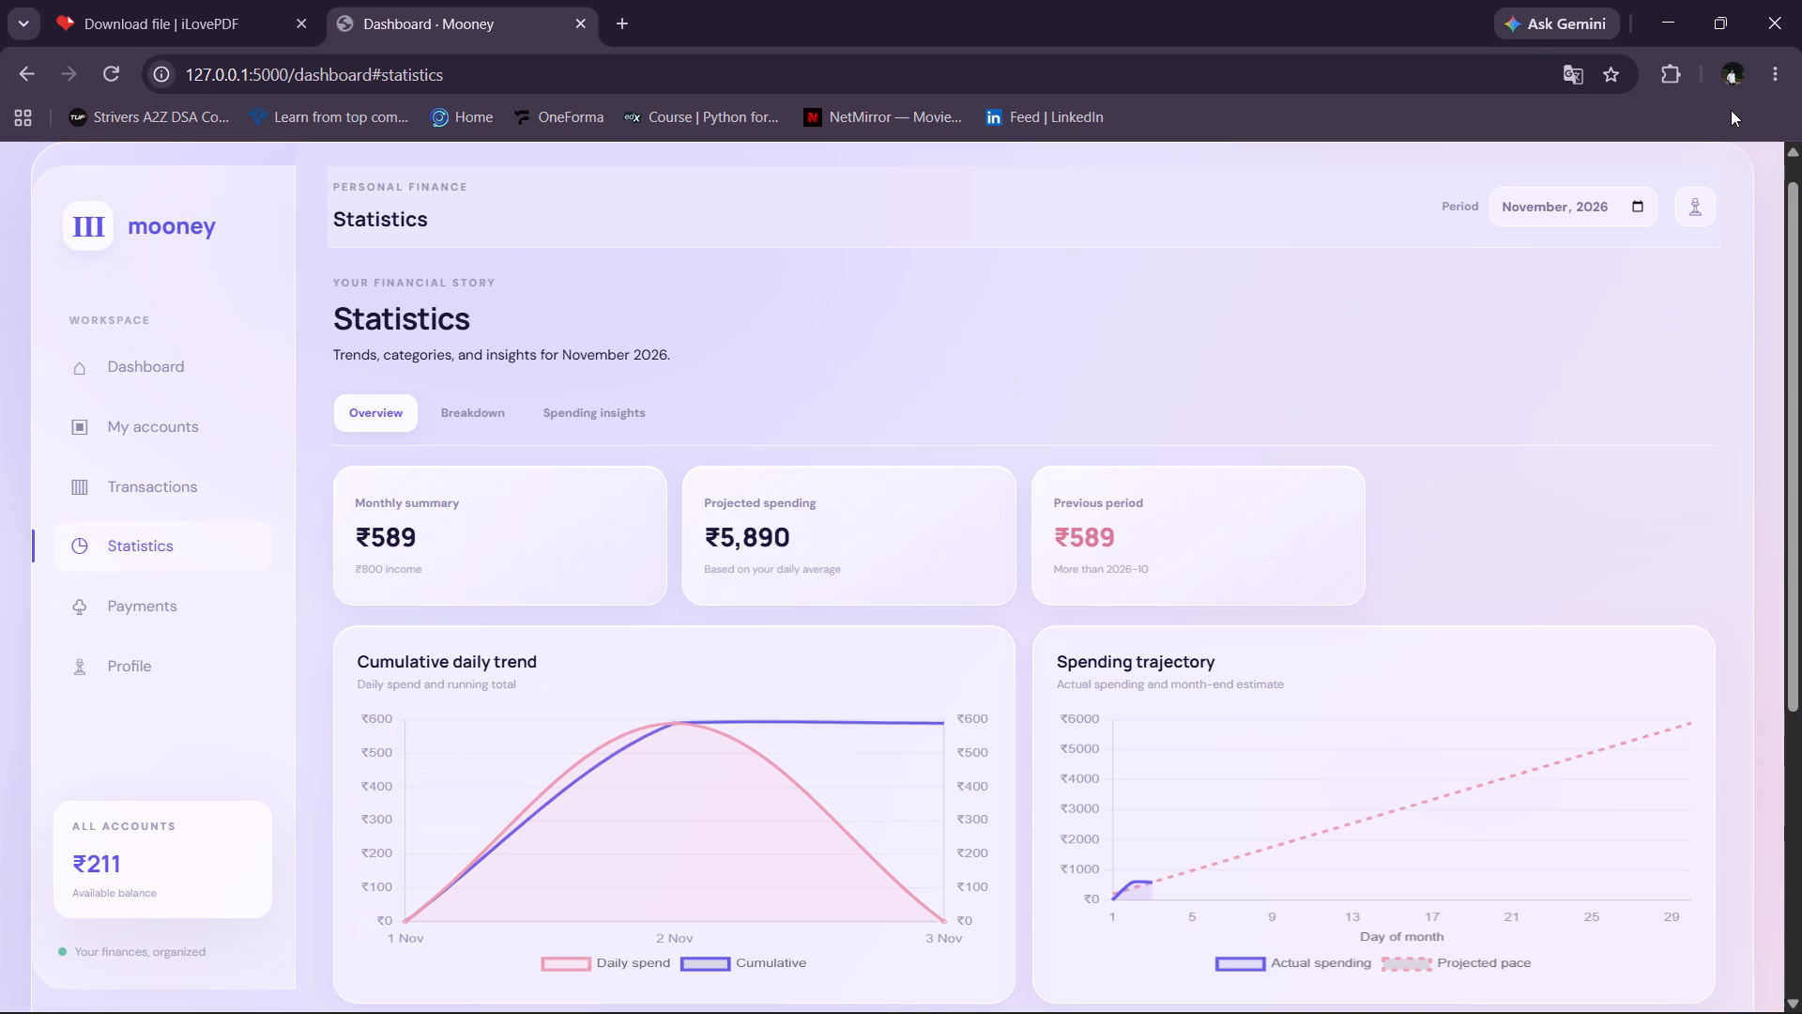
Show the Mooney Statistics overview in full screen, capture its summary cards and four charts as a screenshot, and exit full screen.
{"action": "left_click", "coordinate": [1774, 80]}
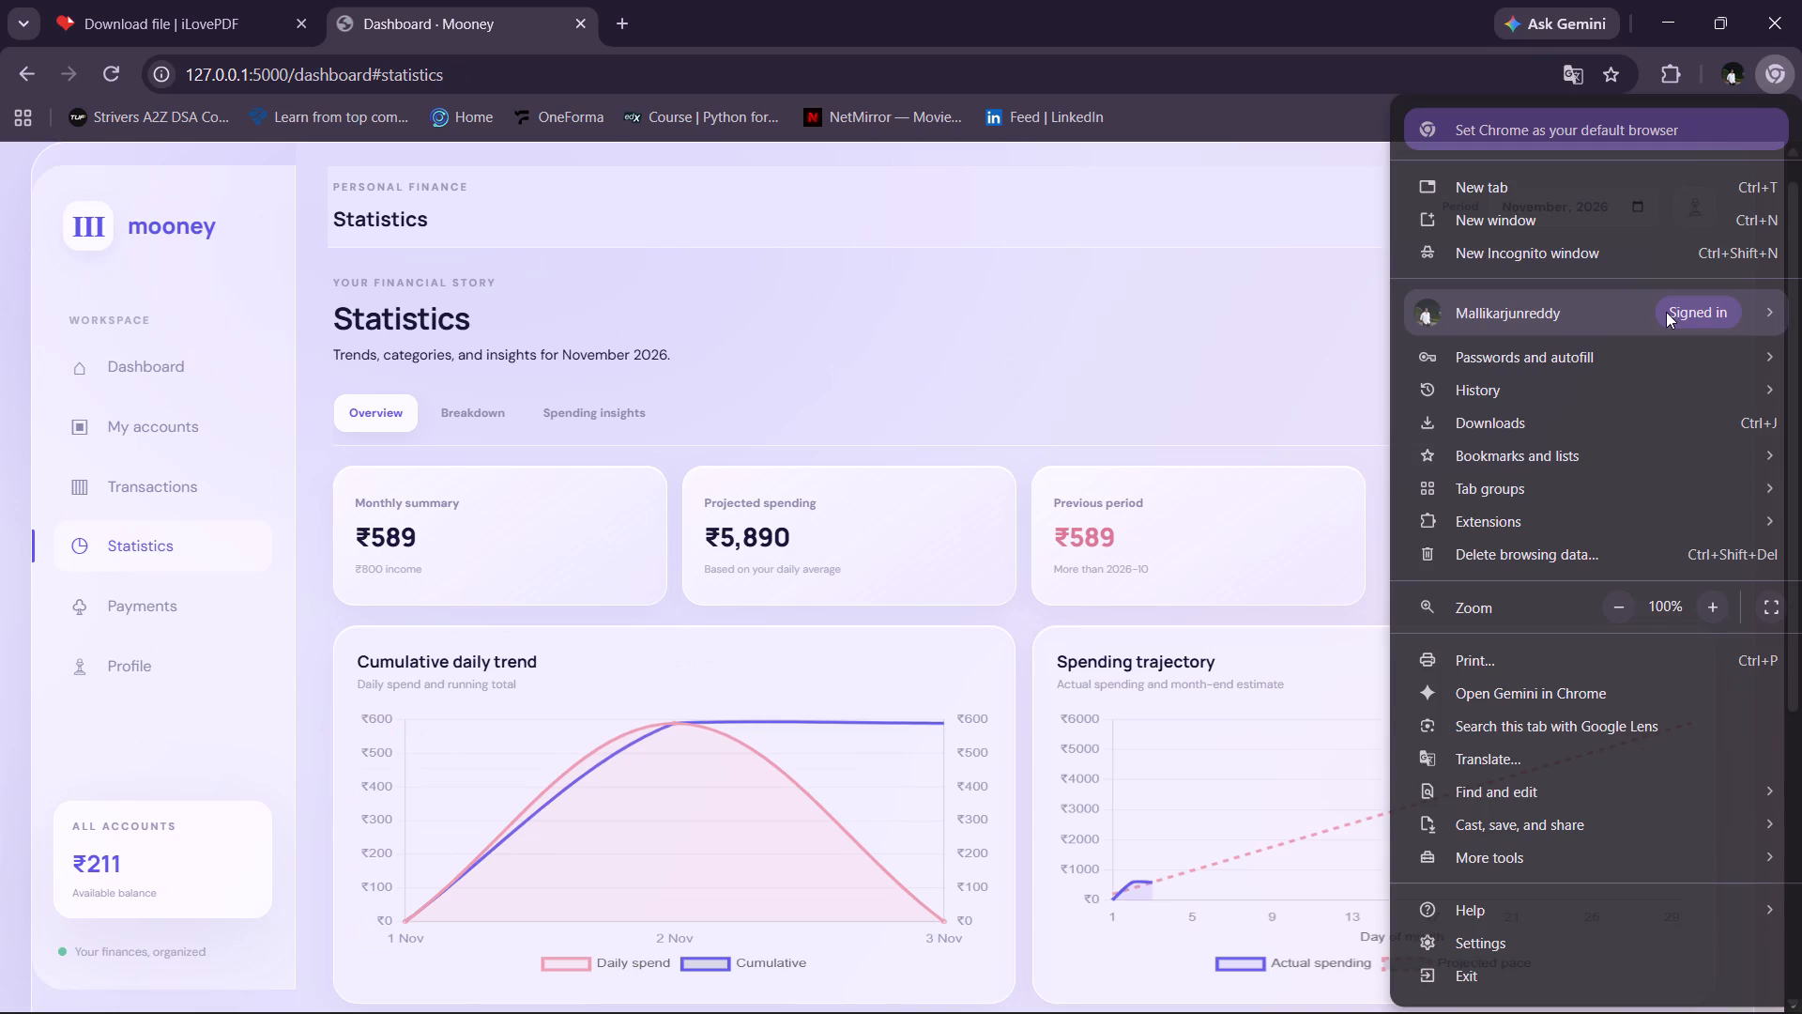
{"action": "left_click", "coordinate": [1770, 595]}
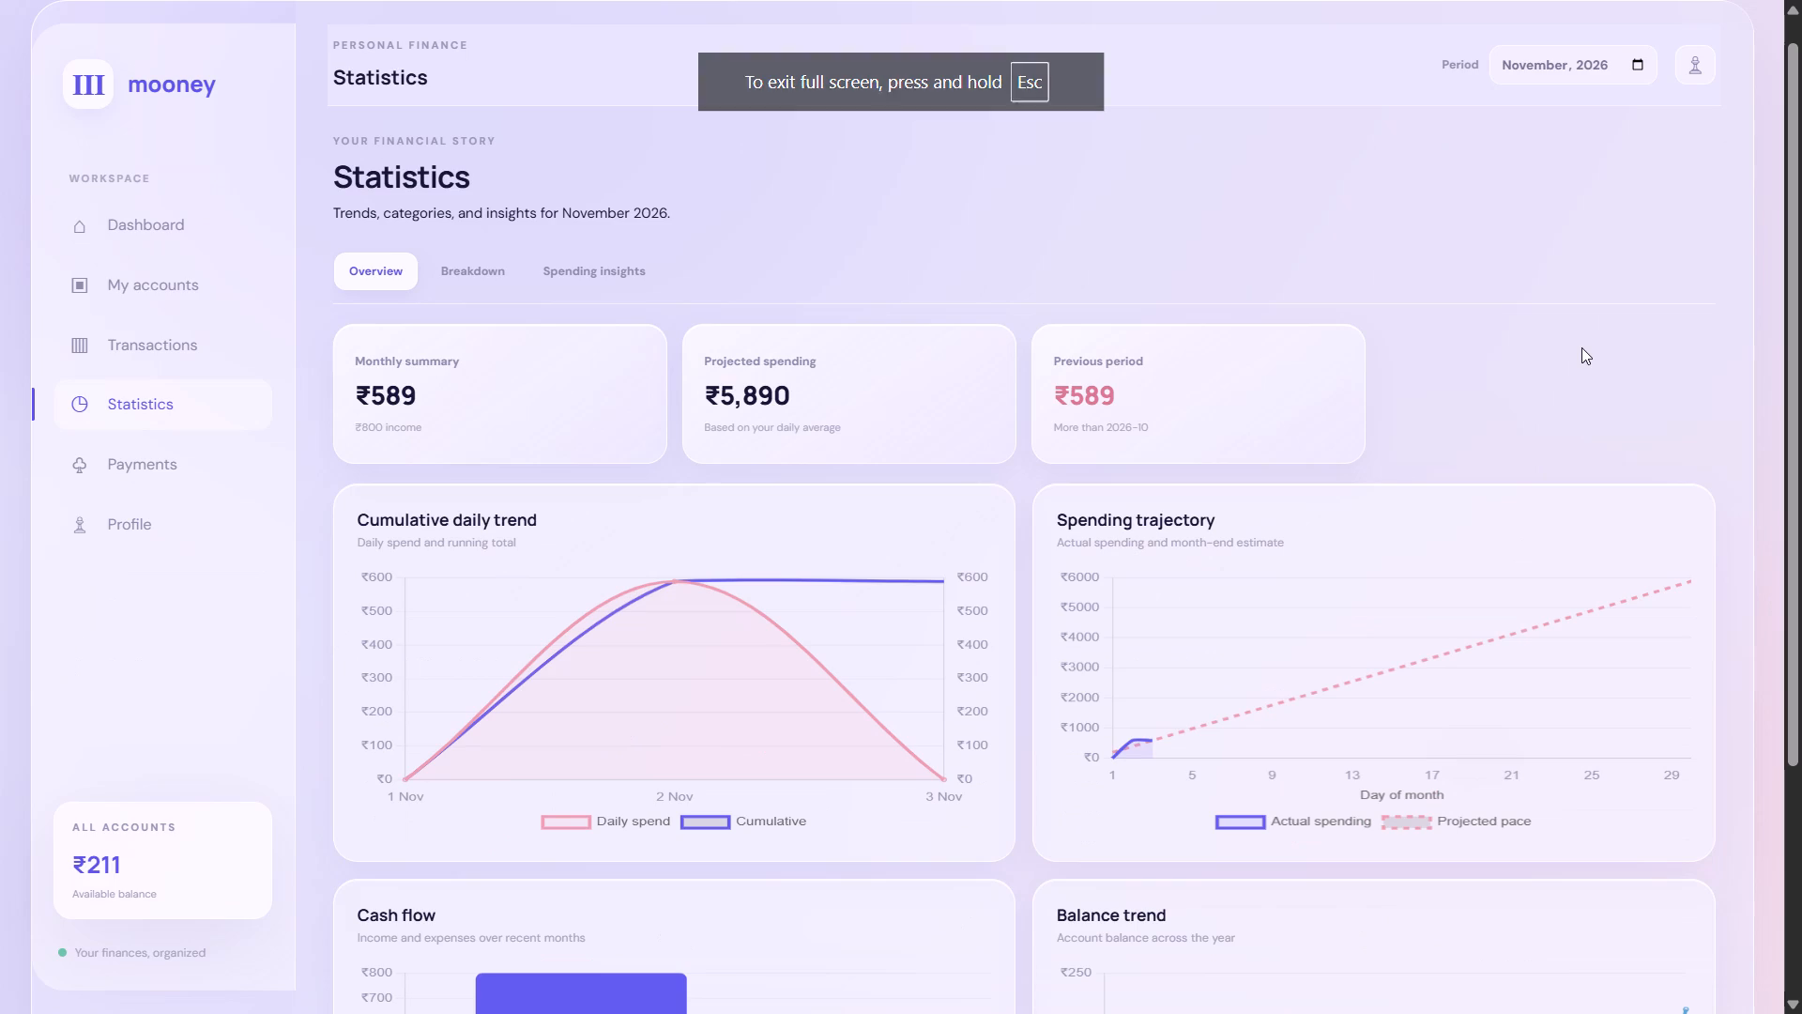
{"action": "scroll", "coordinate": [1581, 347], "scroll_direction": "down", "scroll_amount": 3}
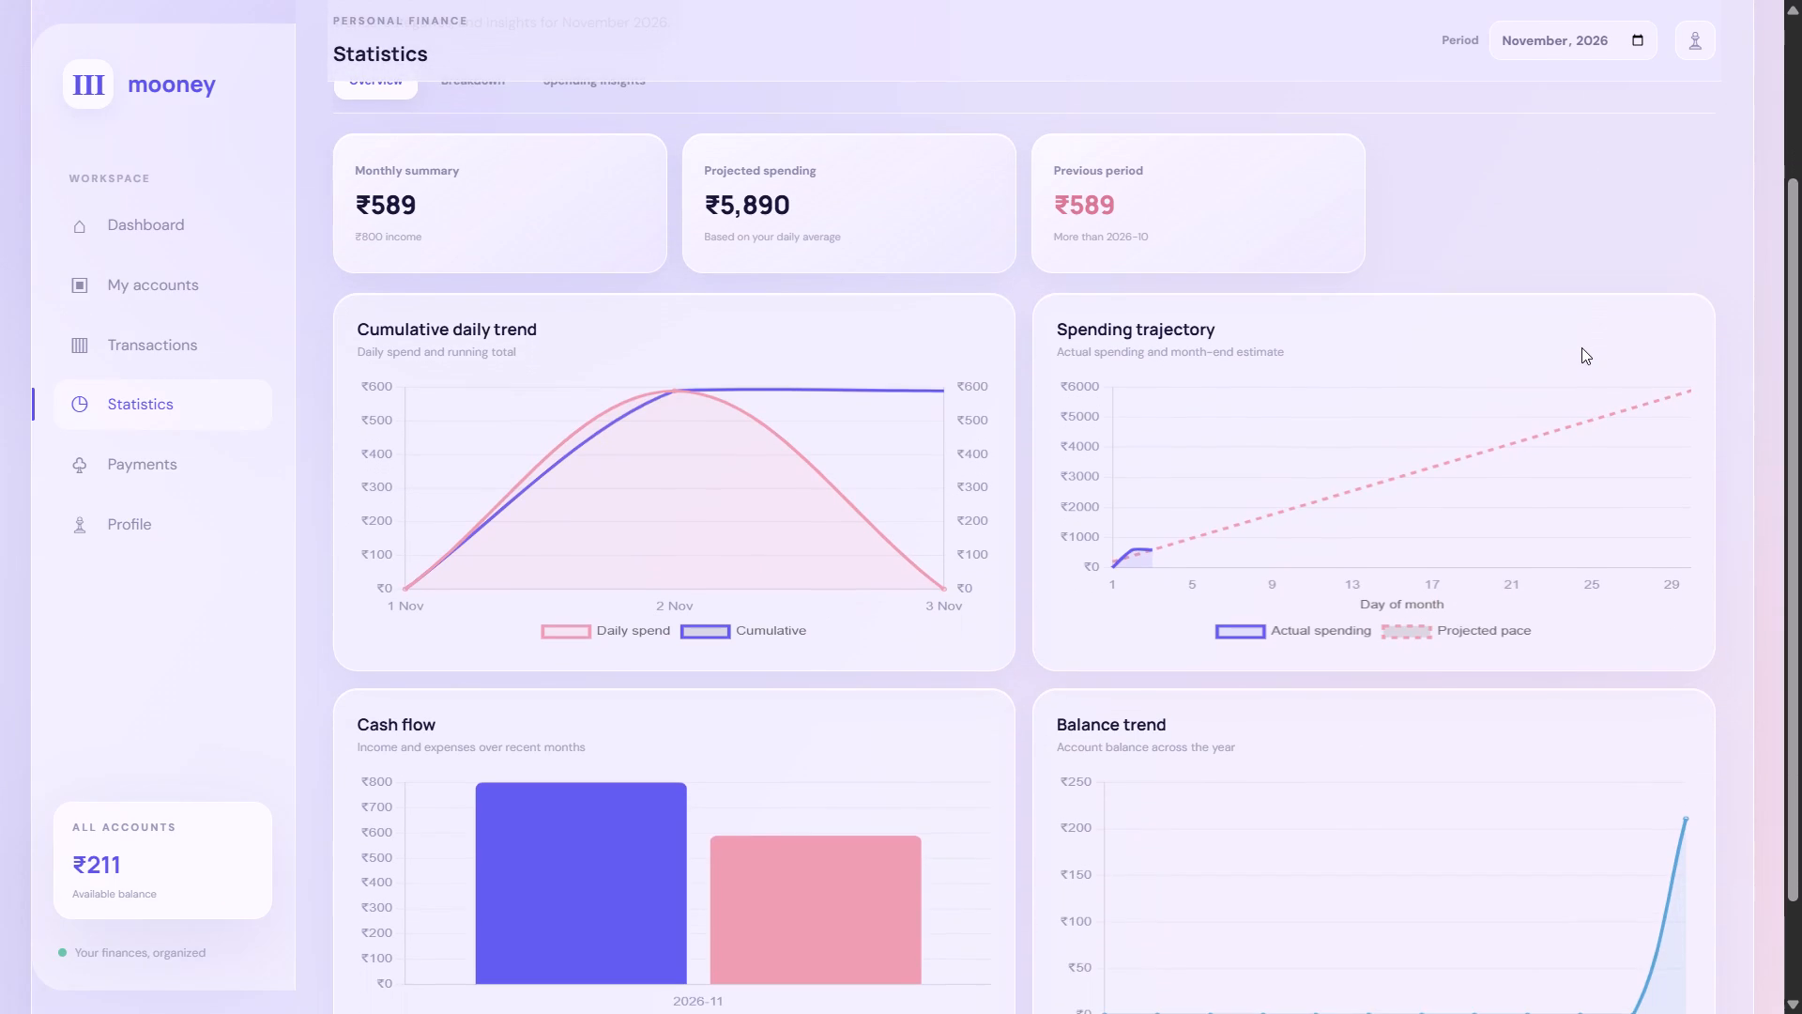
{"action": "scroll", "coordinate": [1581, 347], "scroll_direction": "down", "scroll_amount": 2}
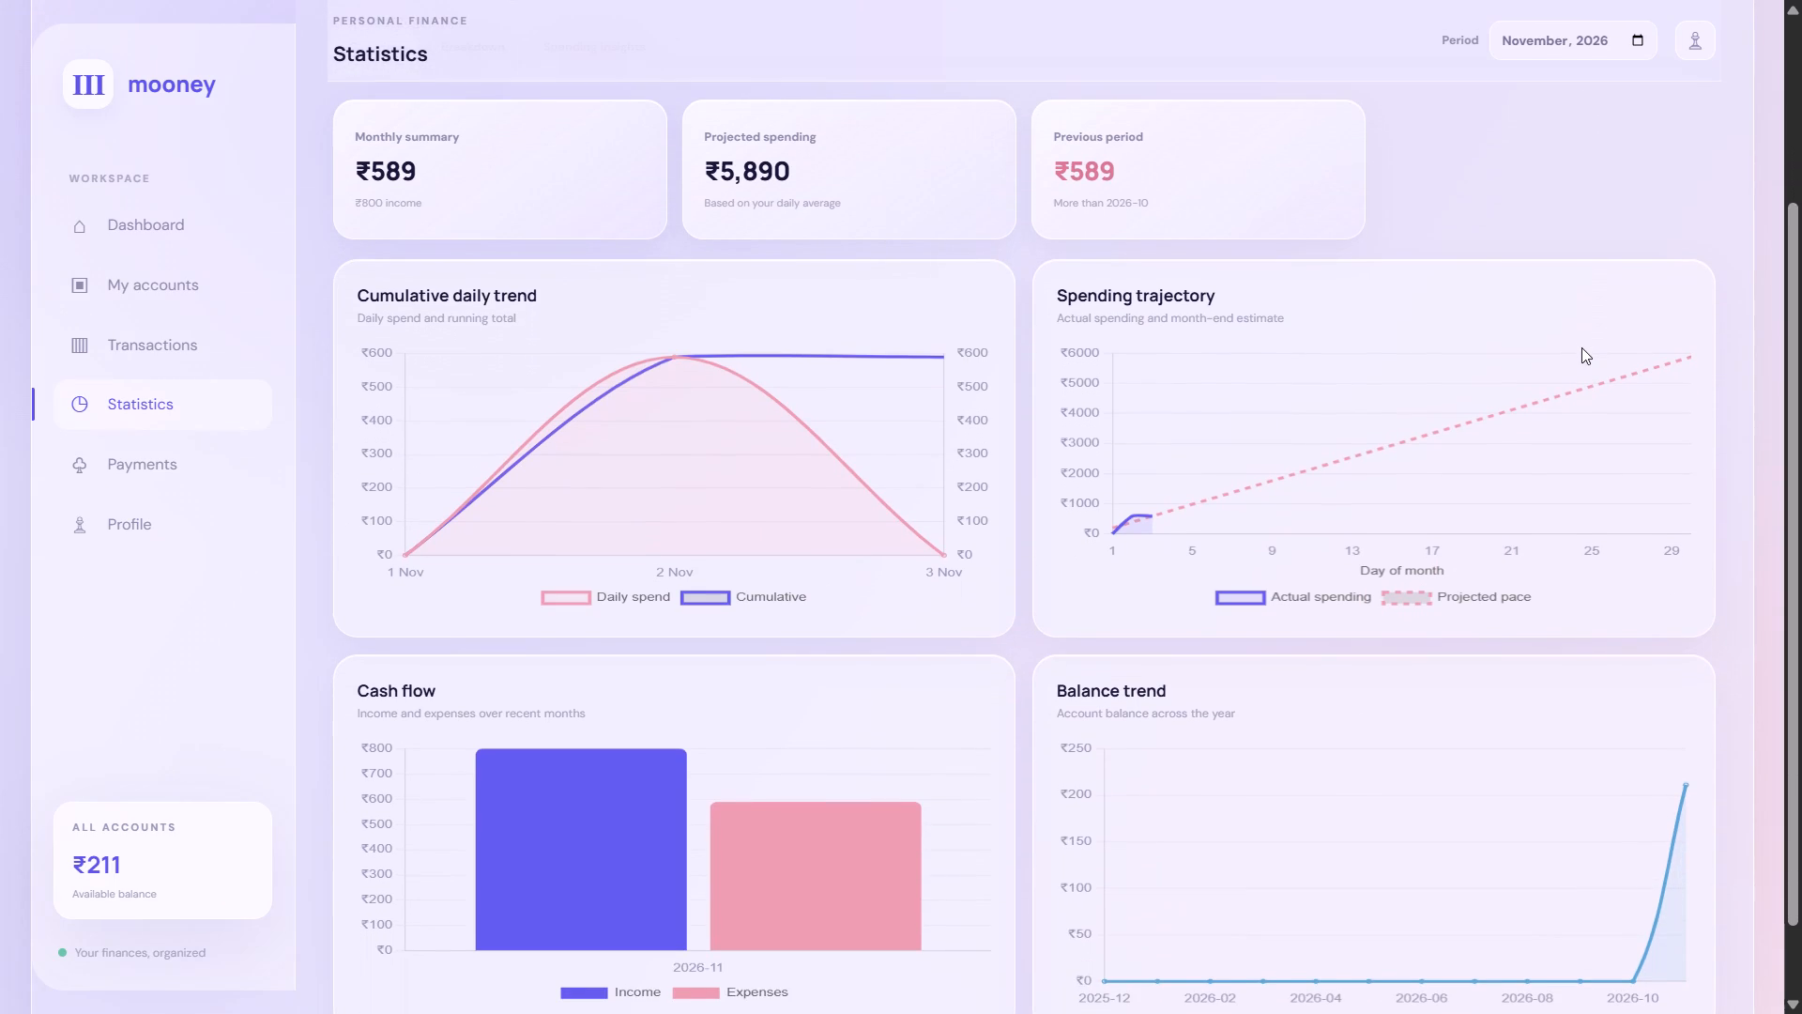
{"action": "scroll", "coordinate": [1581, 347], "scroll_direction": "down", "scroll_amount": 2}
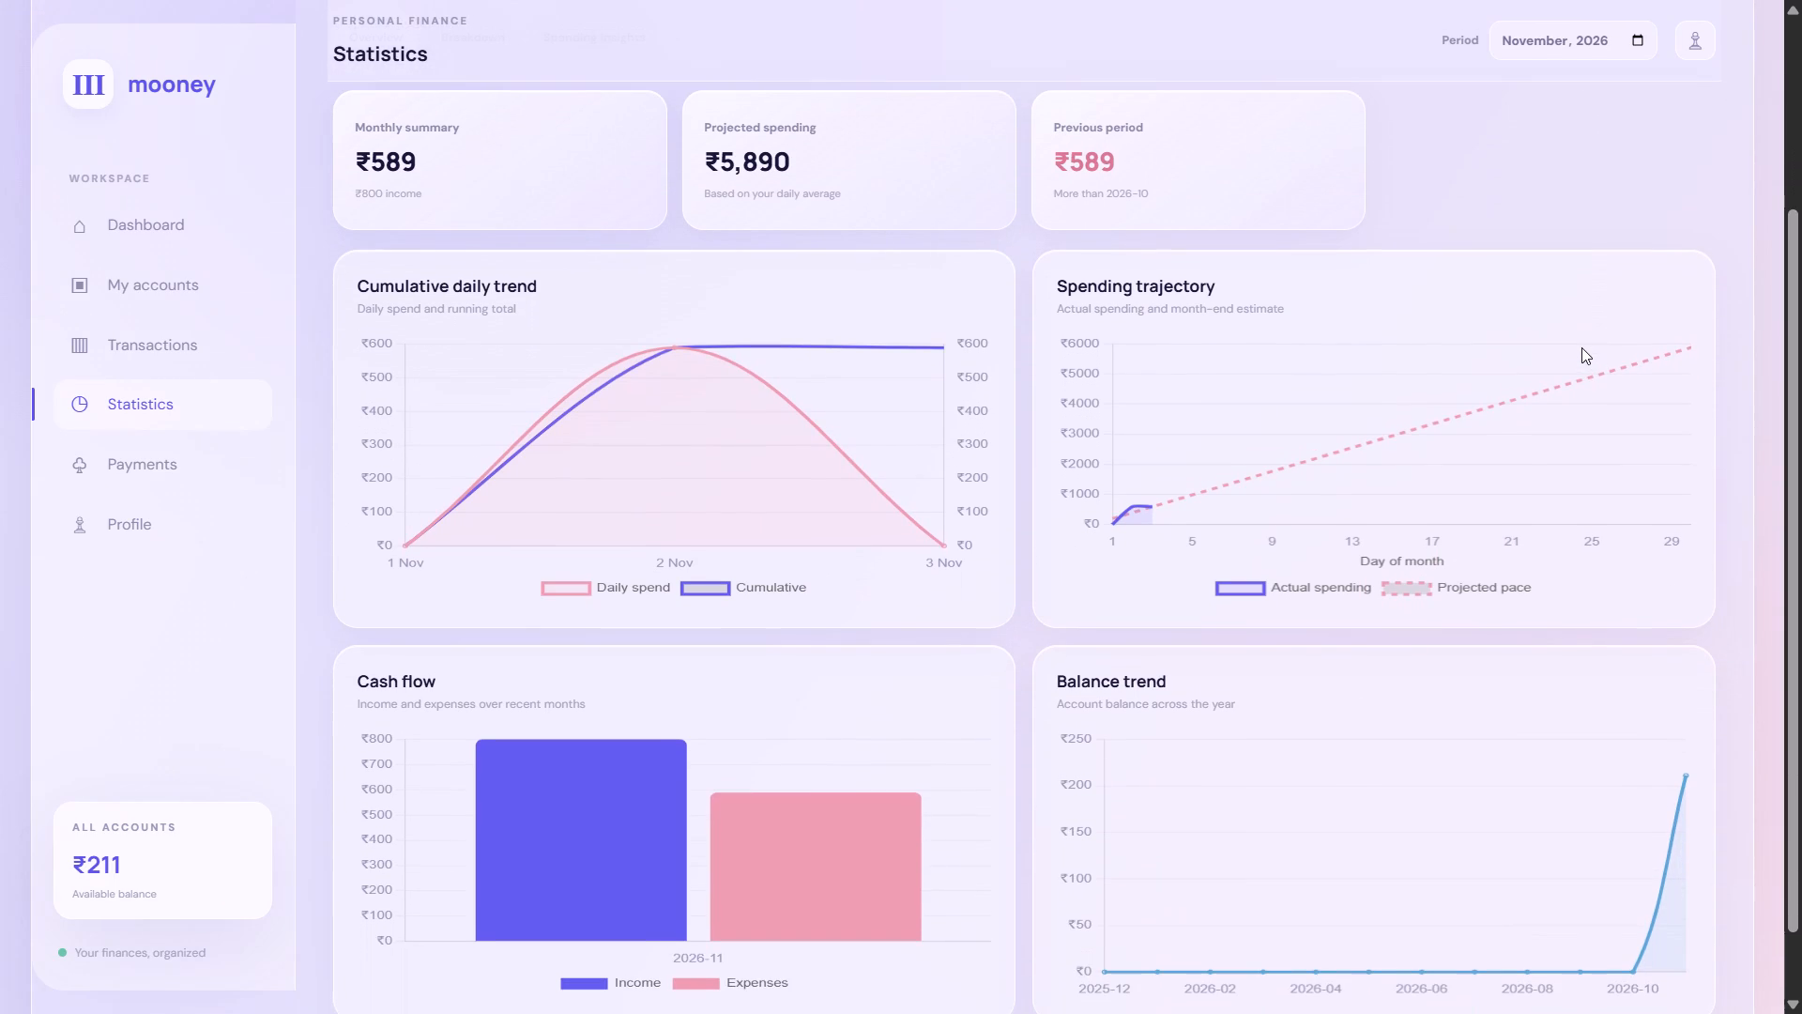
{"action": "key", "text": "Print"}
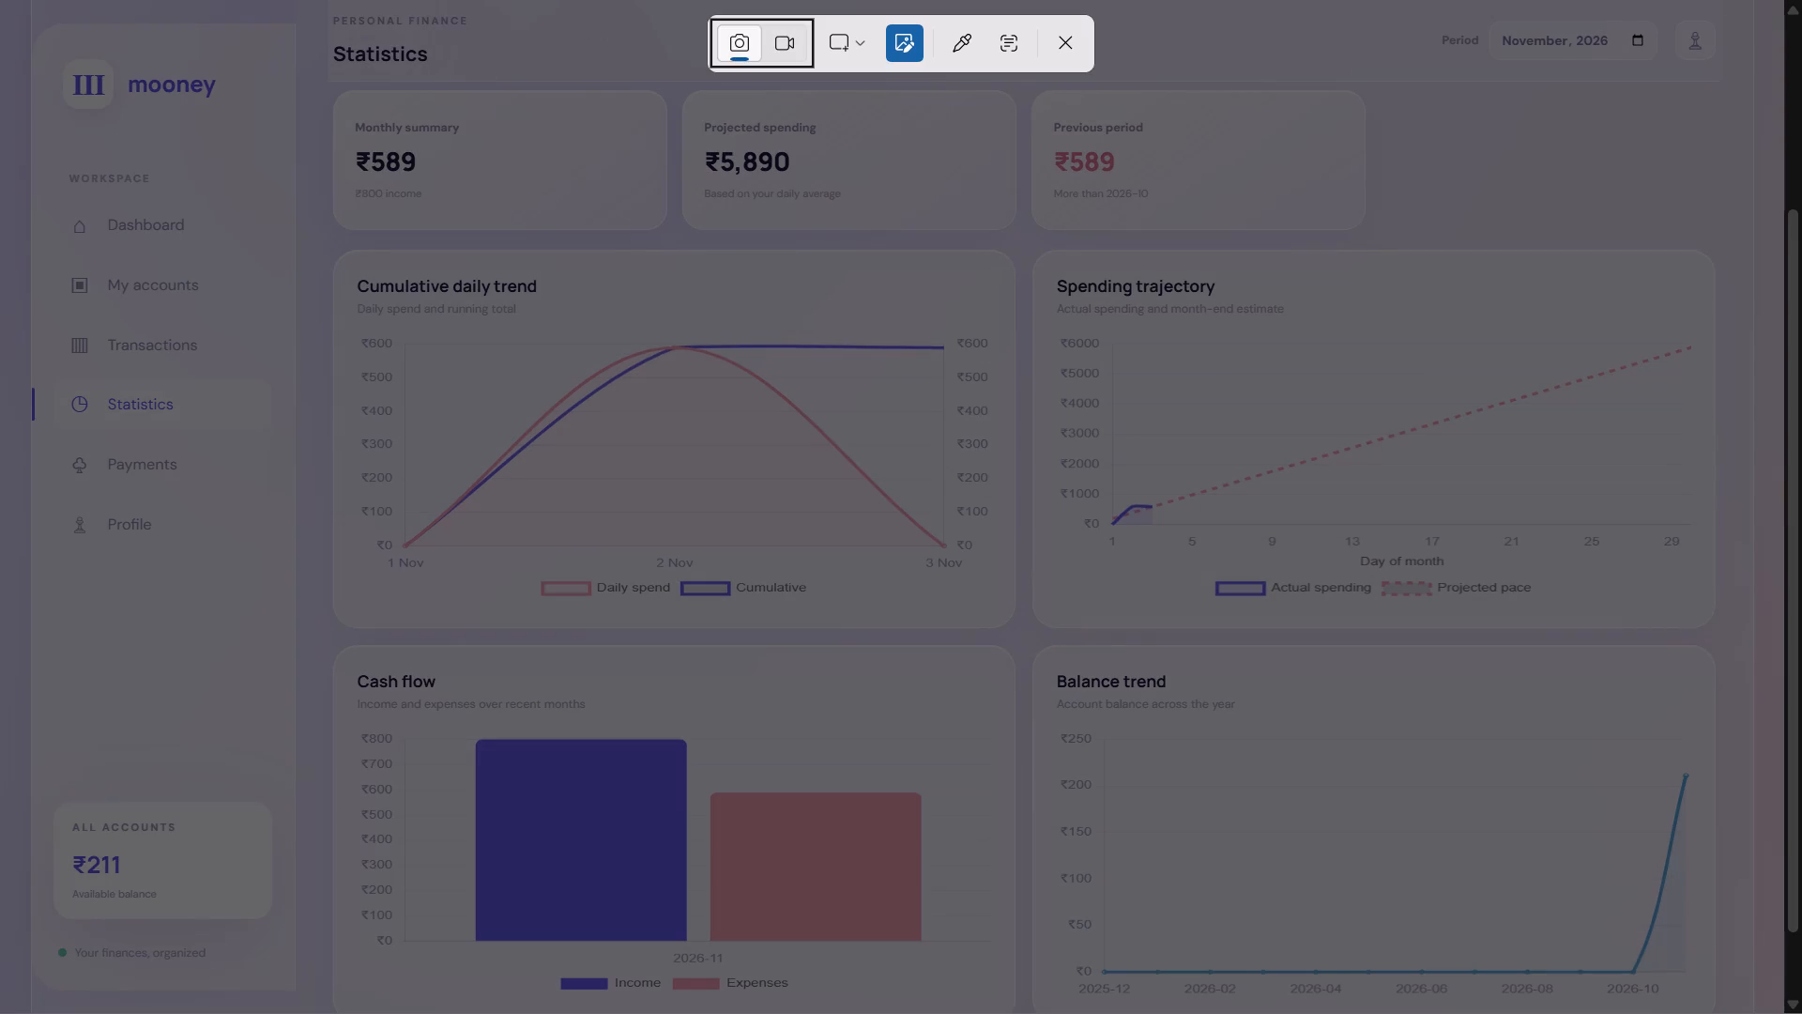
{"action": "left_click_drag", "start_coordinate": [343, 86], "coordinate": [736, 400]}
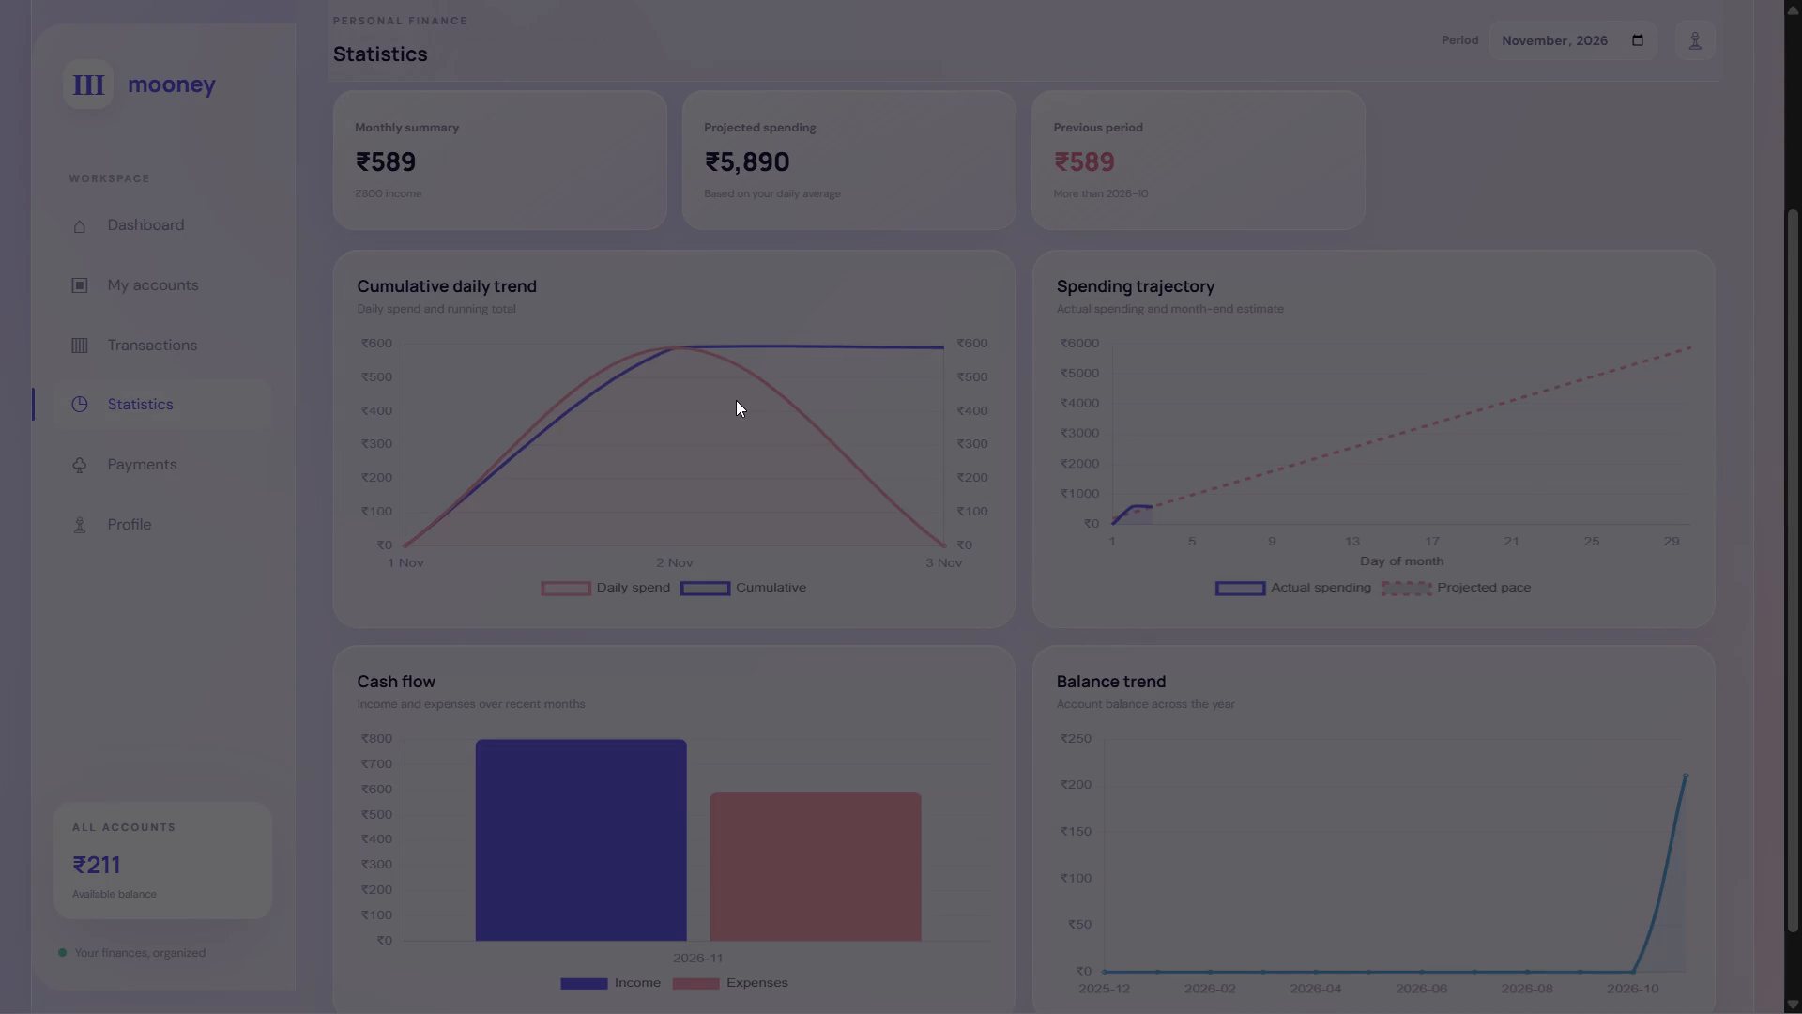
{"action": "left_click_drag", "start_coordinate": [736, 400], "coordinate": [1758, 1012]}
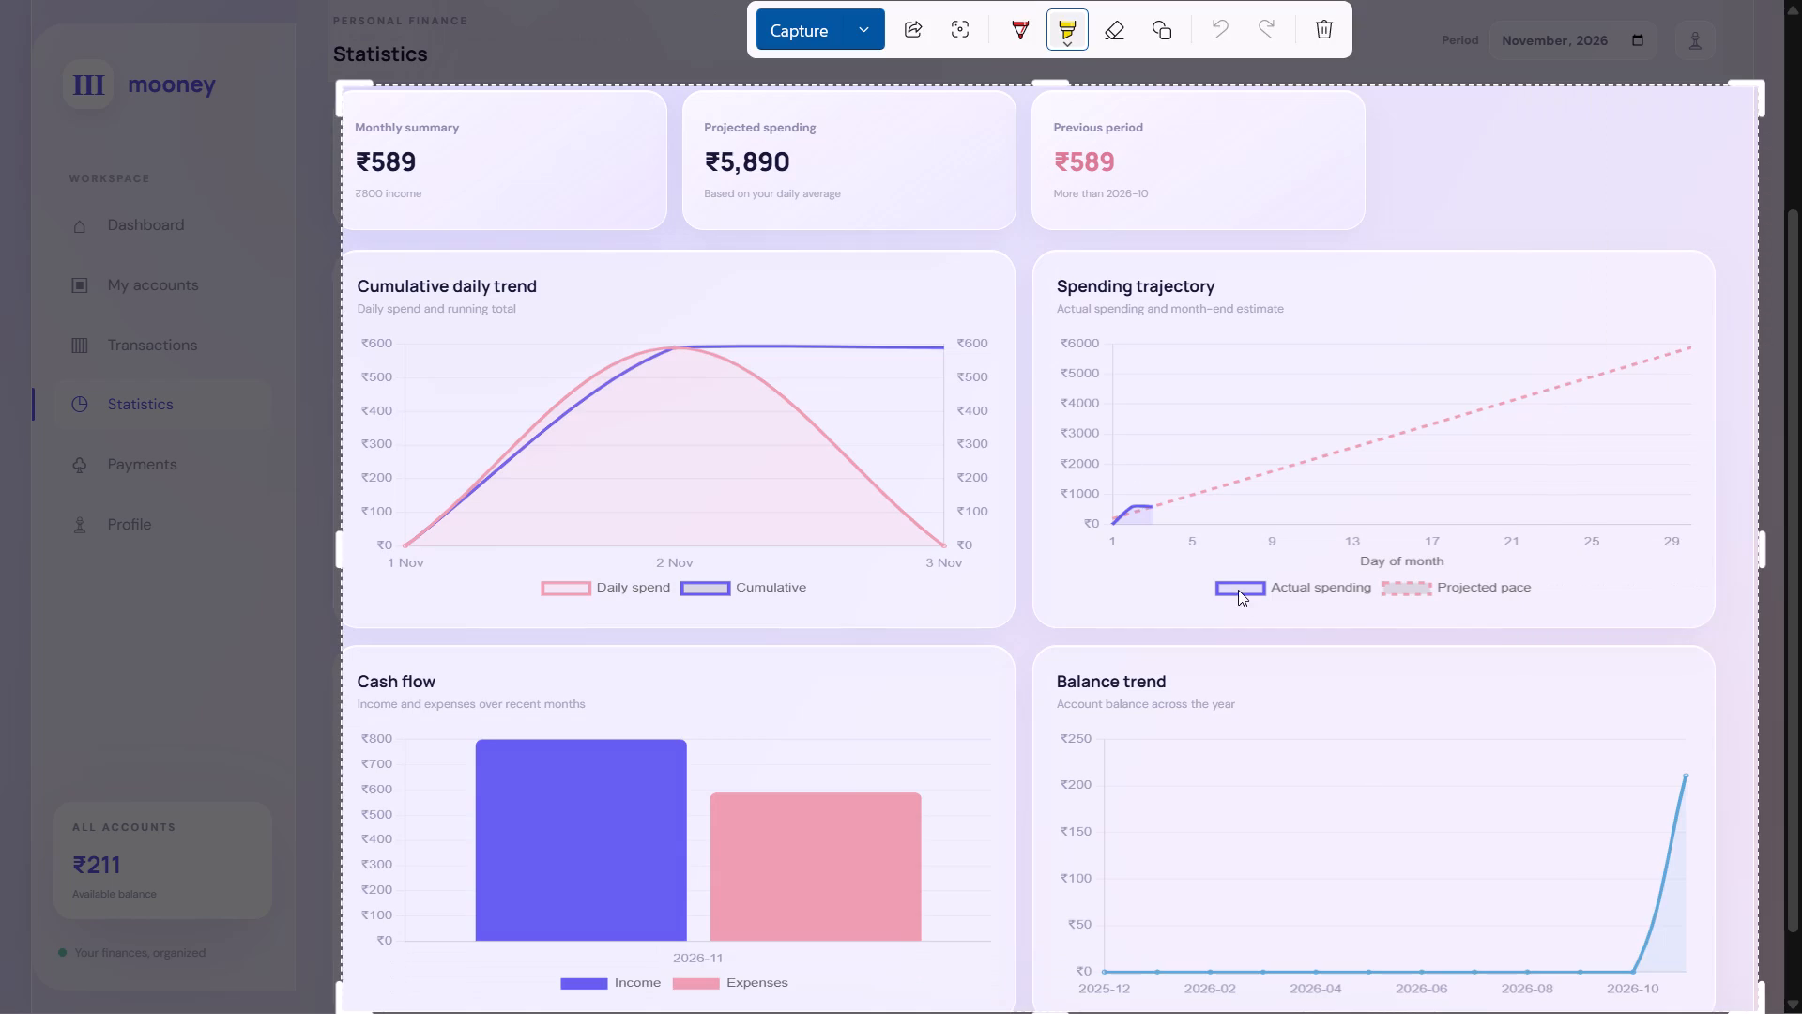
{"action": "left_click", "coordinate": [815, 40]}
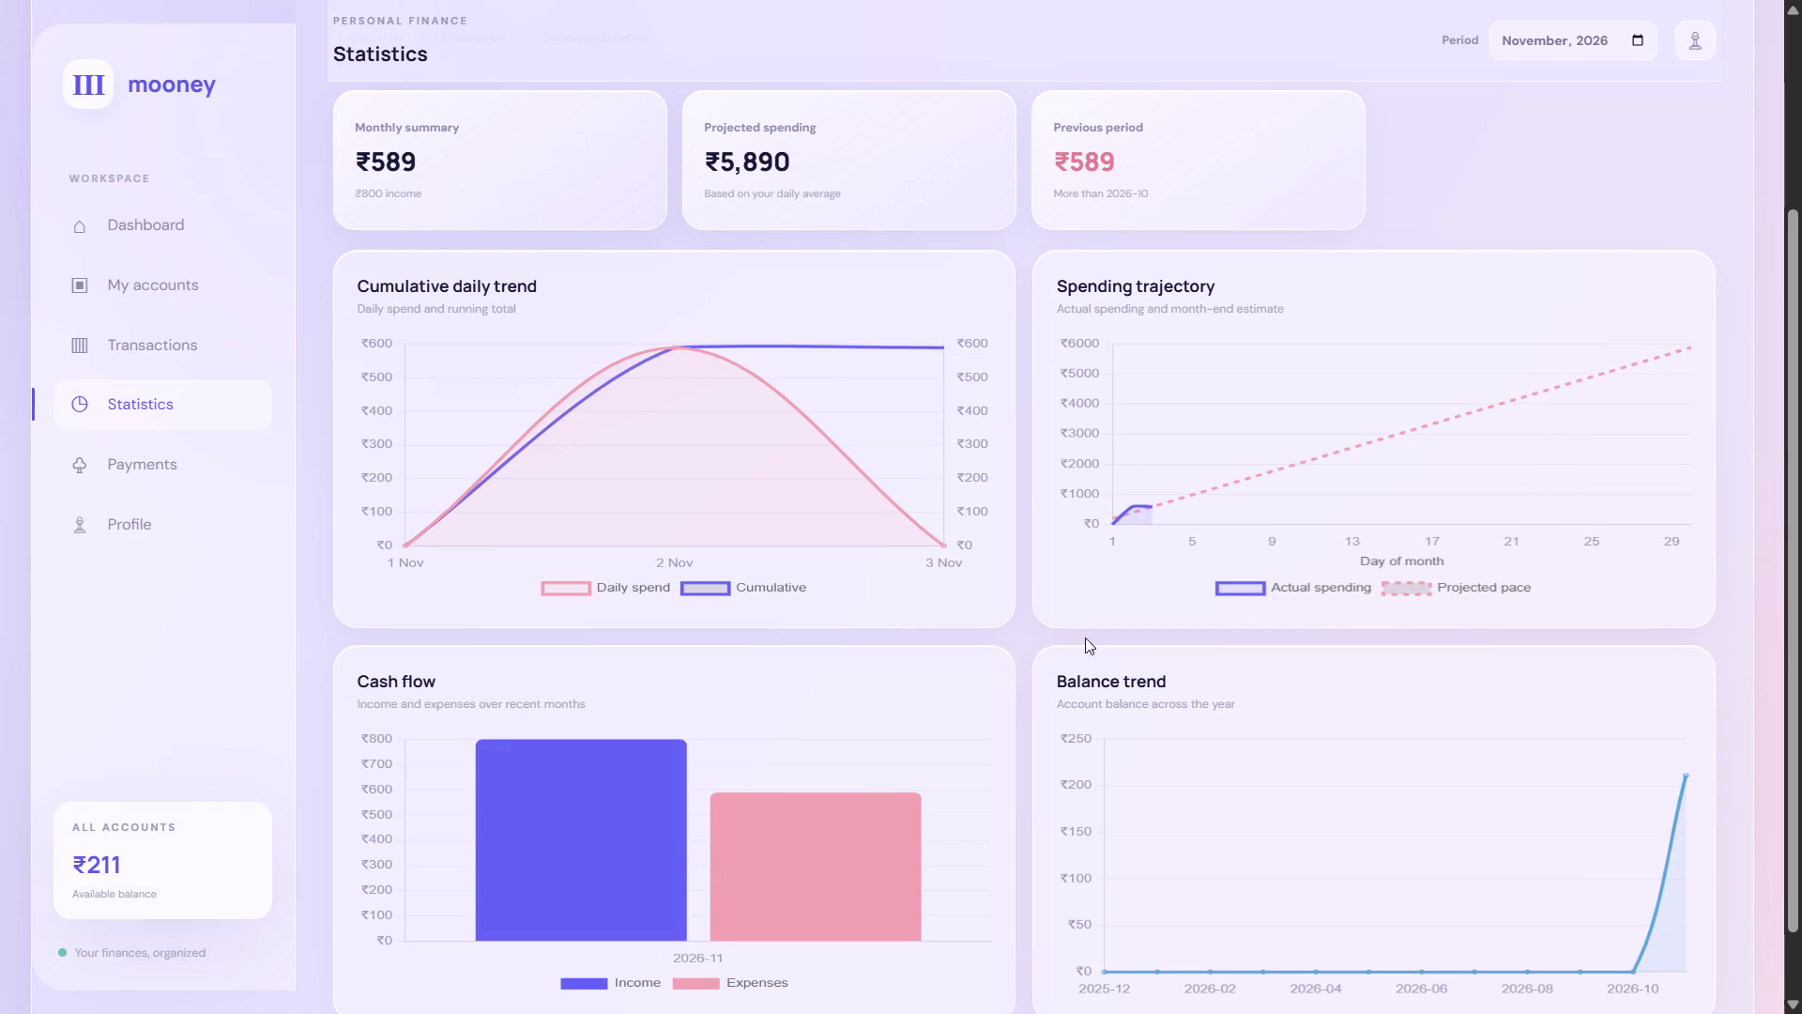
{"action": "left_click", "coordinate": [900, 76]}
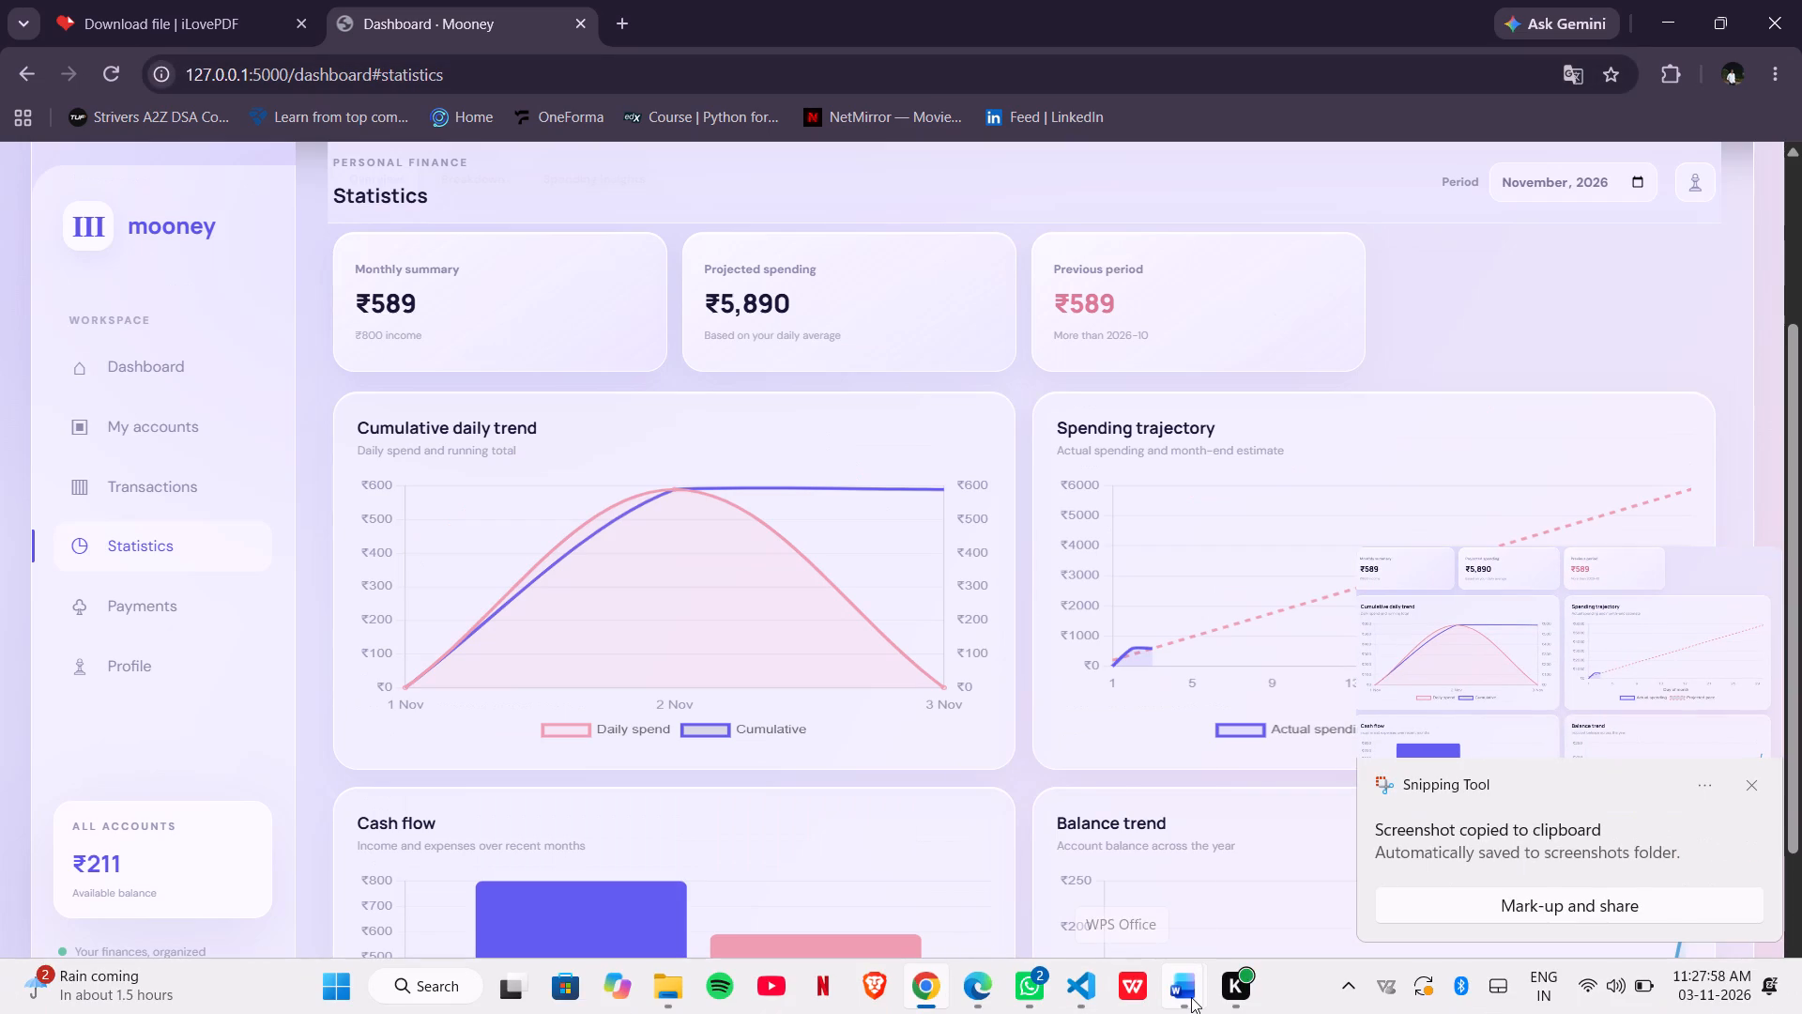
{"action": "left_click", "coordinate": [1102, 885]}
{"action": "scroll", "coordinate": [747, 553], "scroll_direction": "up", "scroll_amount": 2}
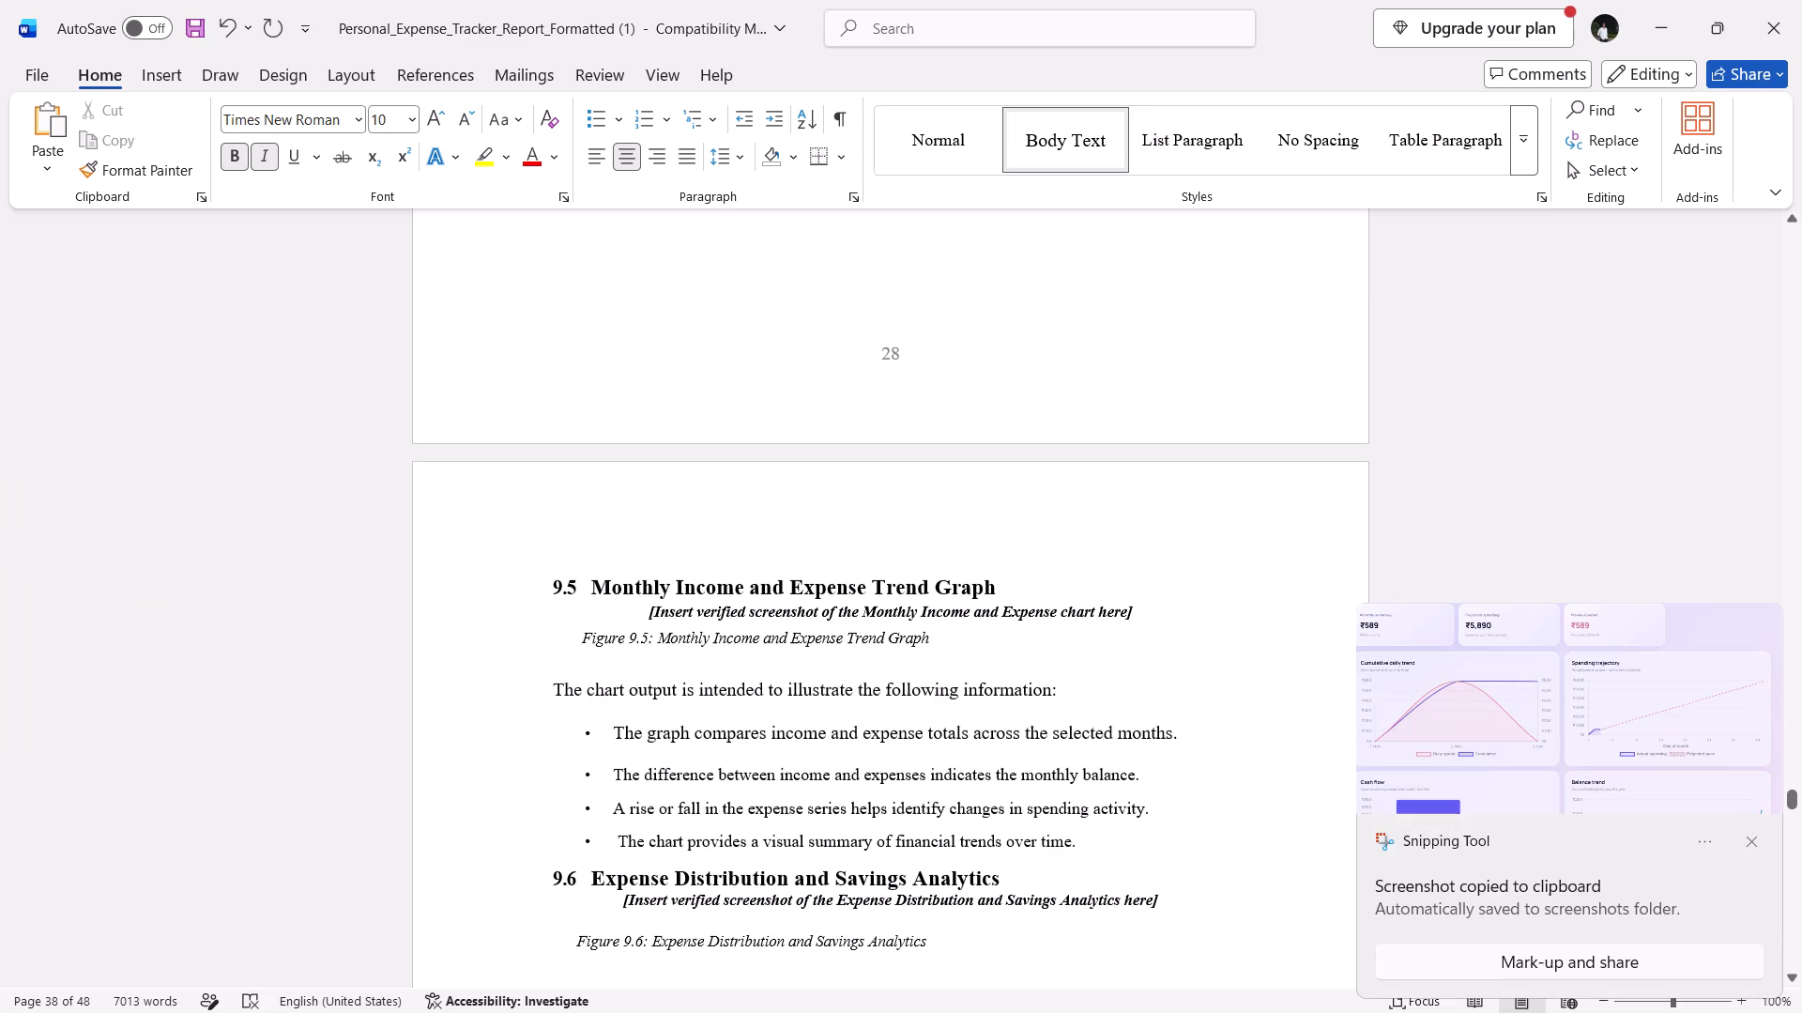
{"action": "scroll", "coordinate": [747, 553], "scroll_direction": "up", "scroll_amount": 4}
{"action": "scroll", "coordinate": [747, 553], "scroll_direction": "down", "scroll_amount": 3}
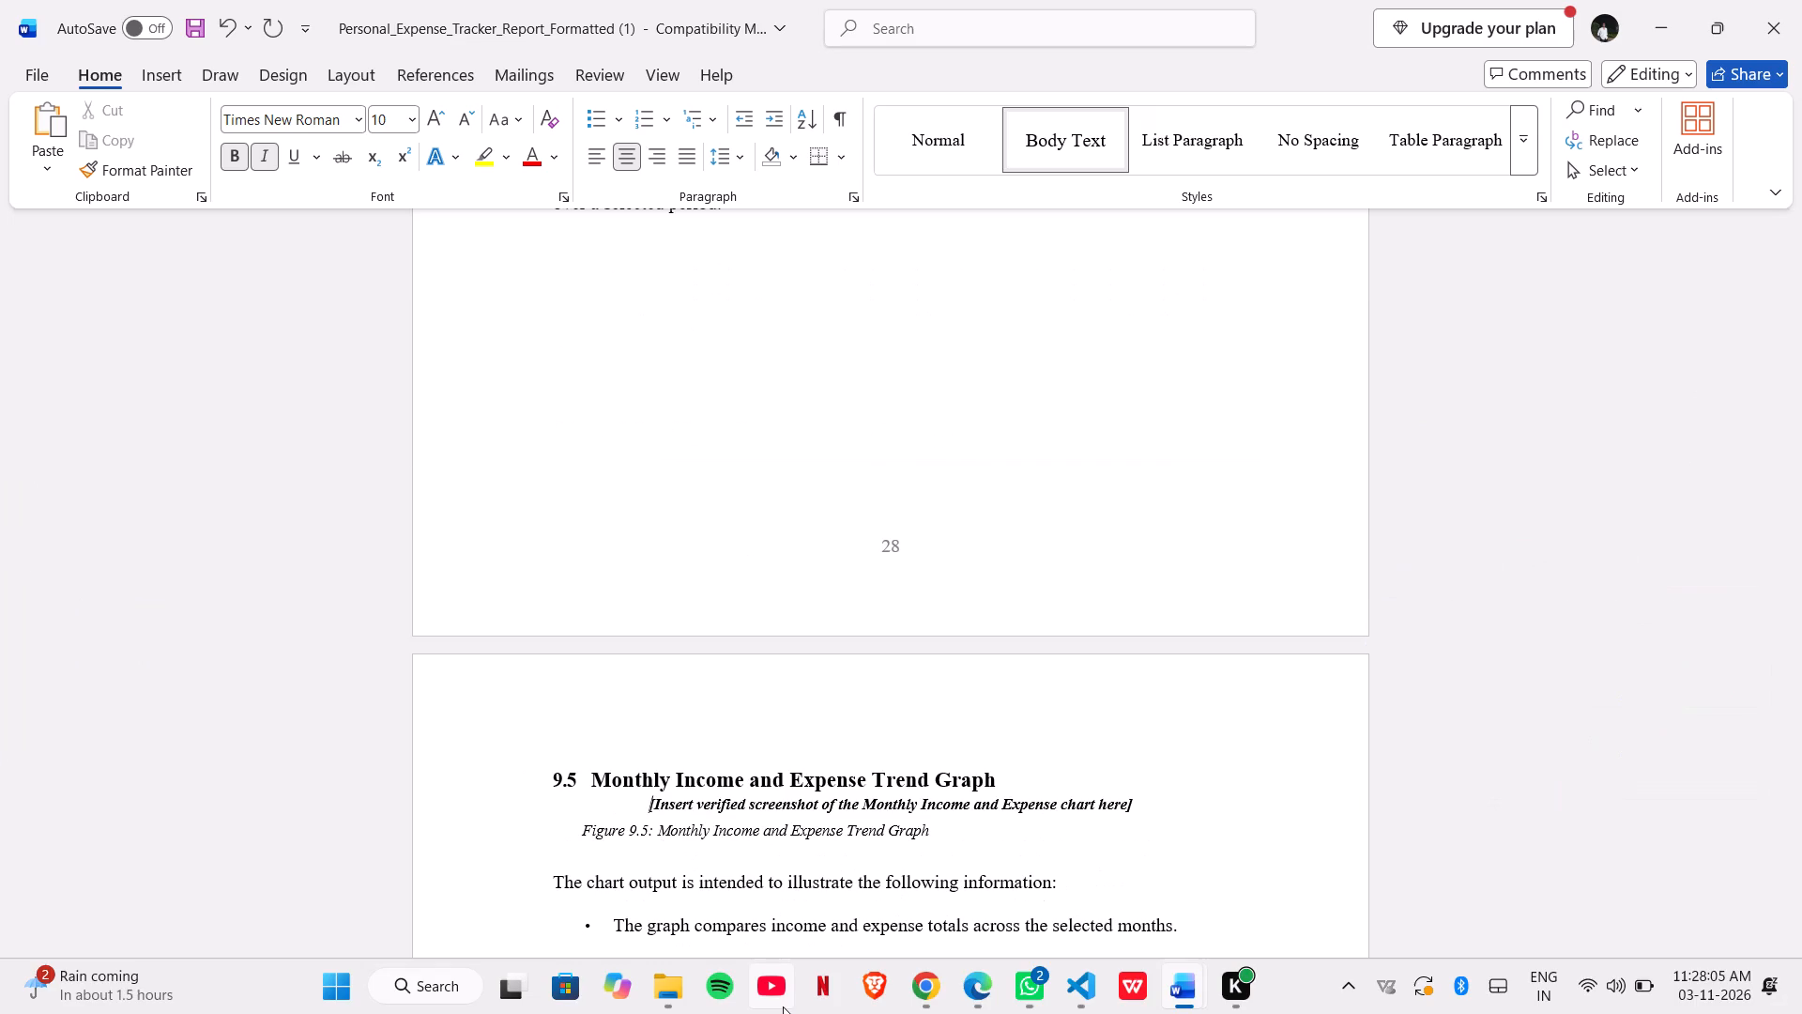
{"action": "left_click", "coordinate": [661, 980]}
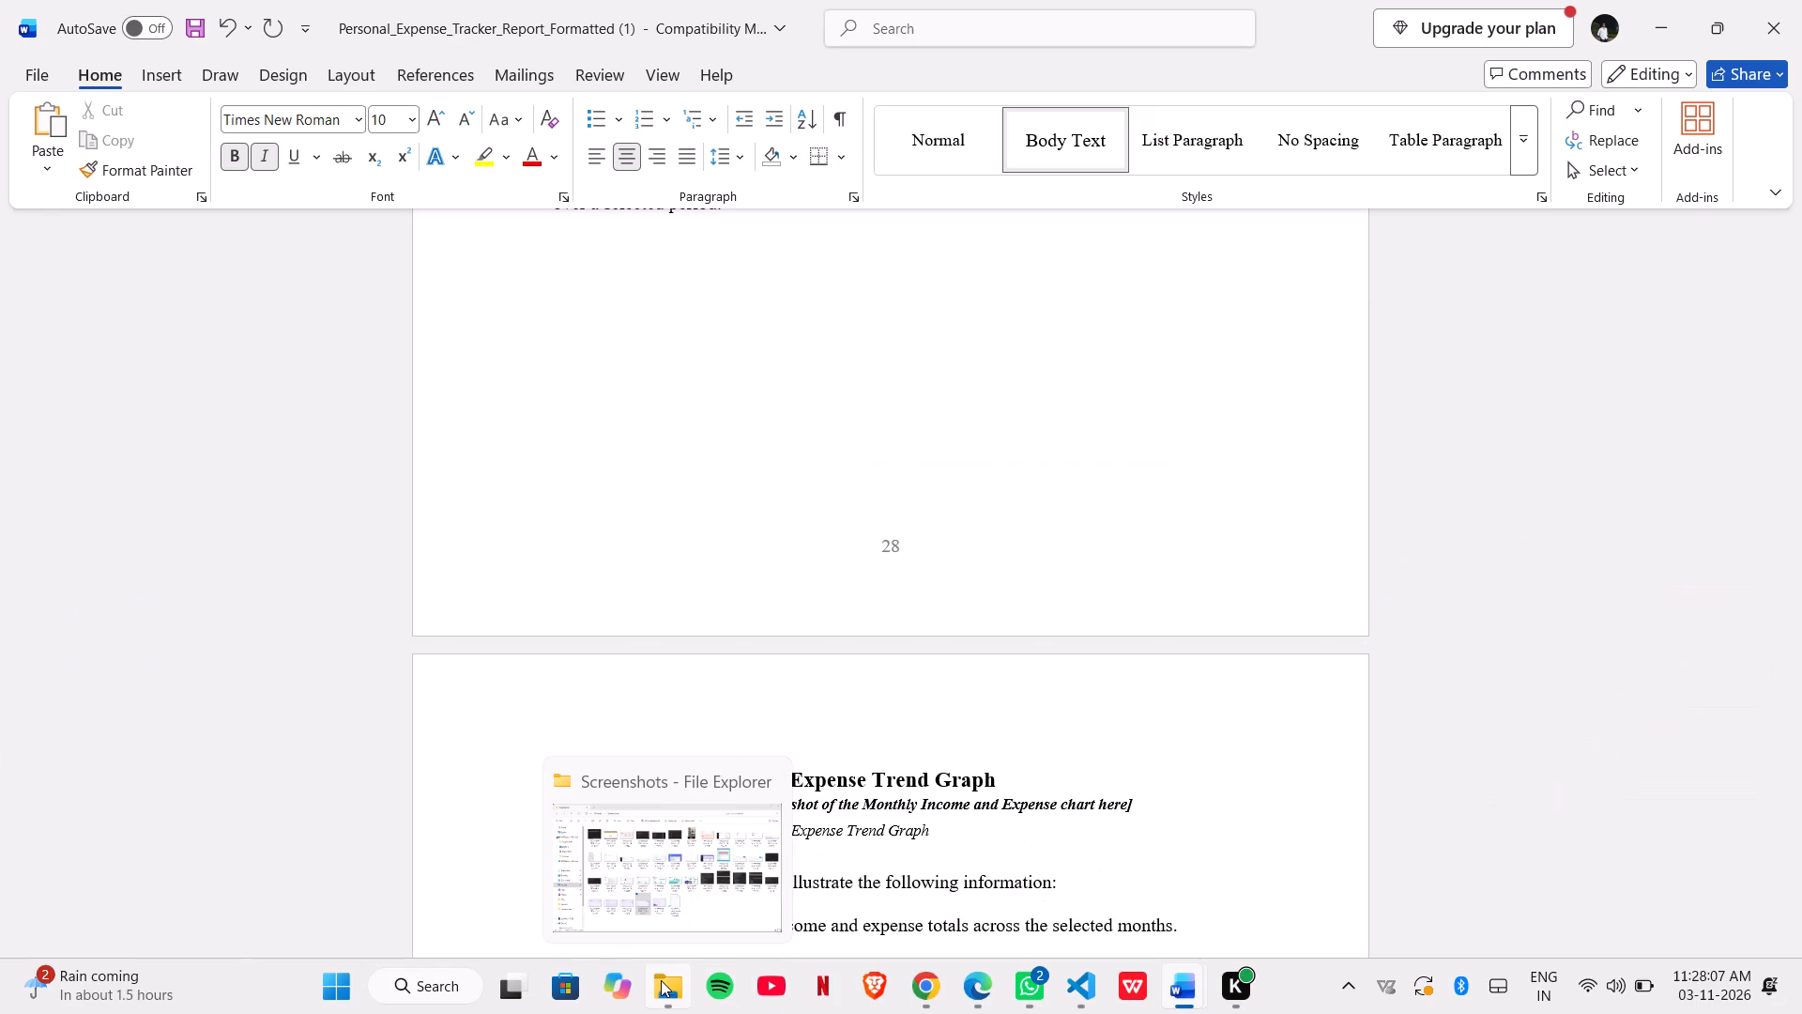
{"action": "left_click", "coordinate": [662, 707]}
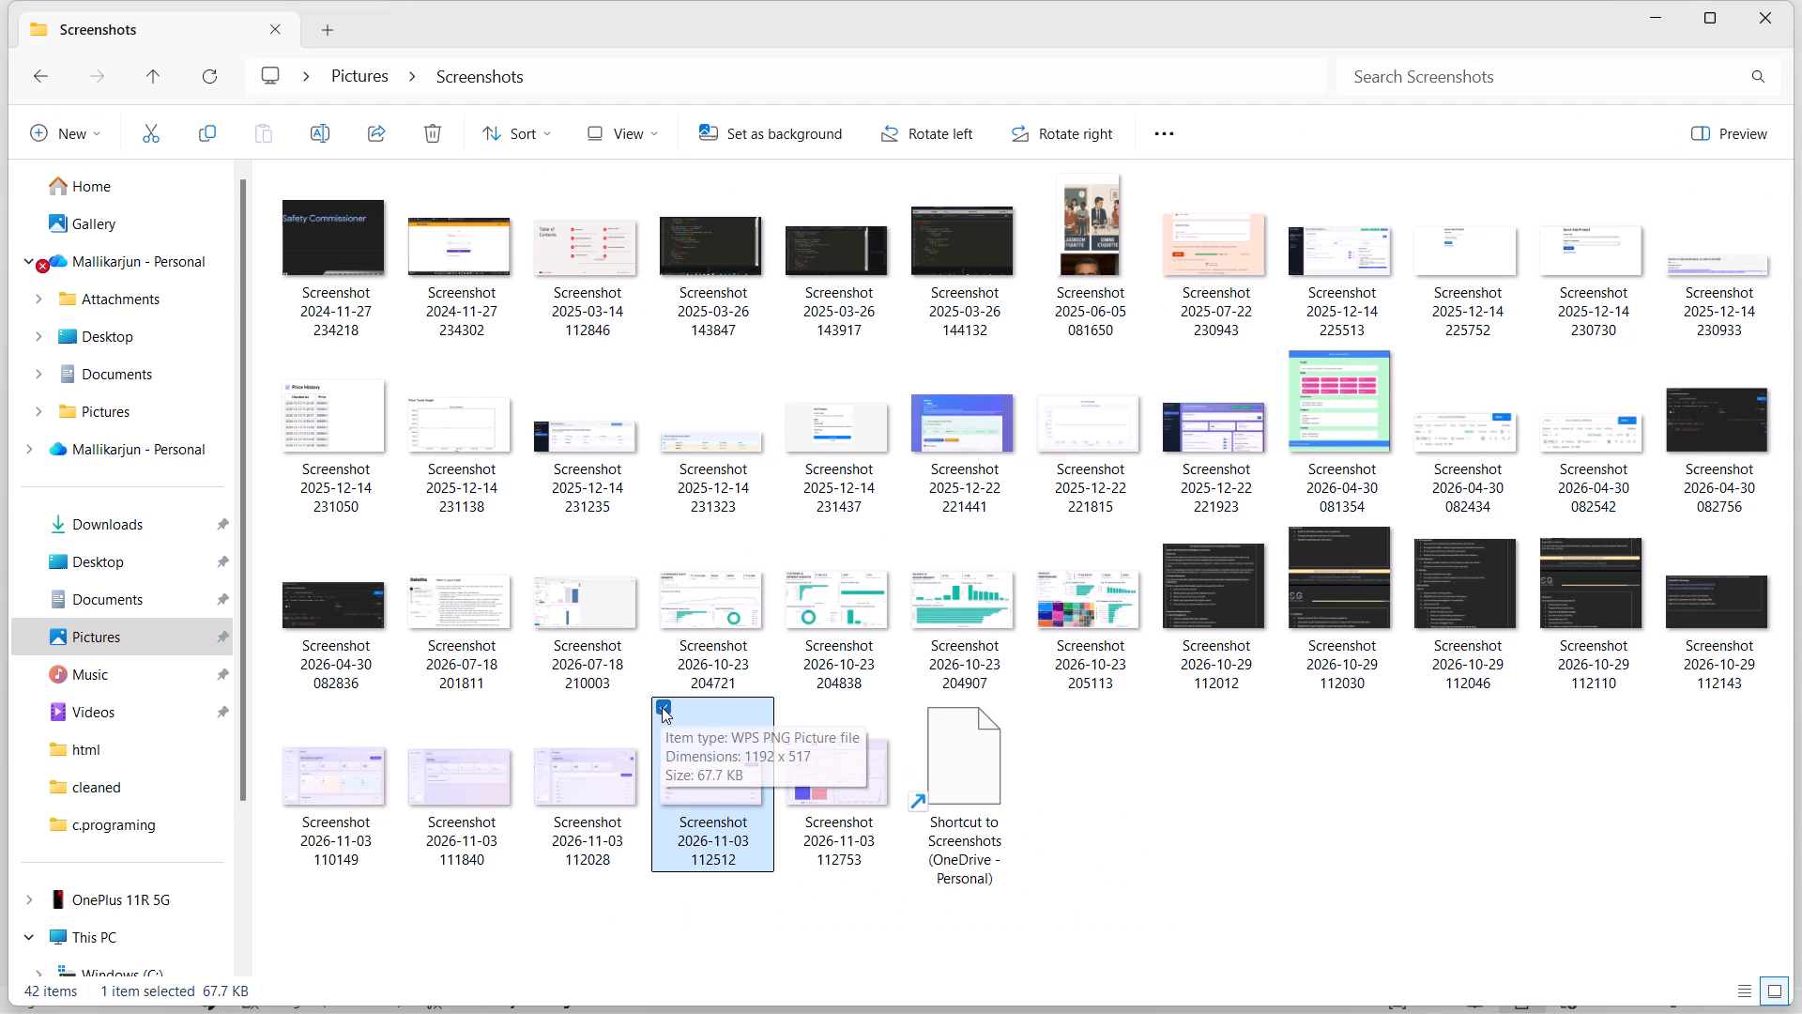
{"action": "left_click", "coordinate": [780, 705]}
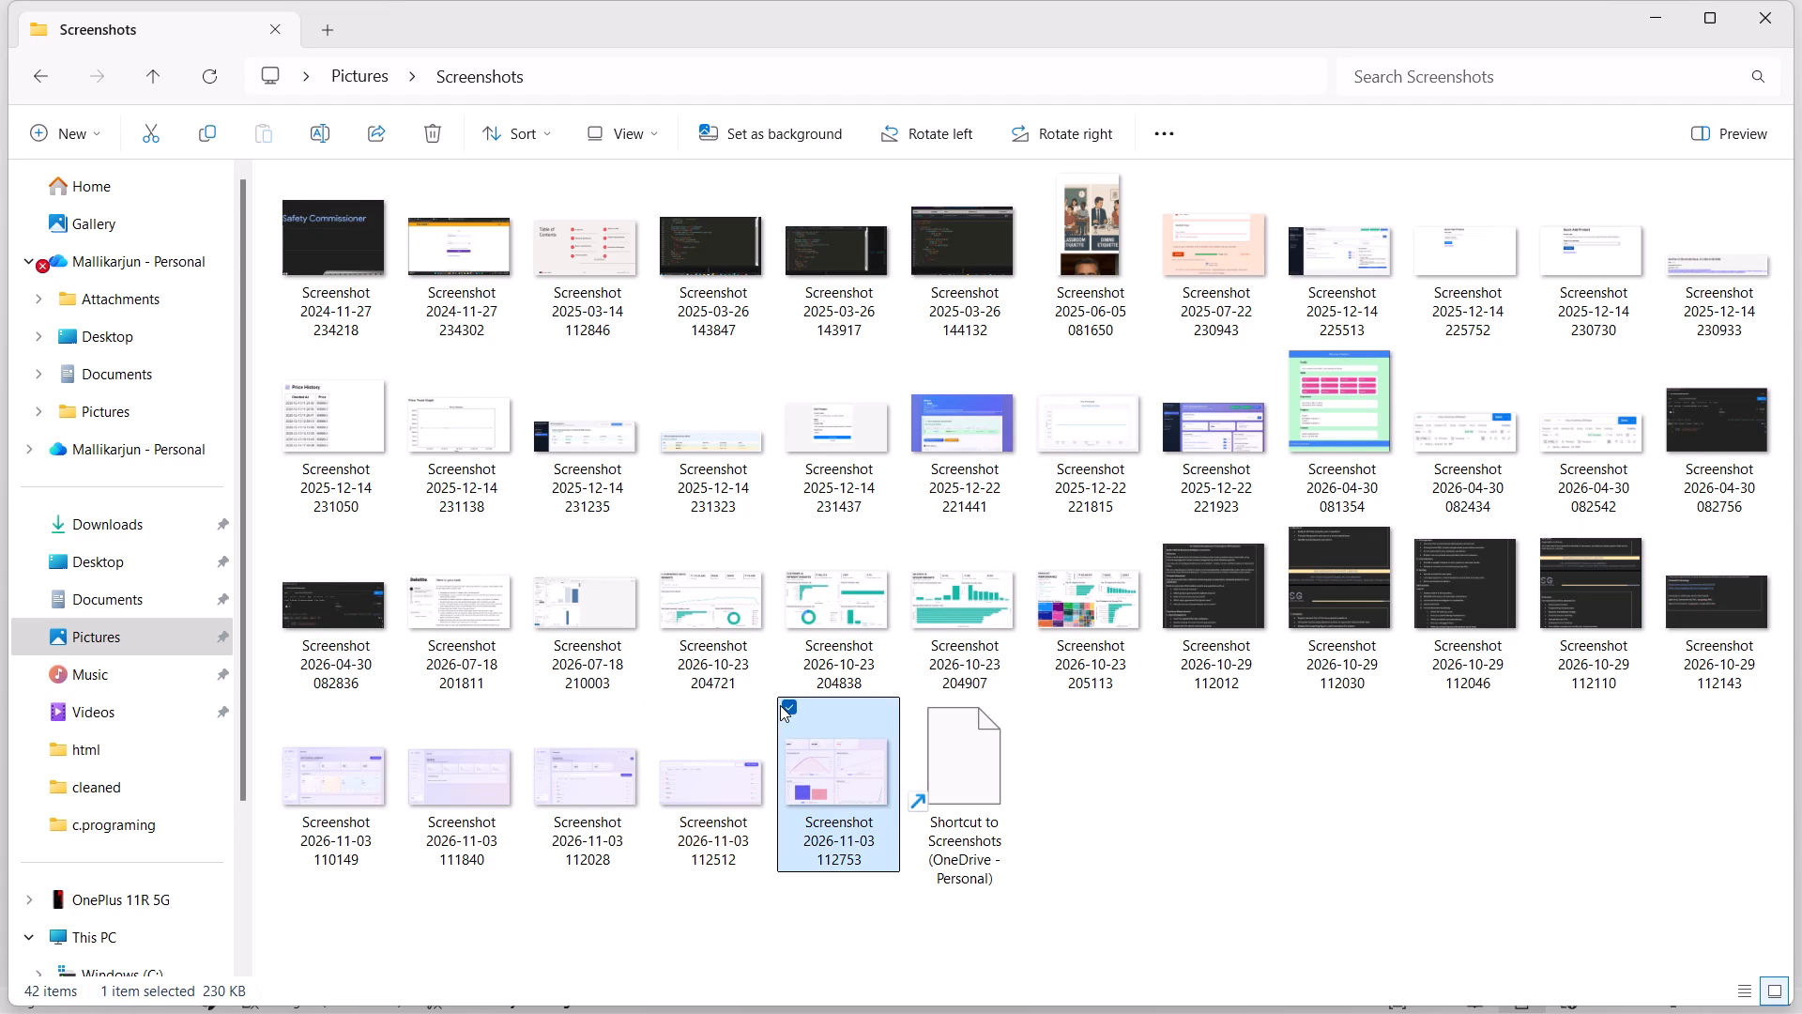
{"action": "key", "text": "ctrl+c"}
{"action": "left_click", "coordinate": [1075, 909]}
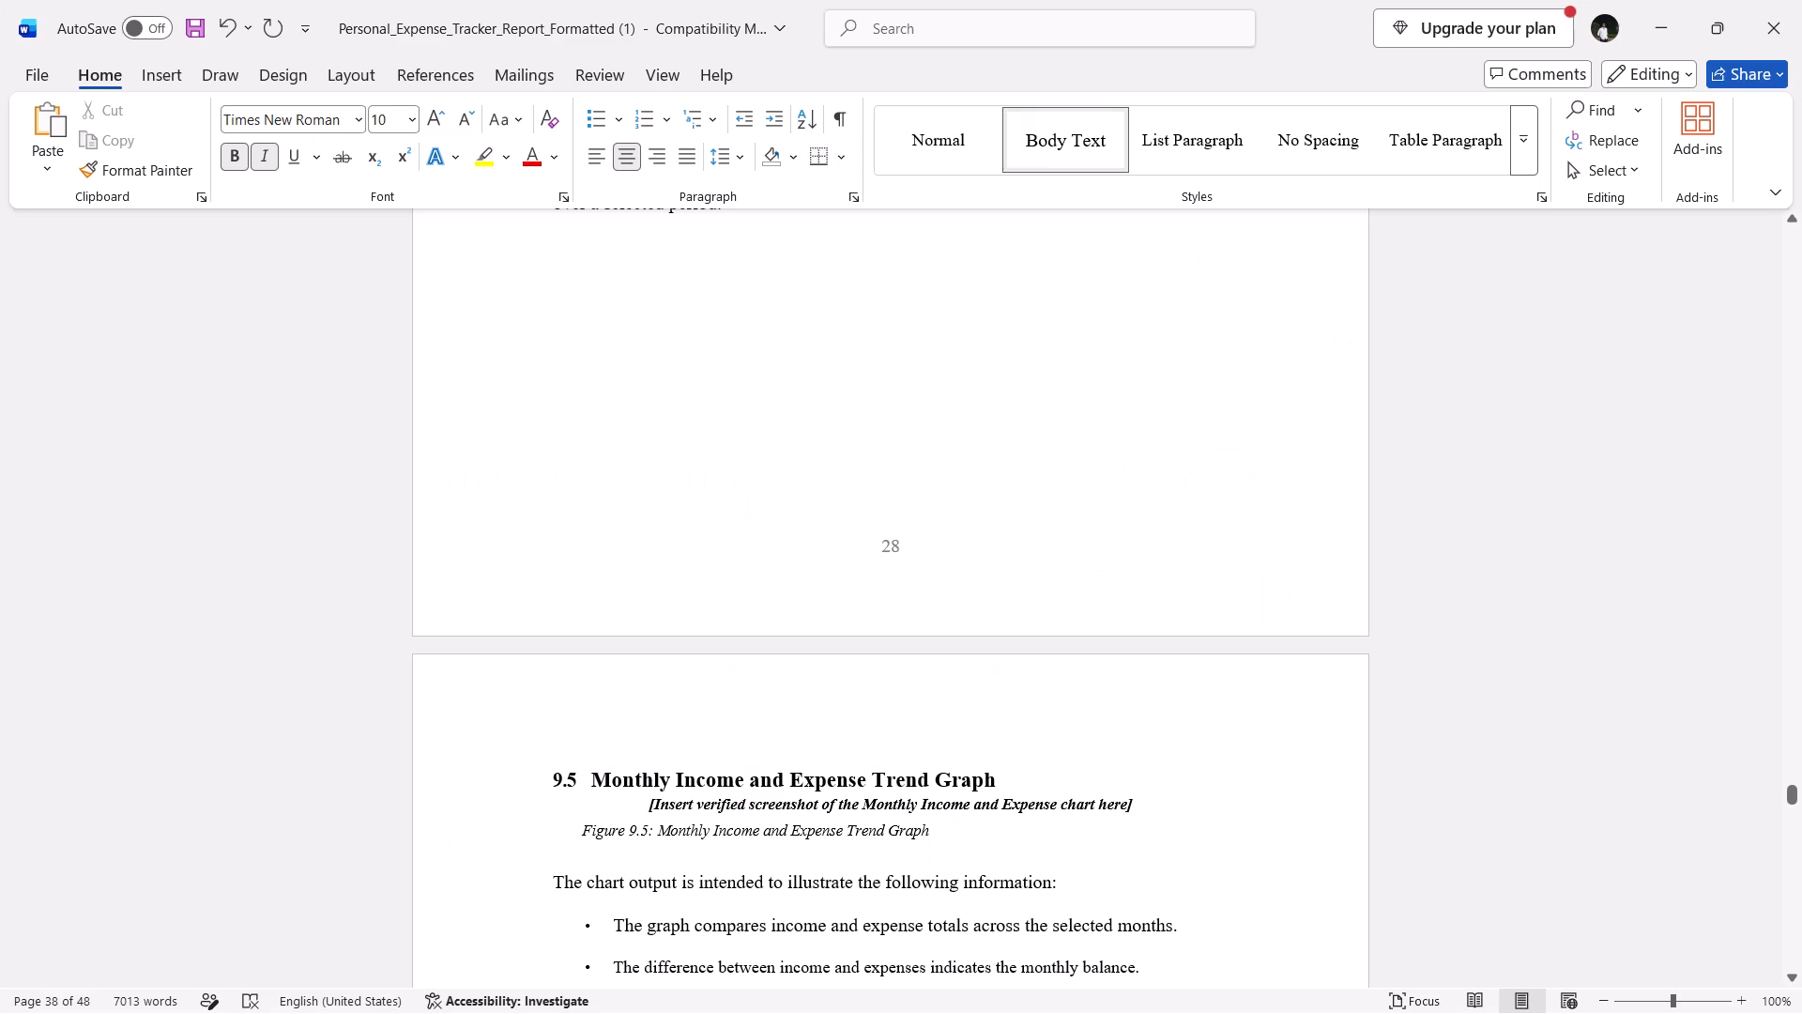
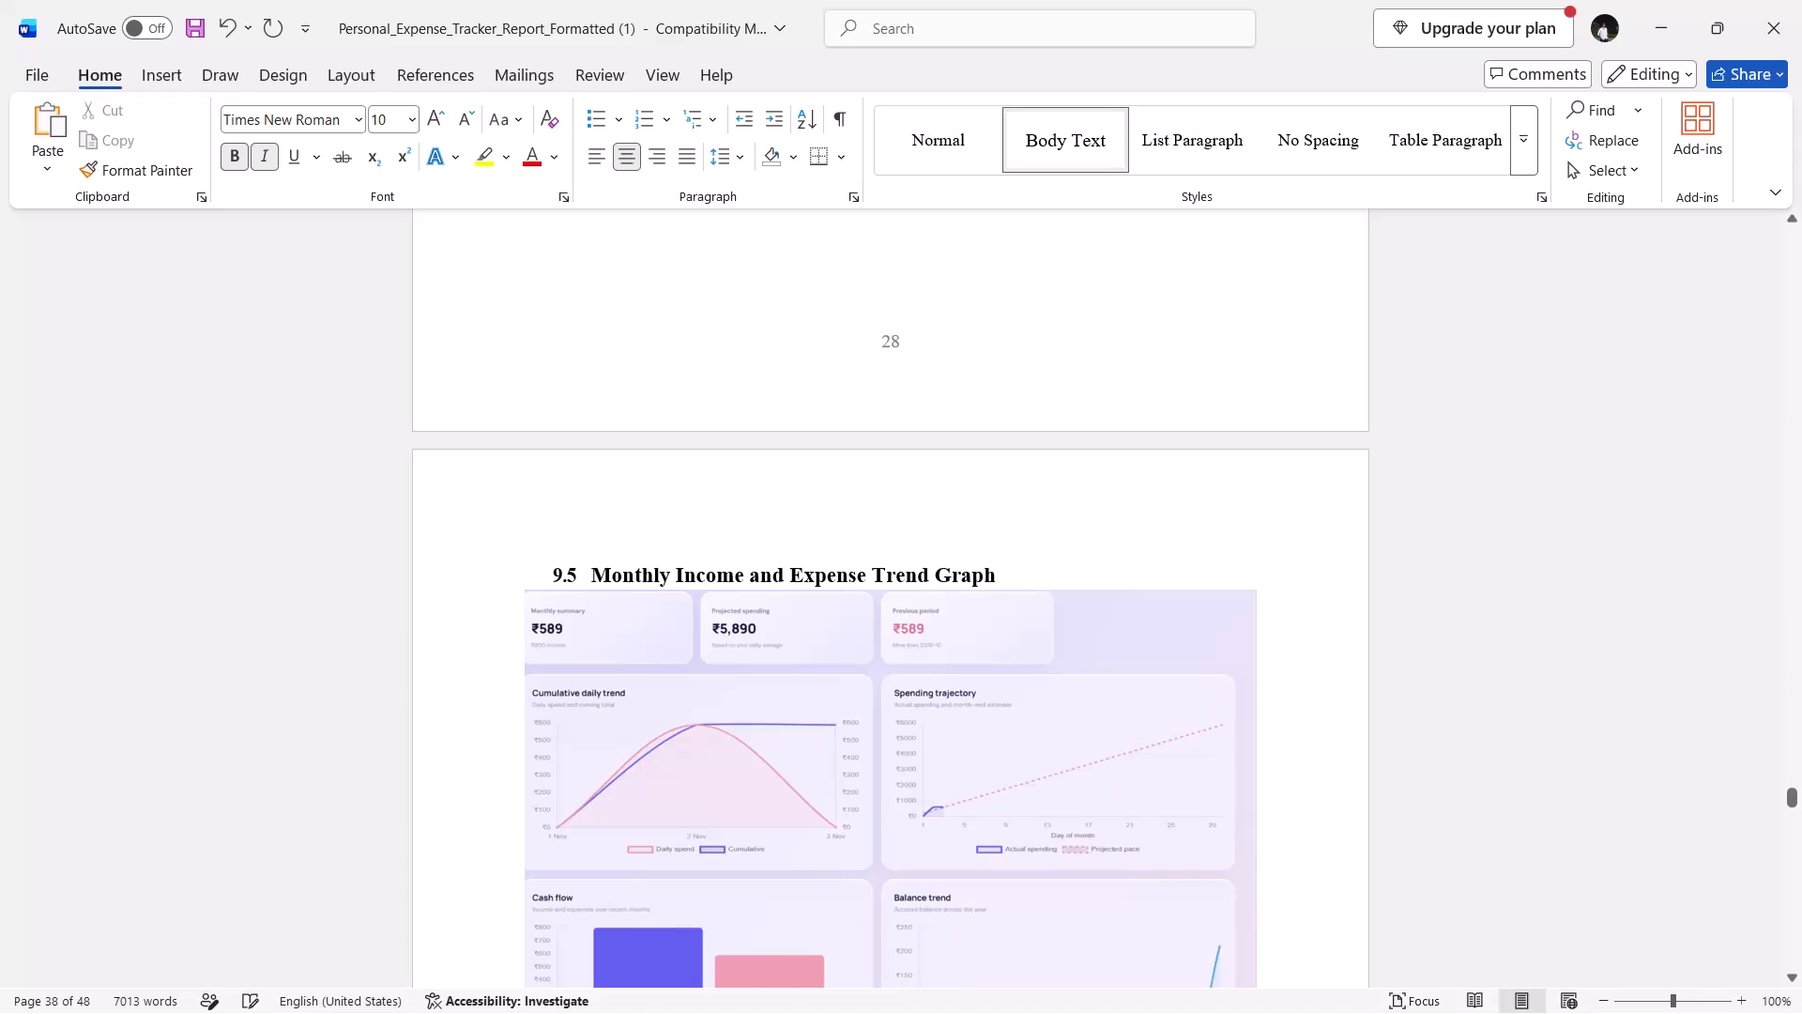
Insert an unnumbered blank line between the section 9.5 heading and the Statistics screenshot.
{"action": "left_click", "coordinate": [1002, 451]}
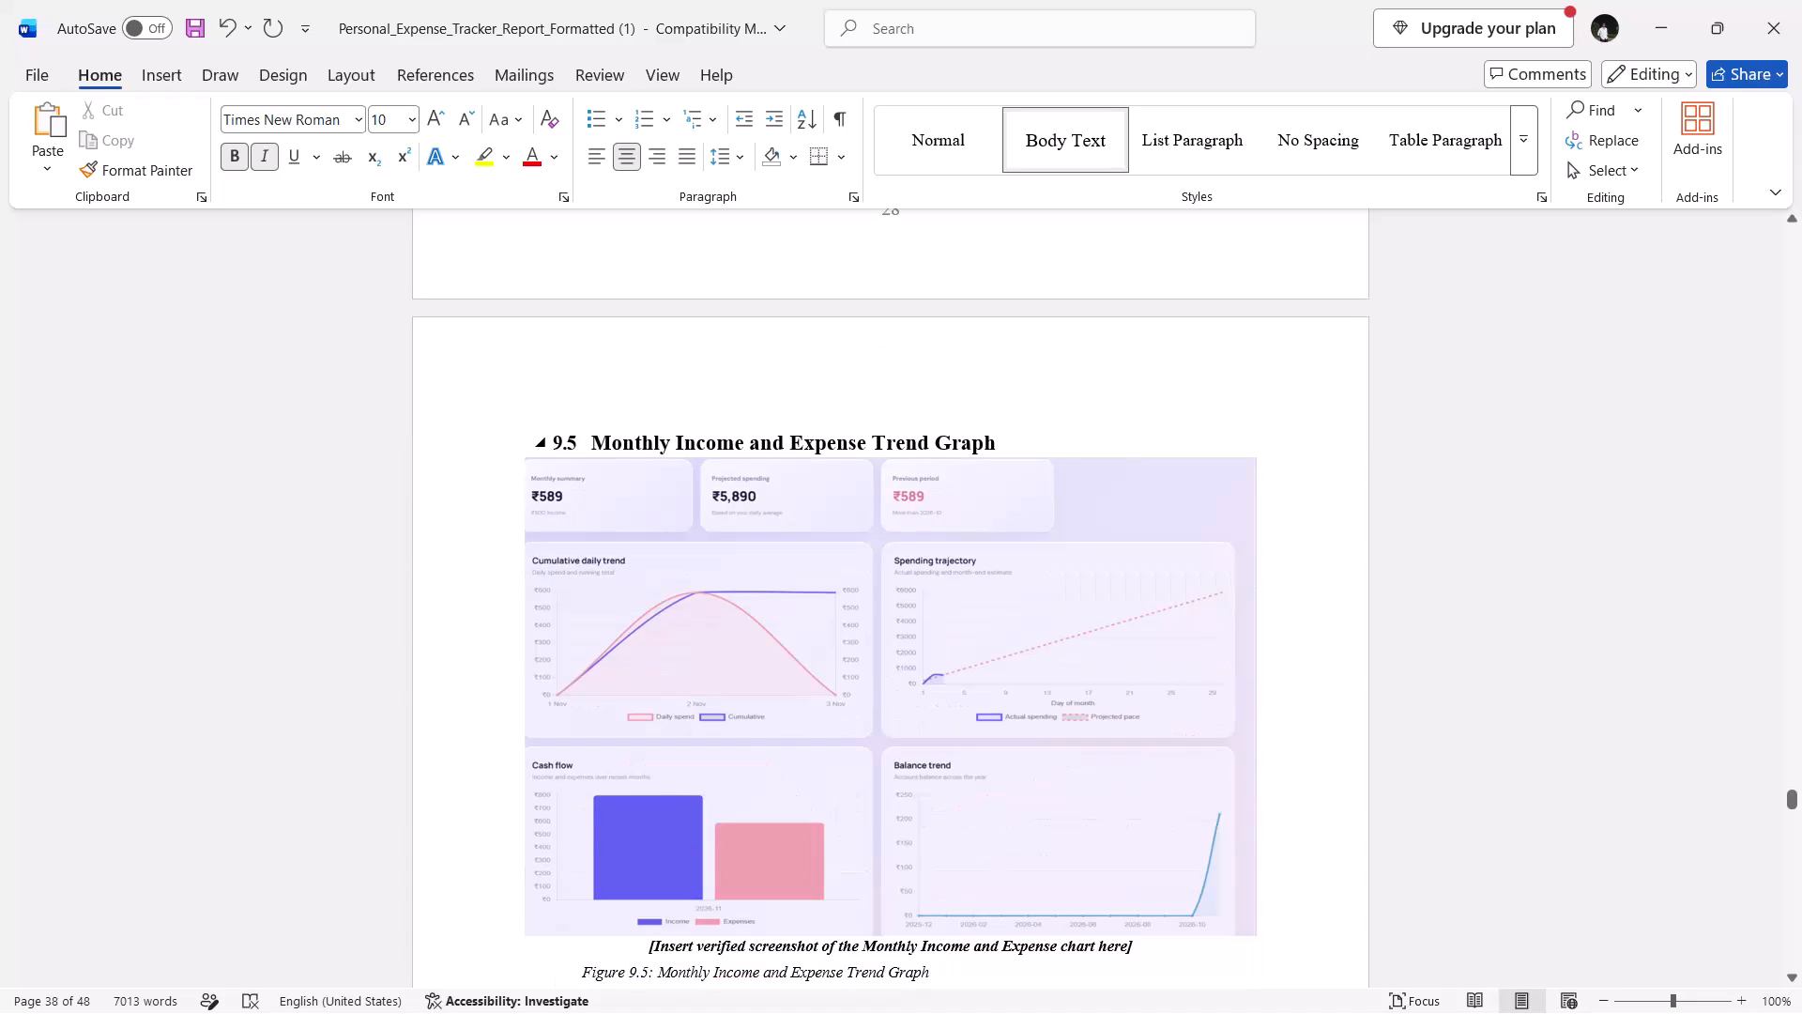
{"action": "key", "text": "Return"}
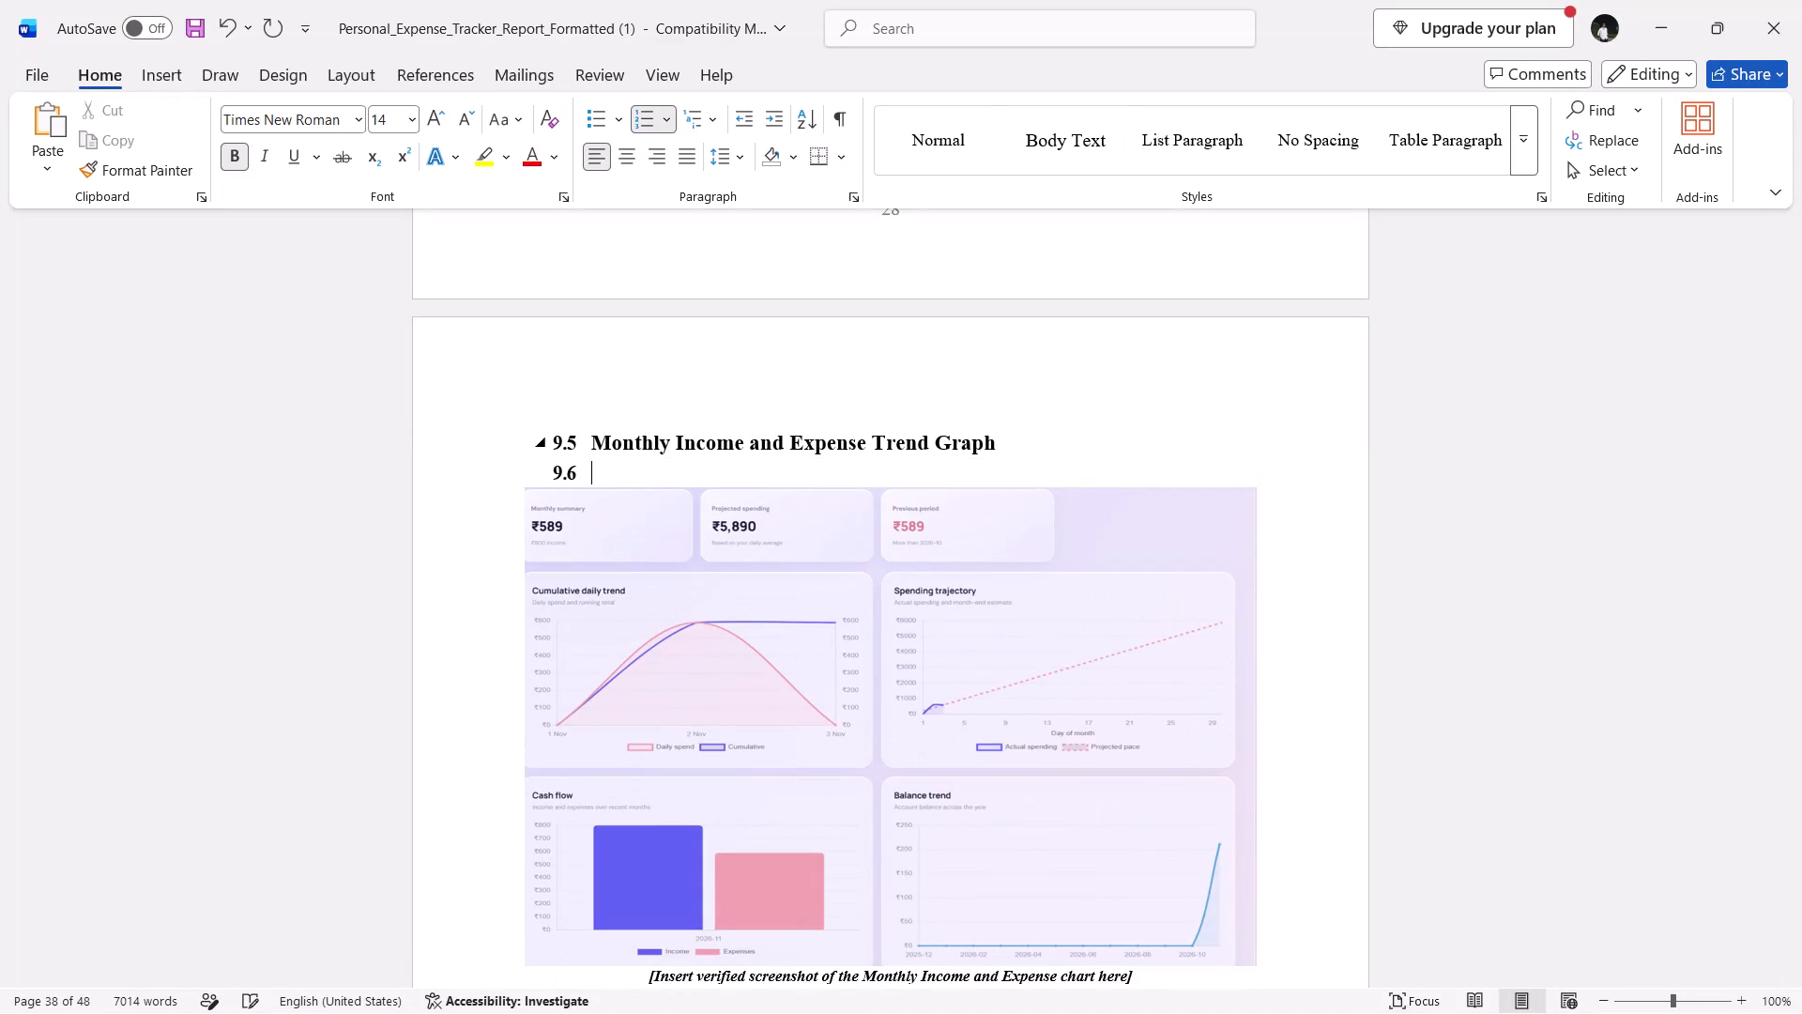
{"action": "key", "text": "BackSpace"}
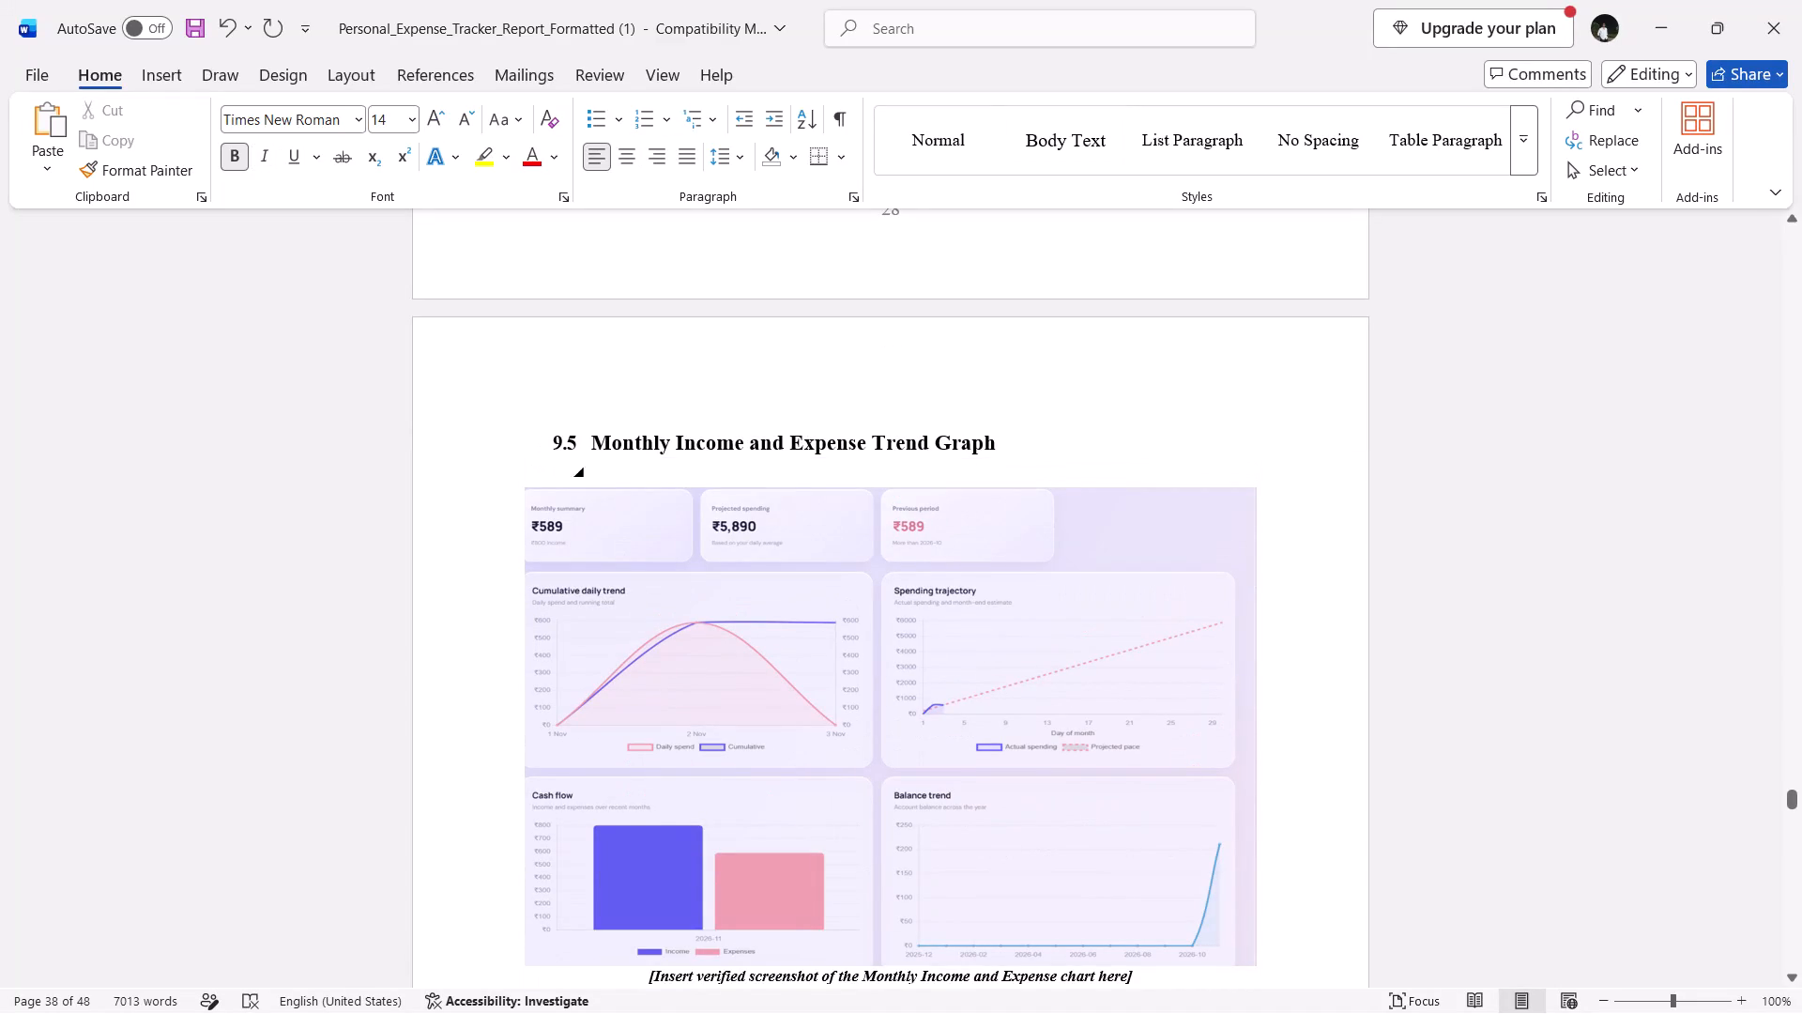
Delete the placeholder text "[Insert verified screenshot of the Monthly Income and Expense chart here]" below the section 9.5 screenshot.
{"action": "left_click", "coordinate": [744, 607]}
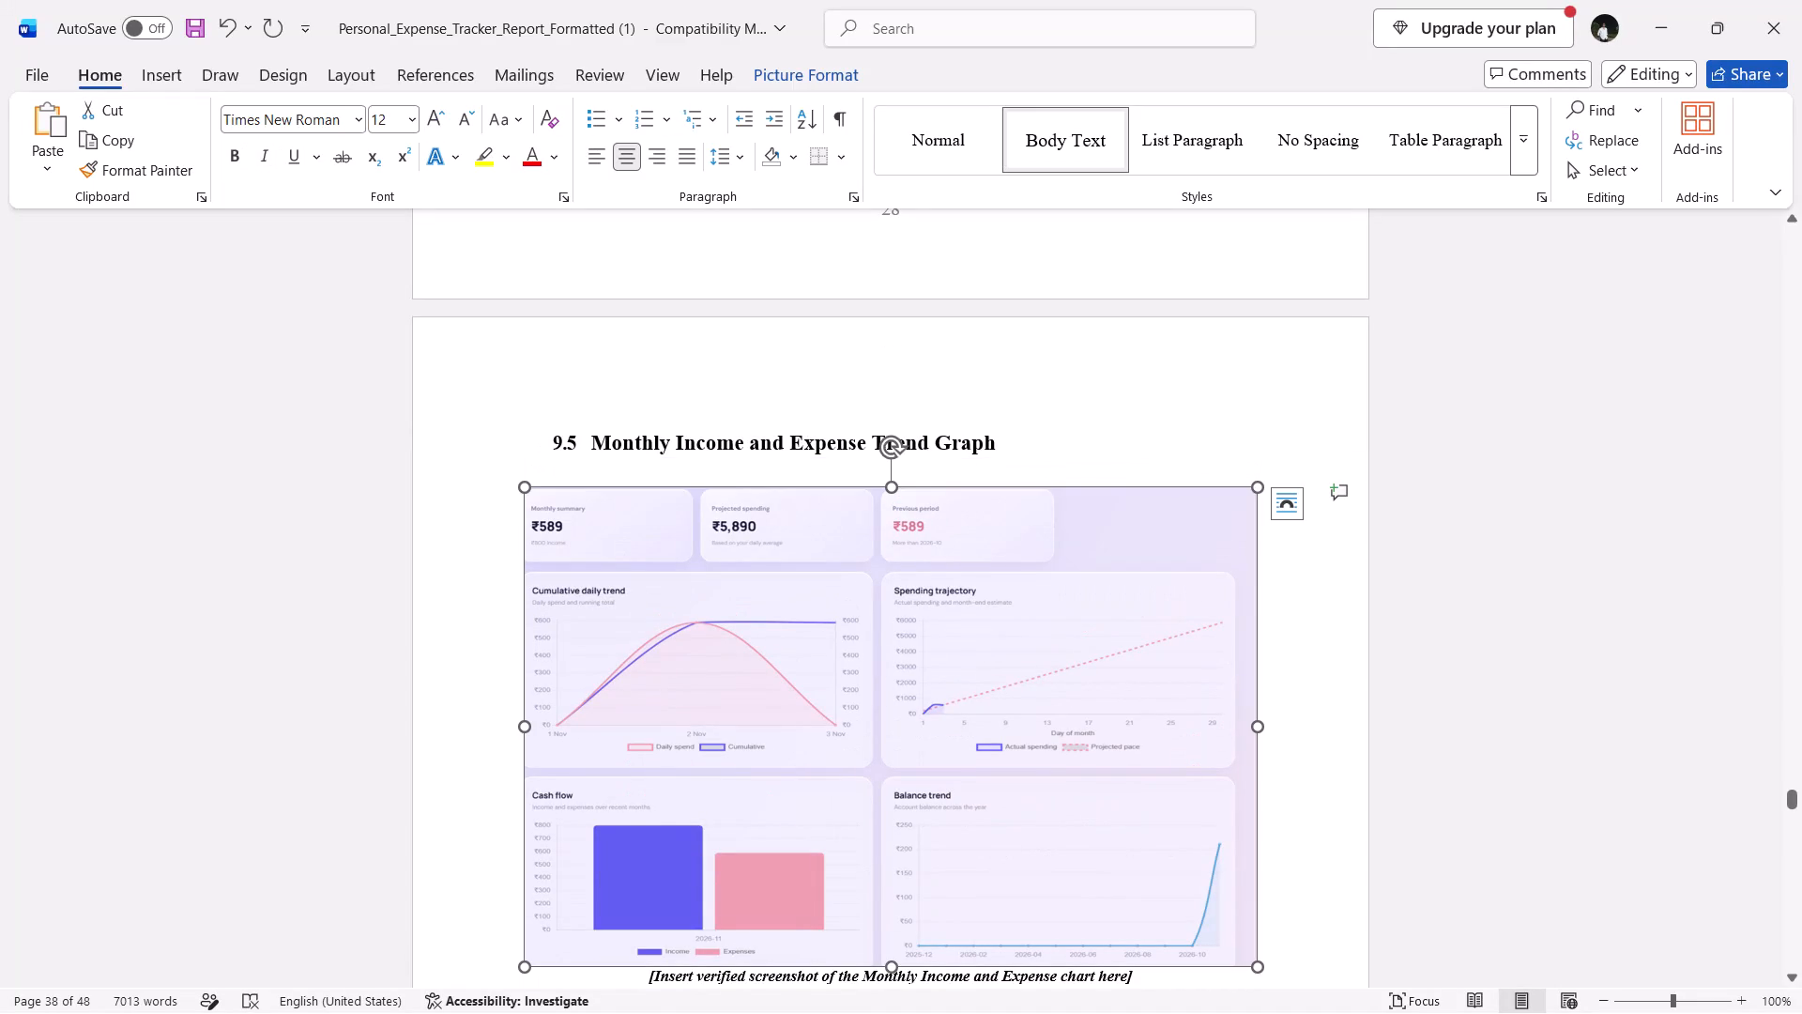
{"action": "scroll", "coordinate": [911, 890], "scroll_direction": "down", "scroll_amount": 1}
{"action": "scroll", "coordinate": [1150, 659], "scroll_direction": "down", "scroll_amount": 2}
{"action": "scroll", "coordinate": [1232, 412], "scroll_direction": "down", "scroll_amount": 2}
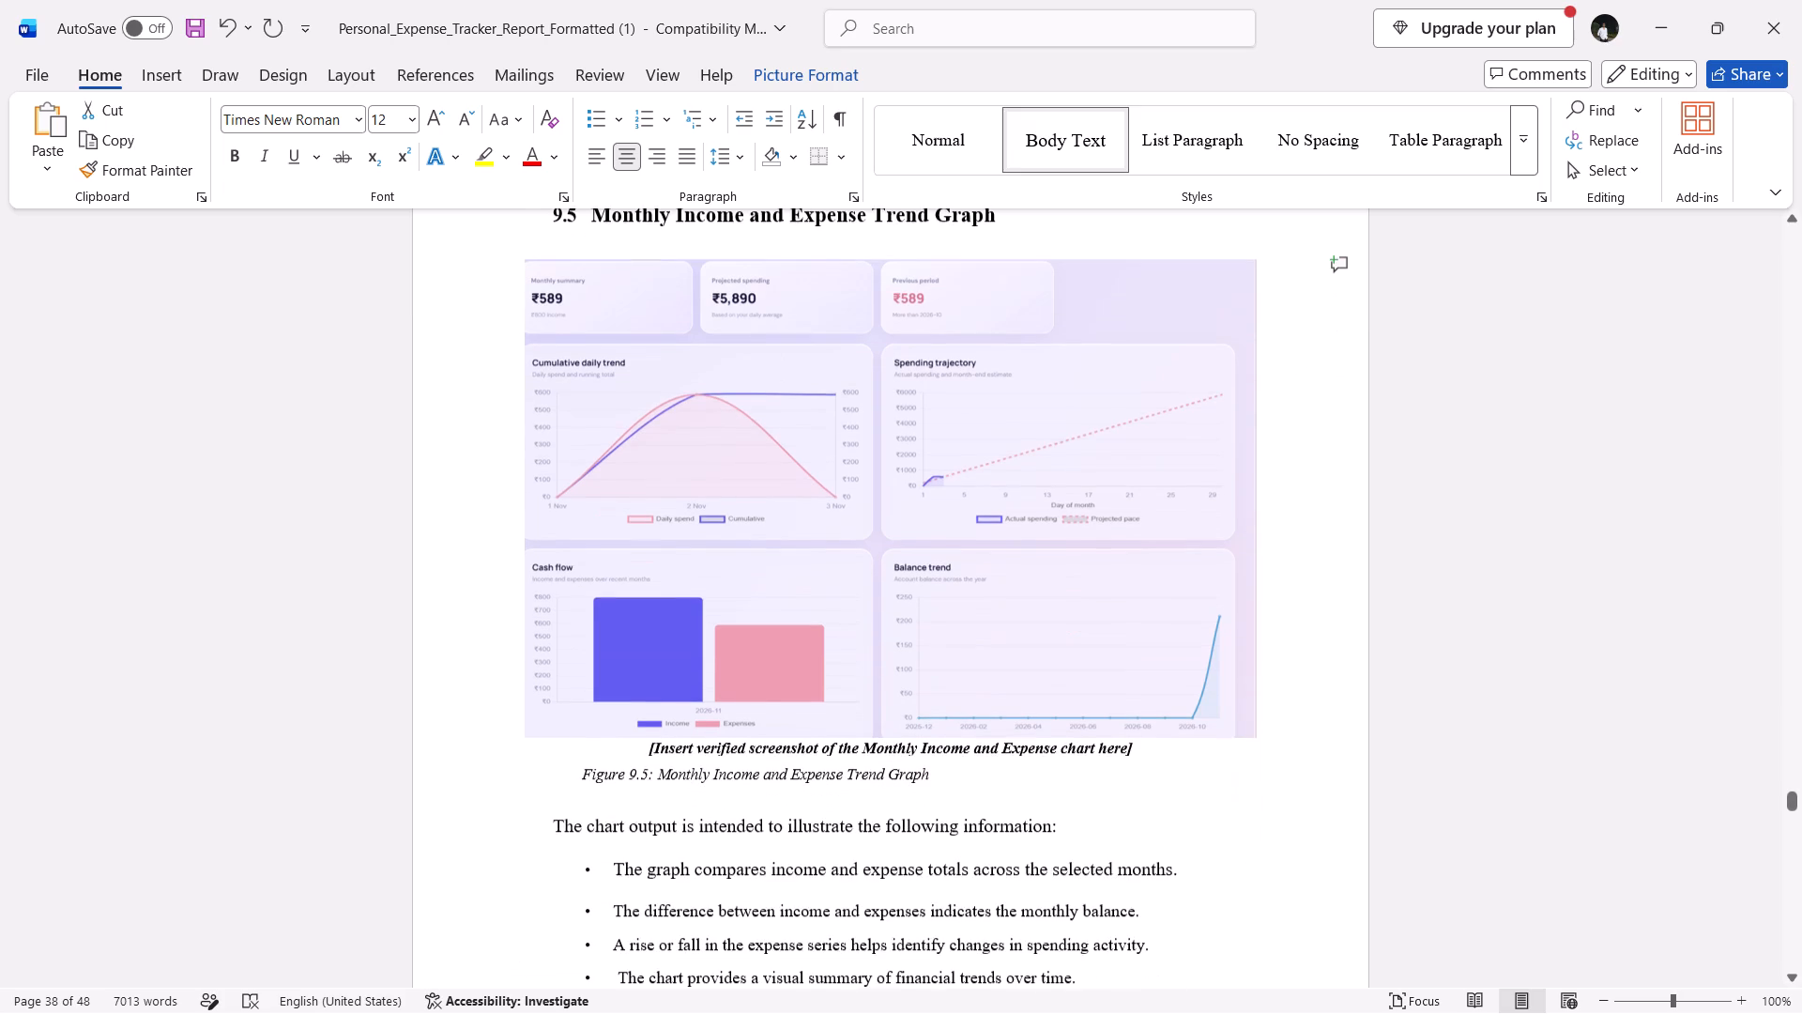
{"action": "left_click_drag", "start_coordinate": [1140, 694], "coordinate": [1120, 693]}
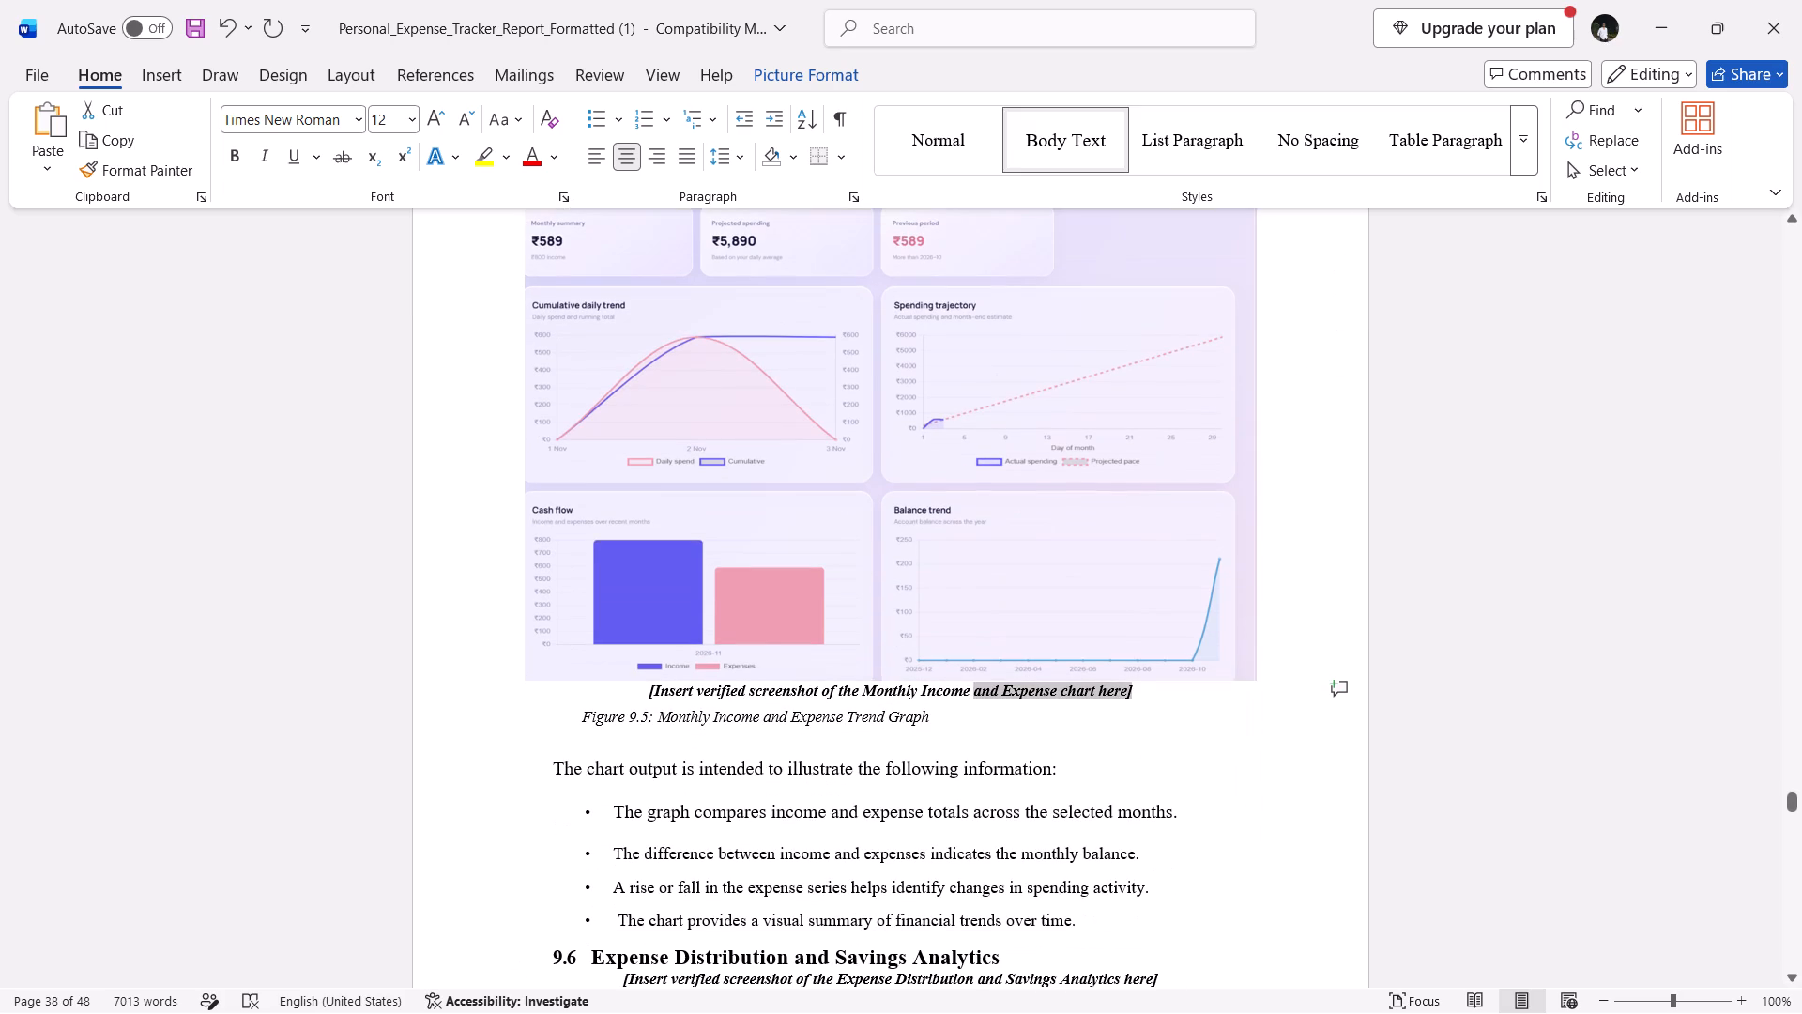
{"action": "left_click_drag", "start_coordinate": [1120, 693], "coordinate": [649, 693]}
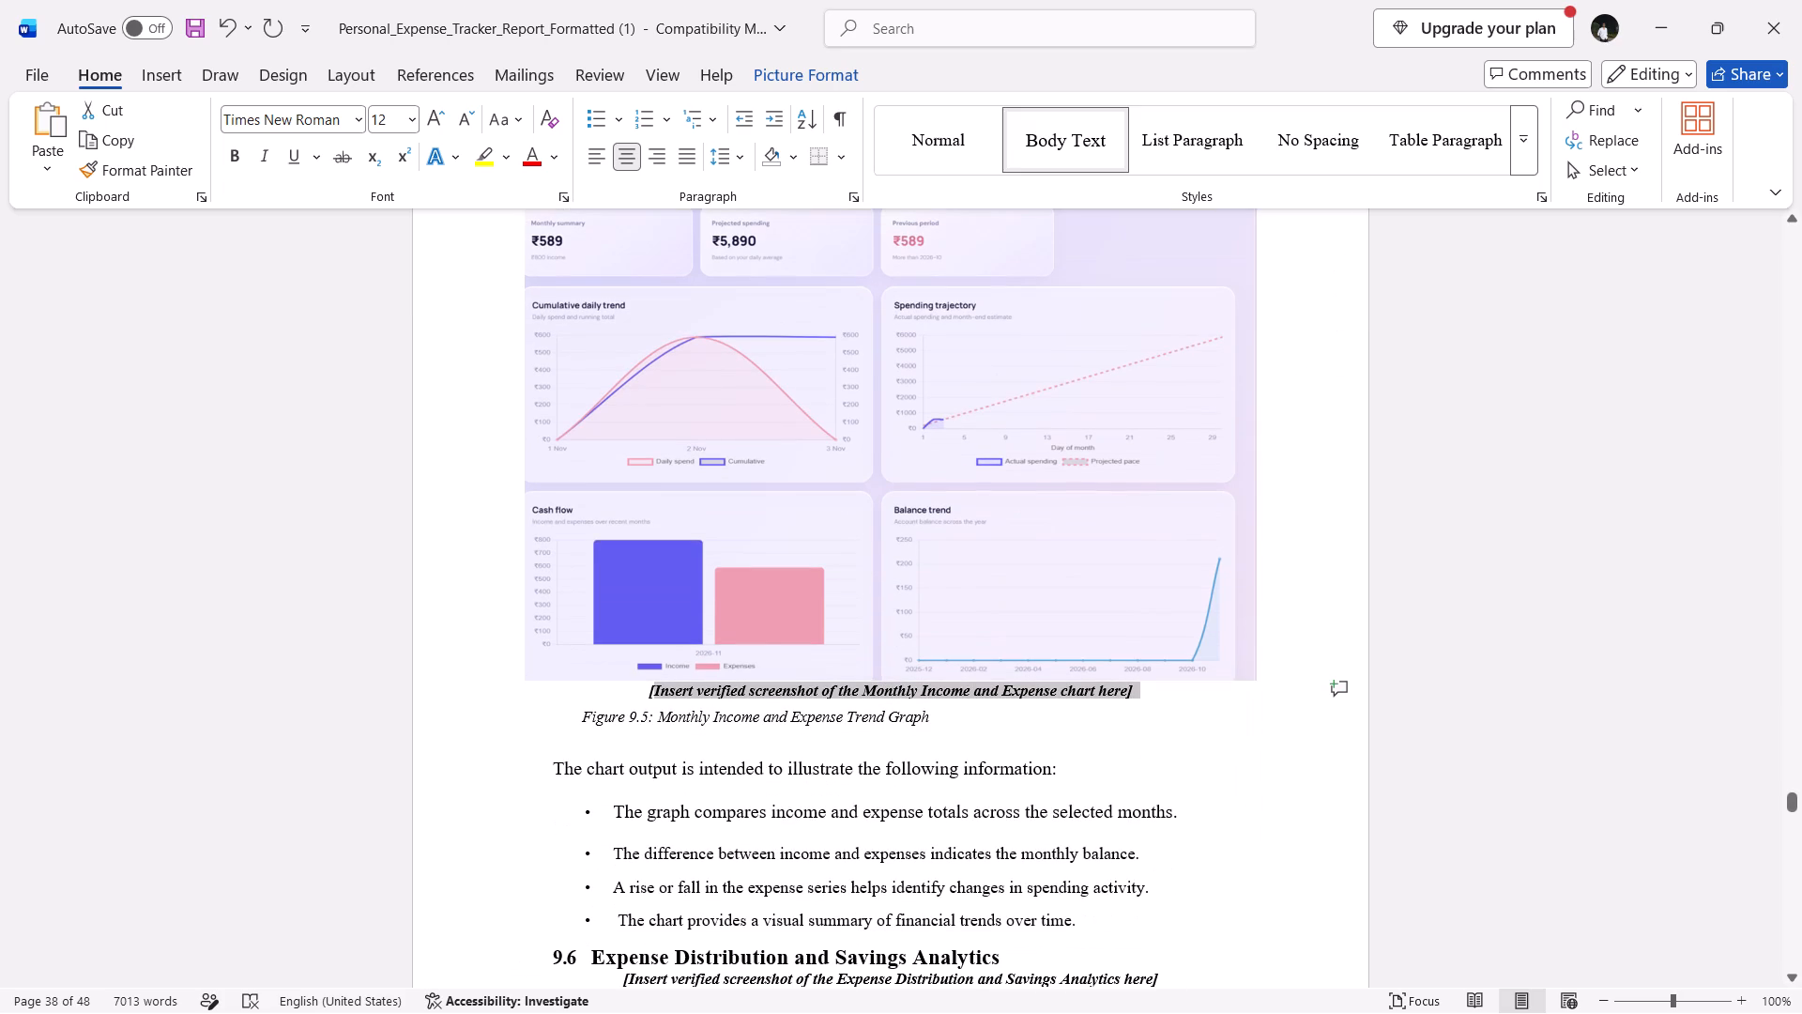
{"action": "key", "text": "BackSpace"}
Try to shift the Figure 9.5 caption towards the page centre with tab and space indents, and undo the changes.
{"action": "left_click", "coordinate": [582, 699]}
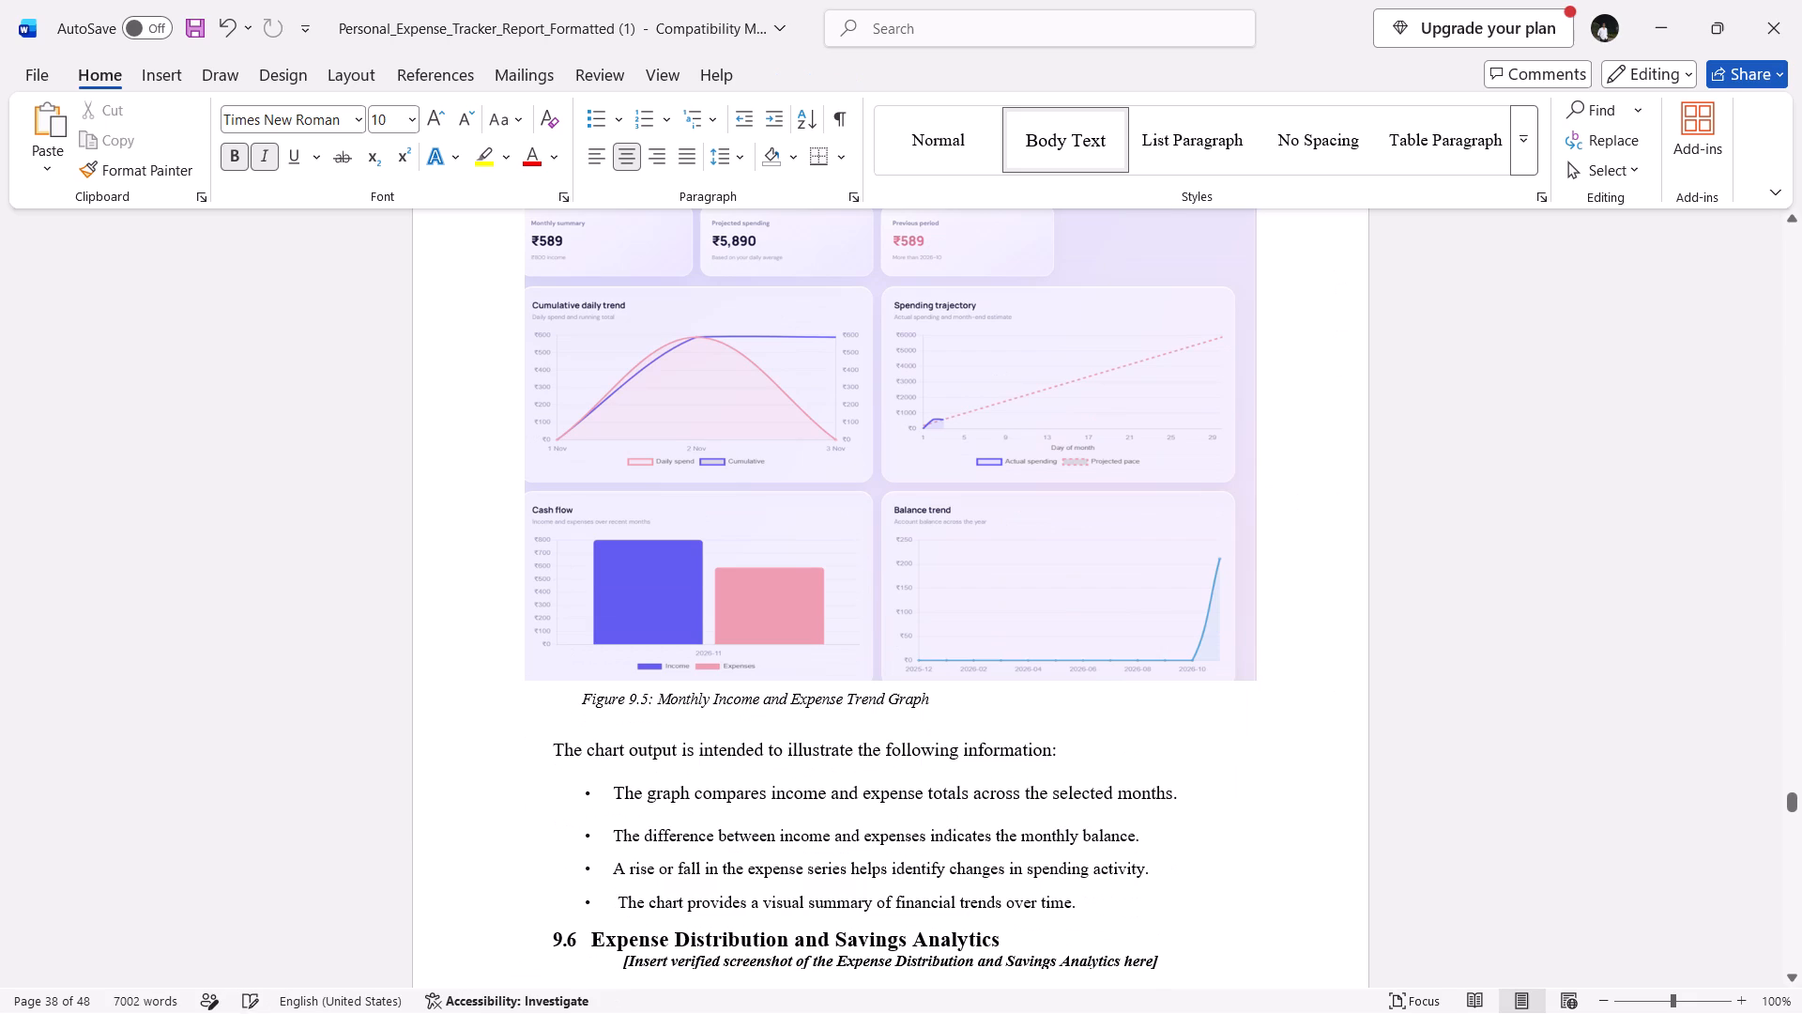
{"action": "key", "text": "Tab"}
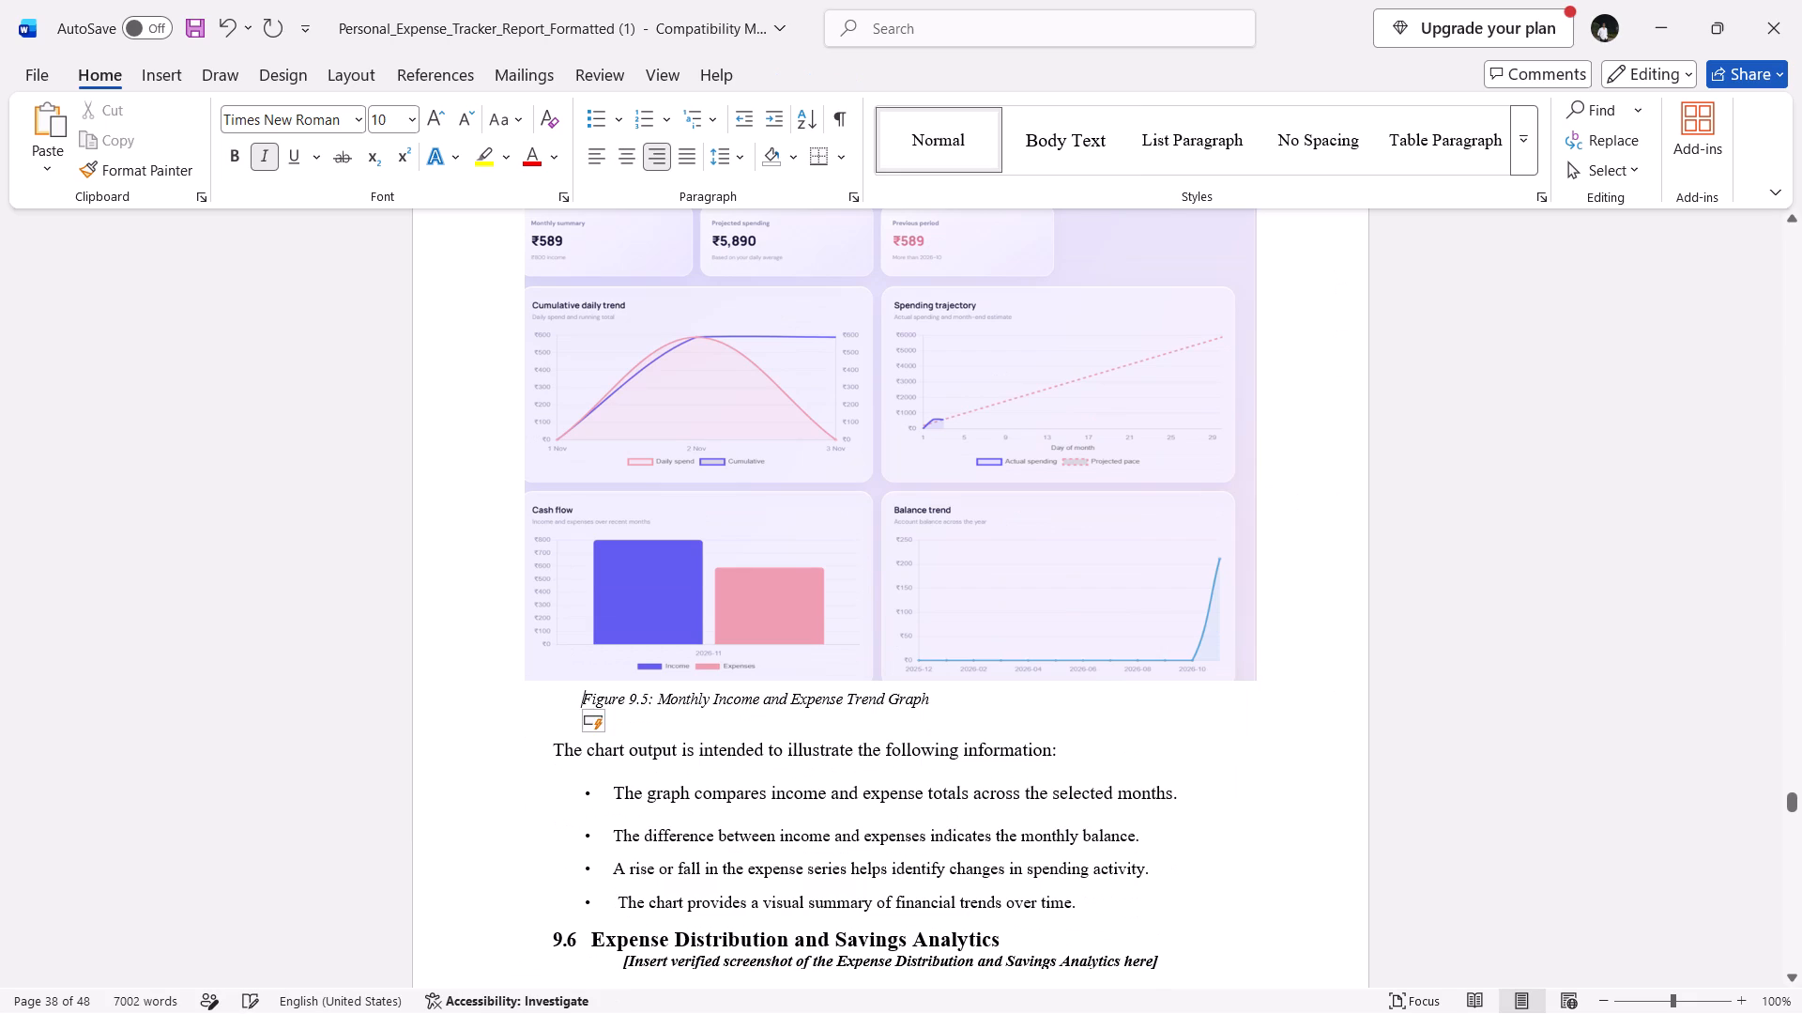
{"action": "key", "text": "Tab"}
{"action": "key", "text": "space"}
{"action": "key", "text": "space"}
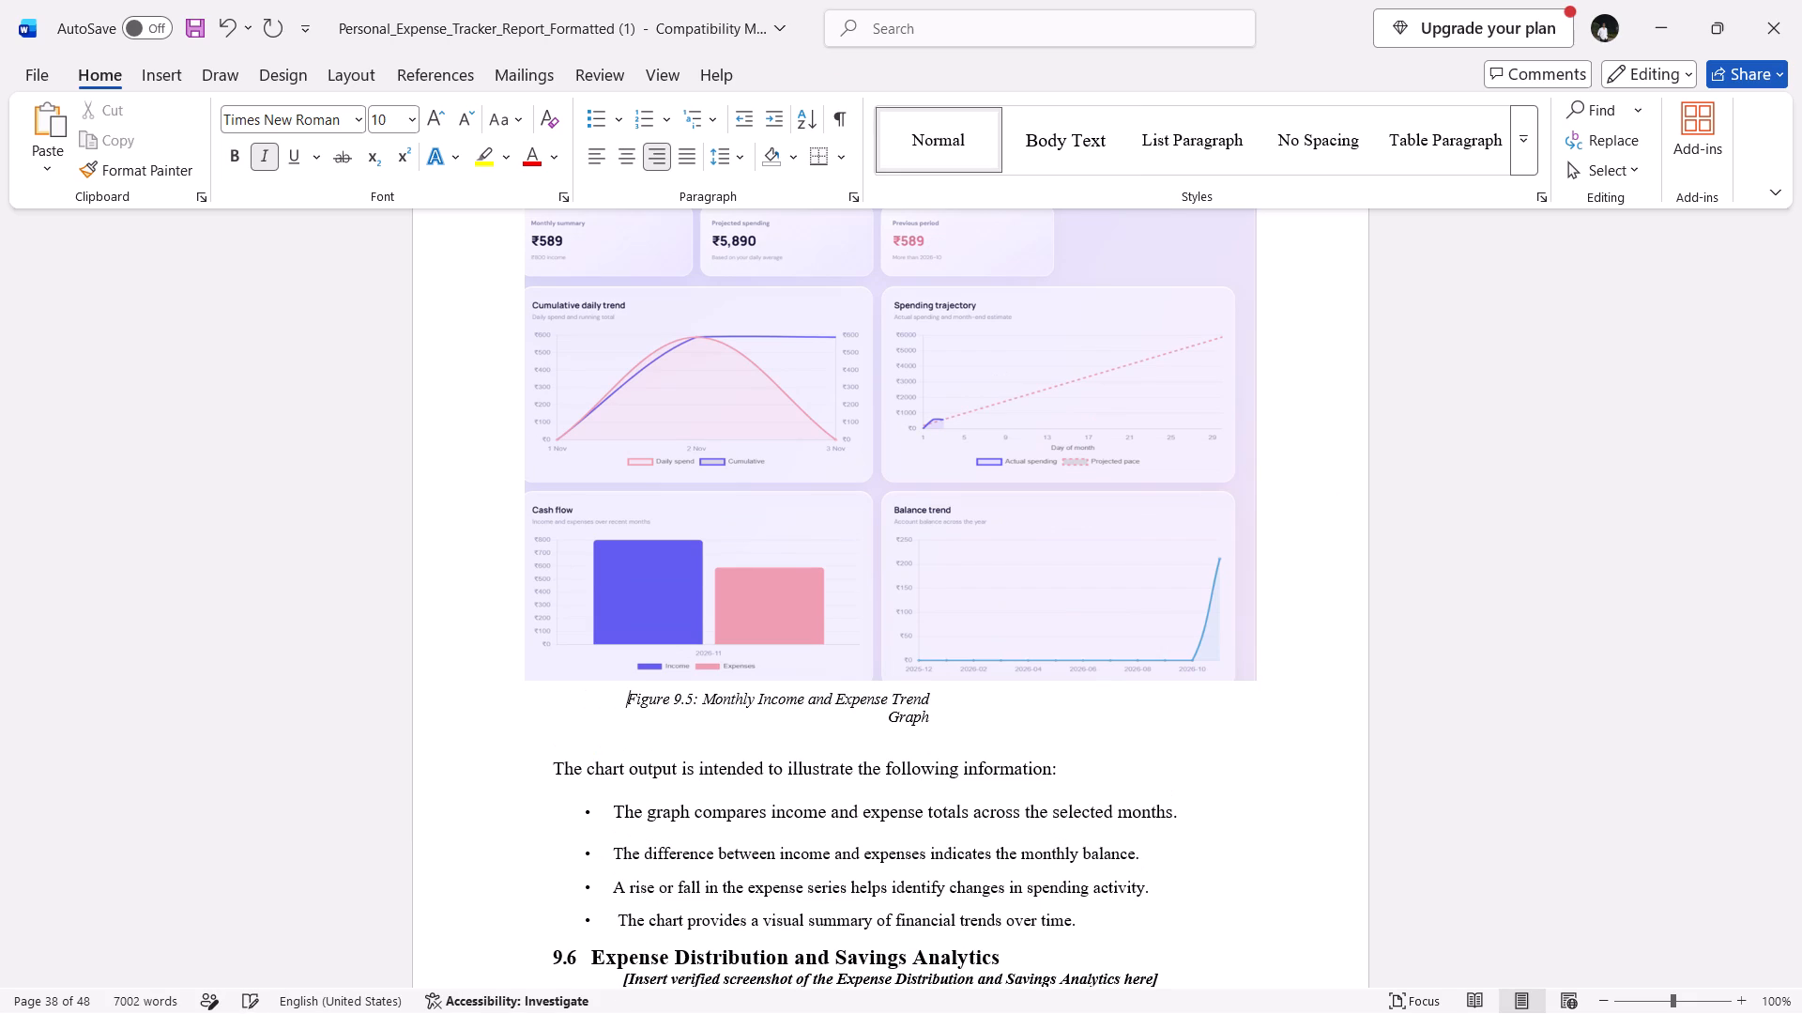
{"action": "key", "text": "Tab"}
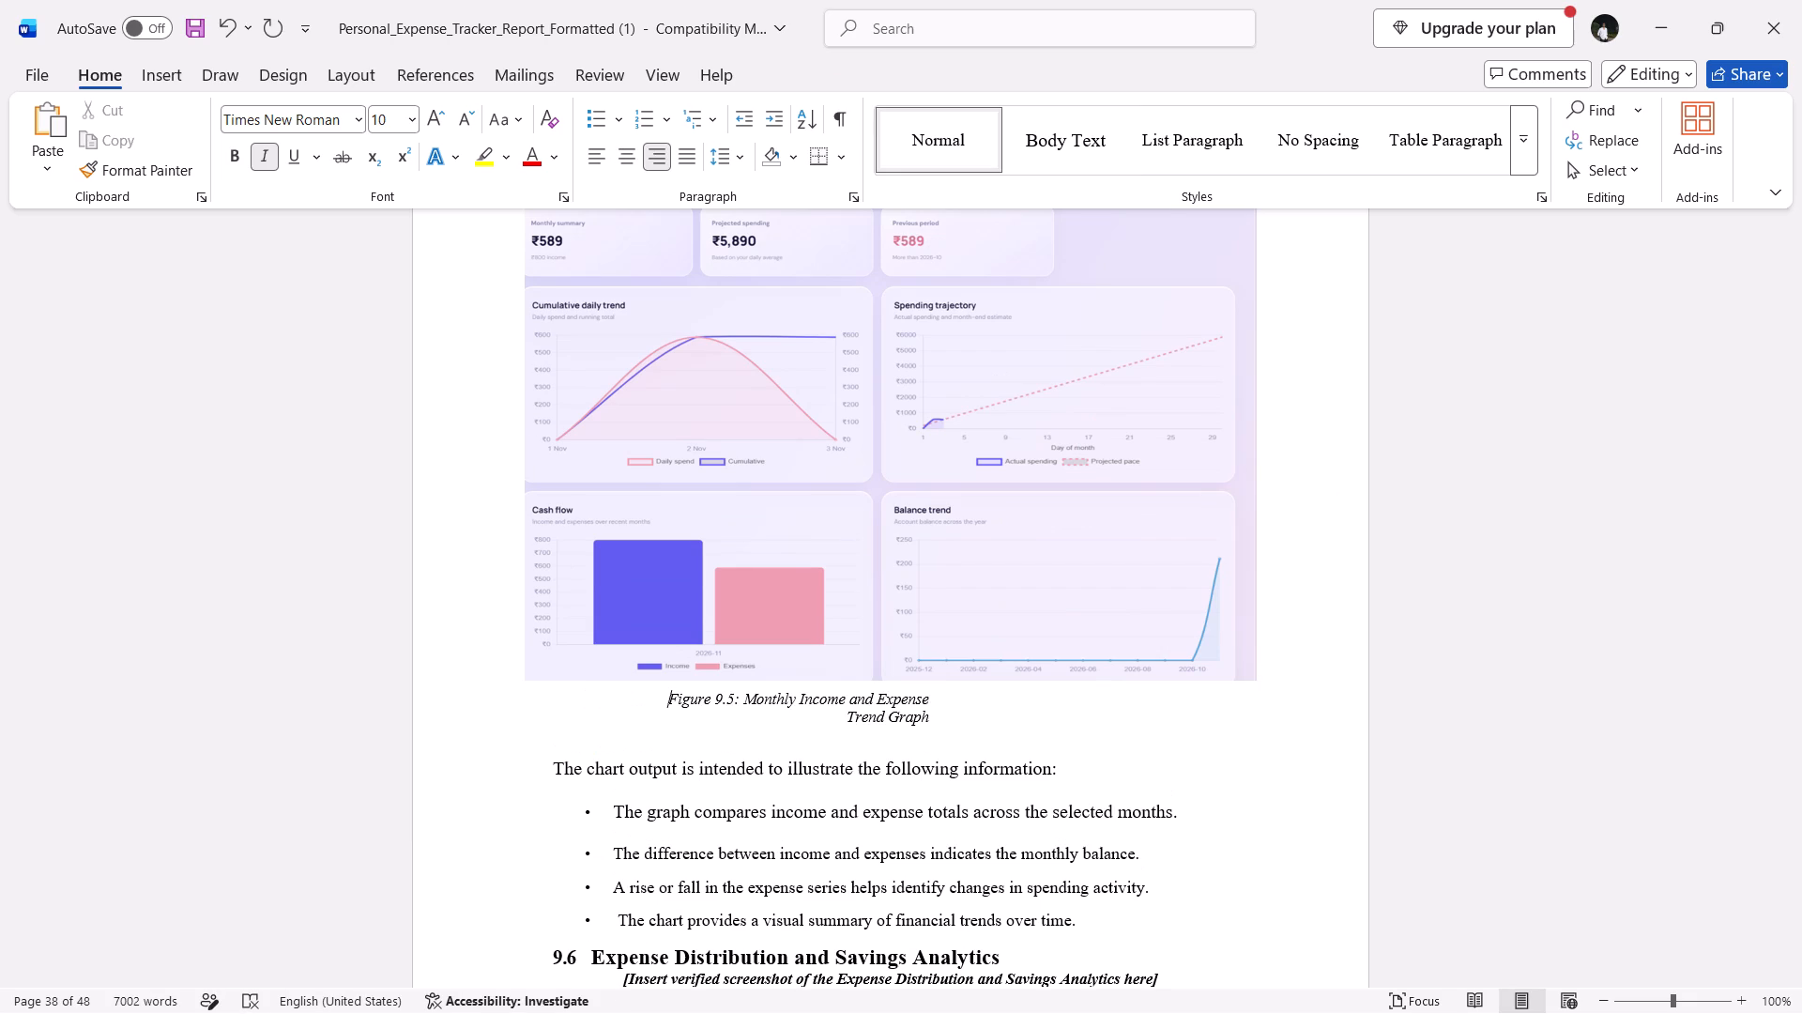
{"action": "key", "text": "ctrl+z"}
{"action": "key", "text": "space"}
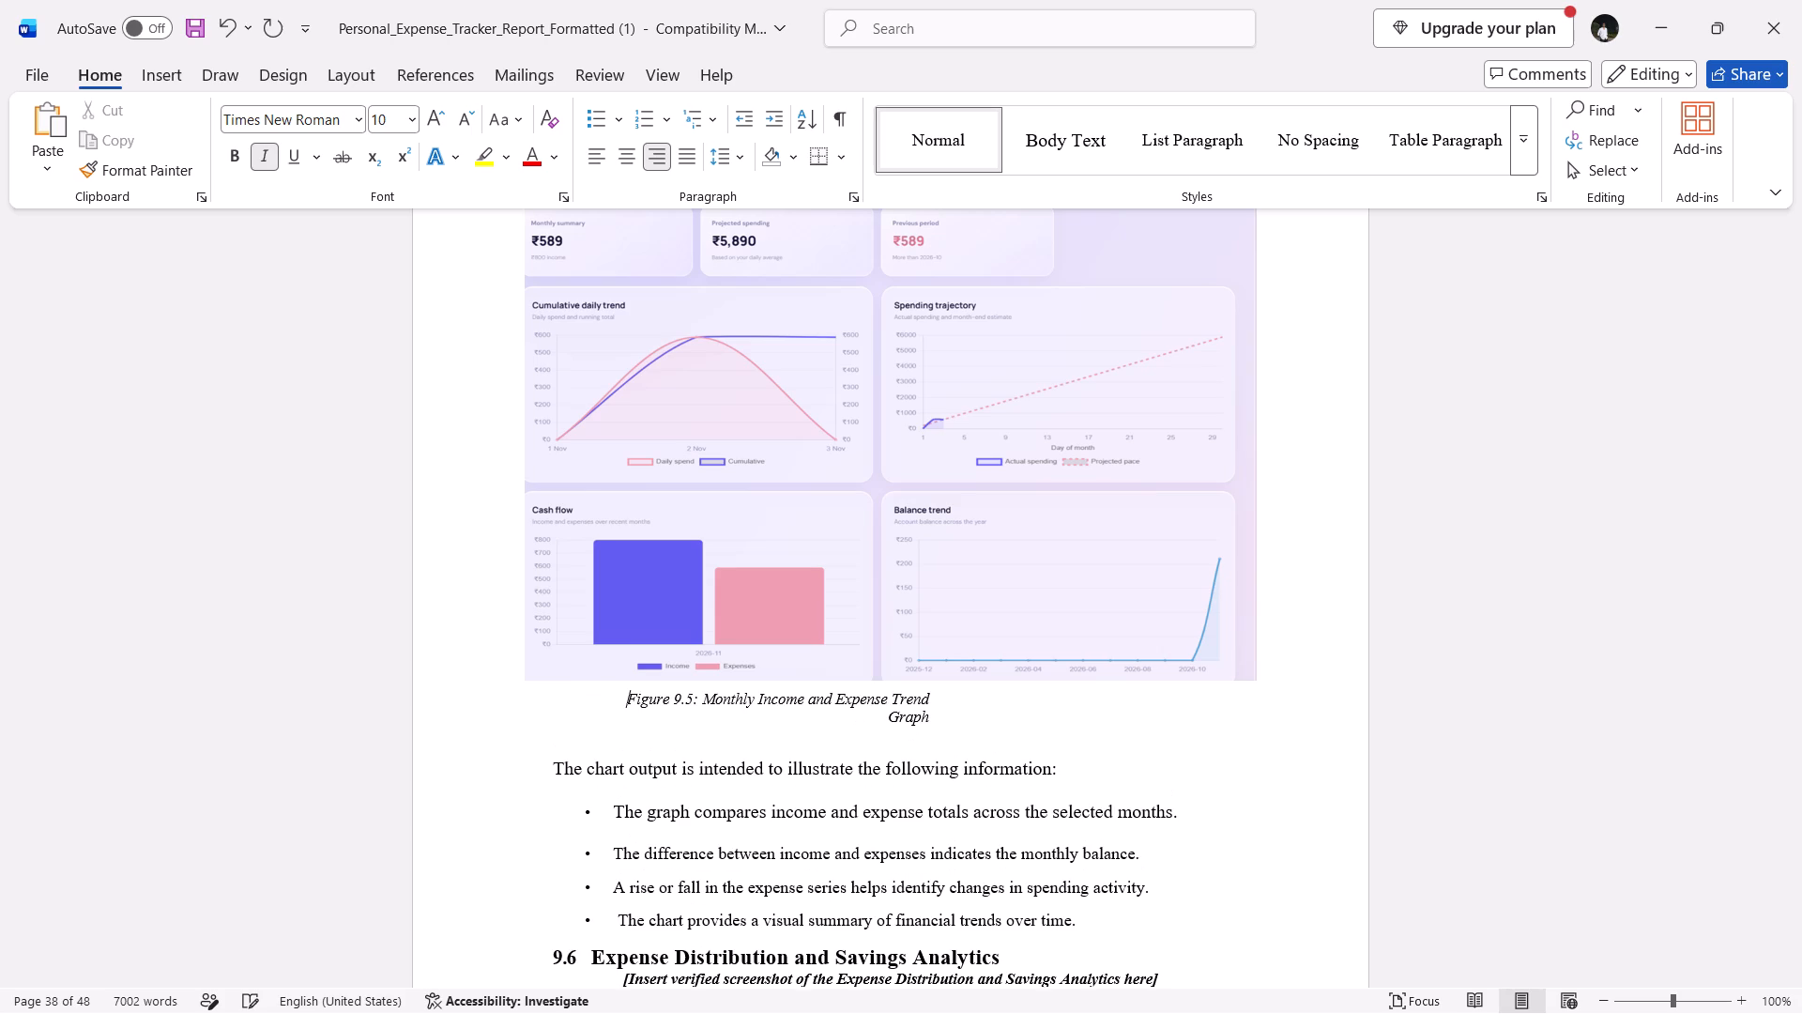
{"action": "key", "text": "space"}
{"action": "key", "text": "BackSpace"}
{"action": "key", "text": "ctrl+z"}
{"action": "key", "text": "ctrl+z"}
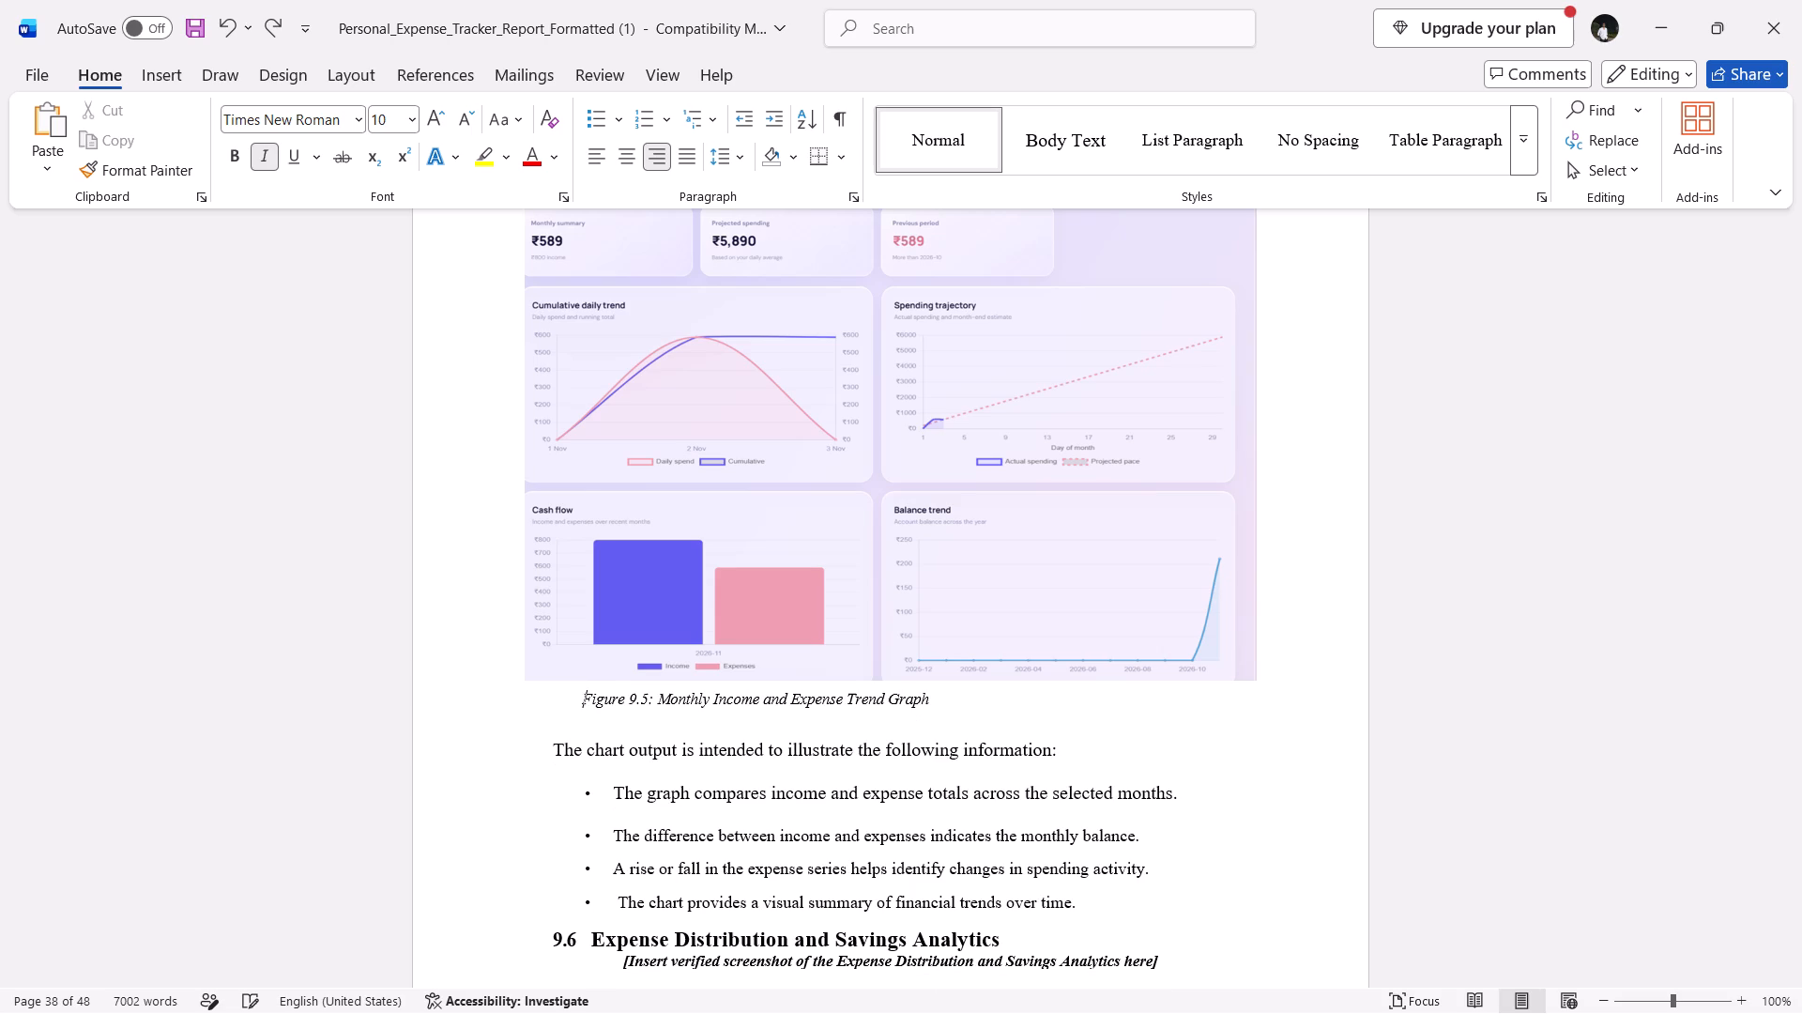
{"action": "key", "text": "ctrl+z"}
Insert a blank line between the section 9.5 screenshot and the Figure 9.5 caption.
{"action": "left_click", "coordinate": [1275, 664]}
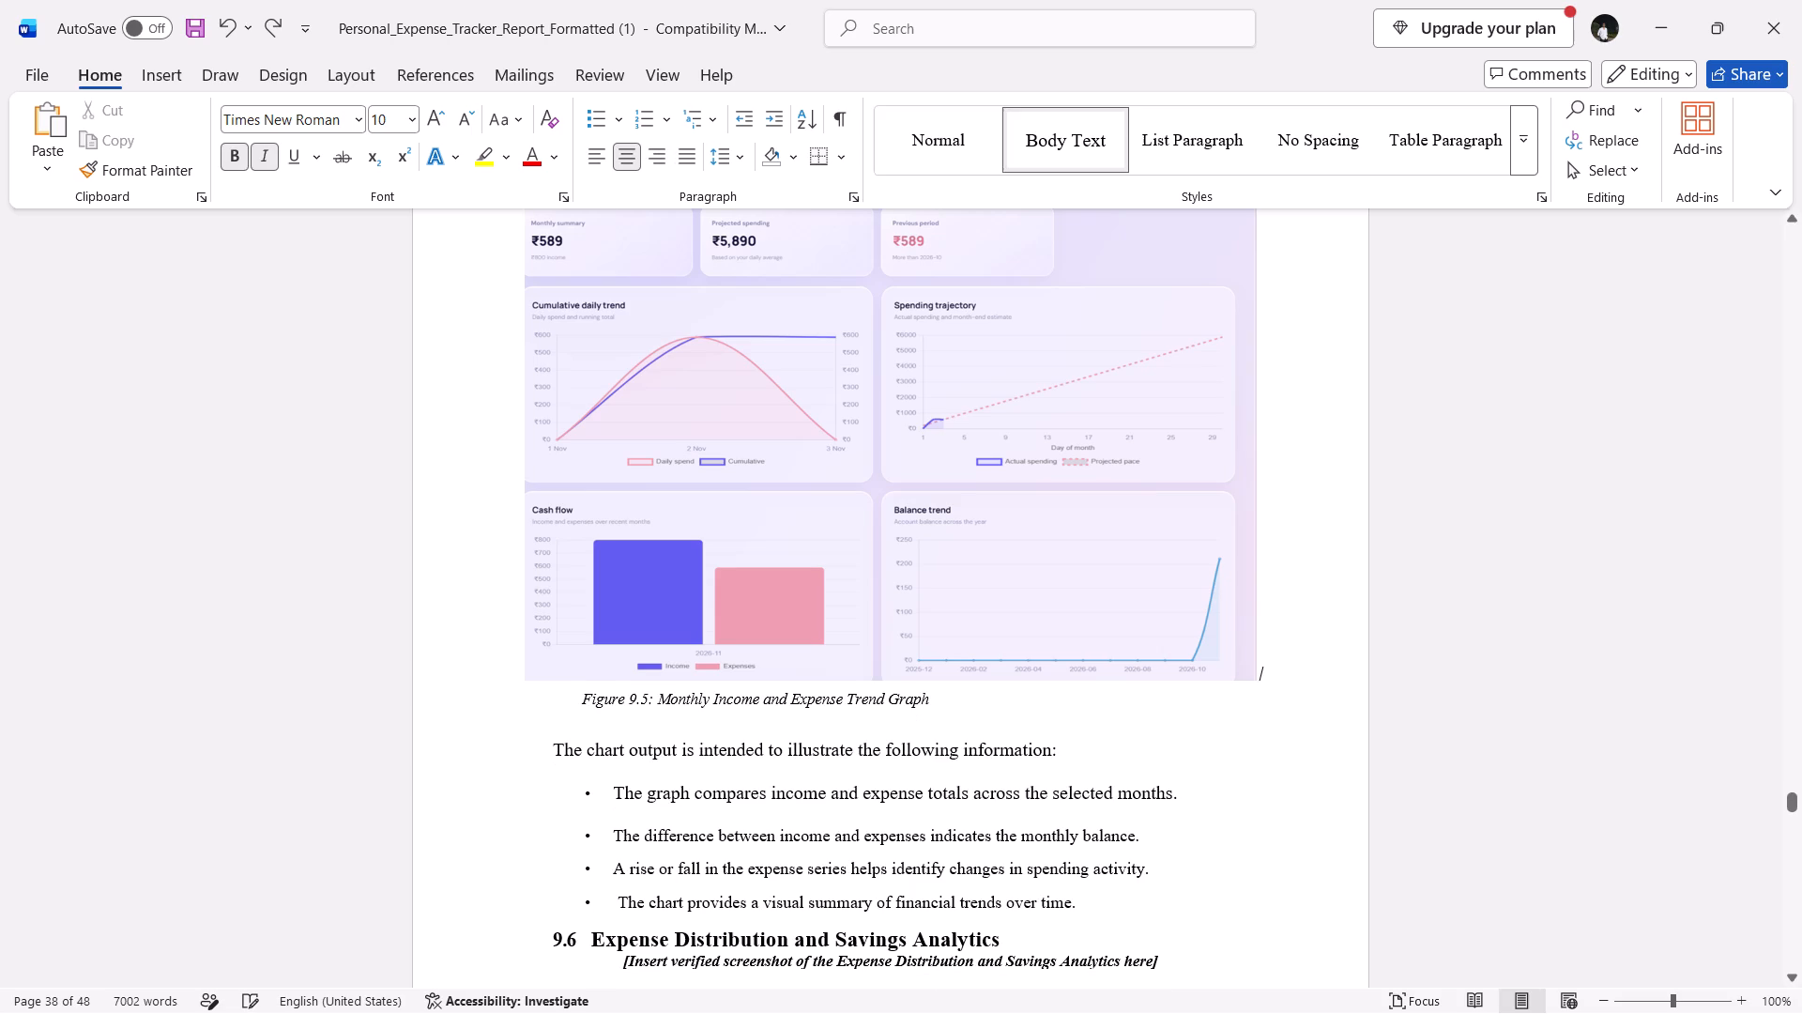
{"action": "key", "text": "Return"}
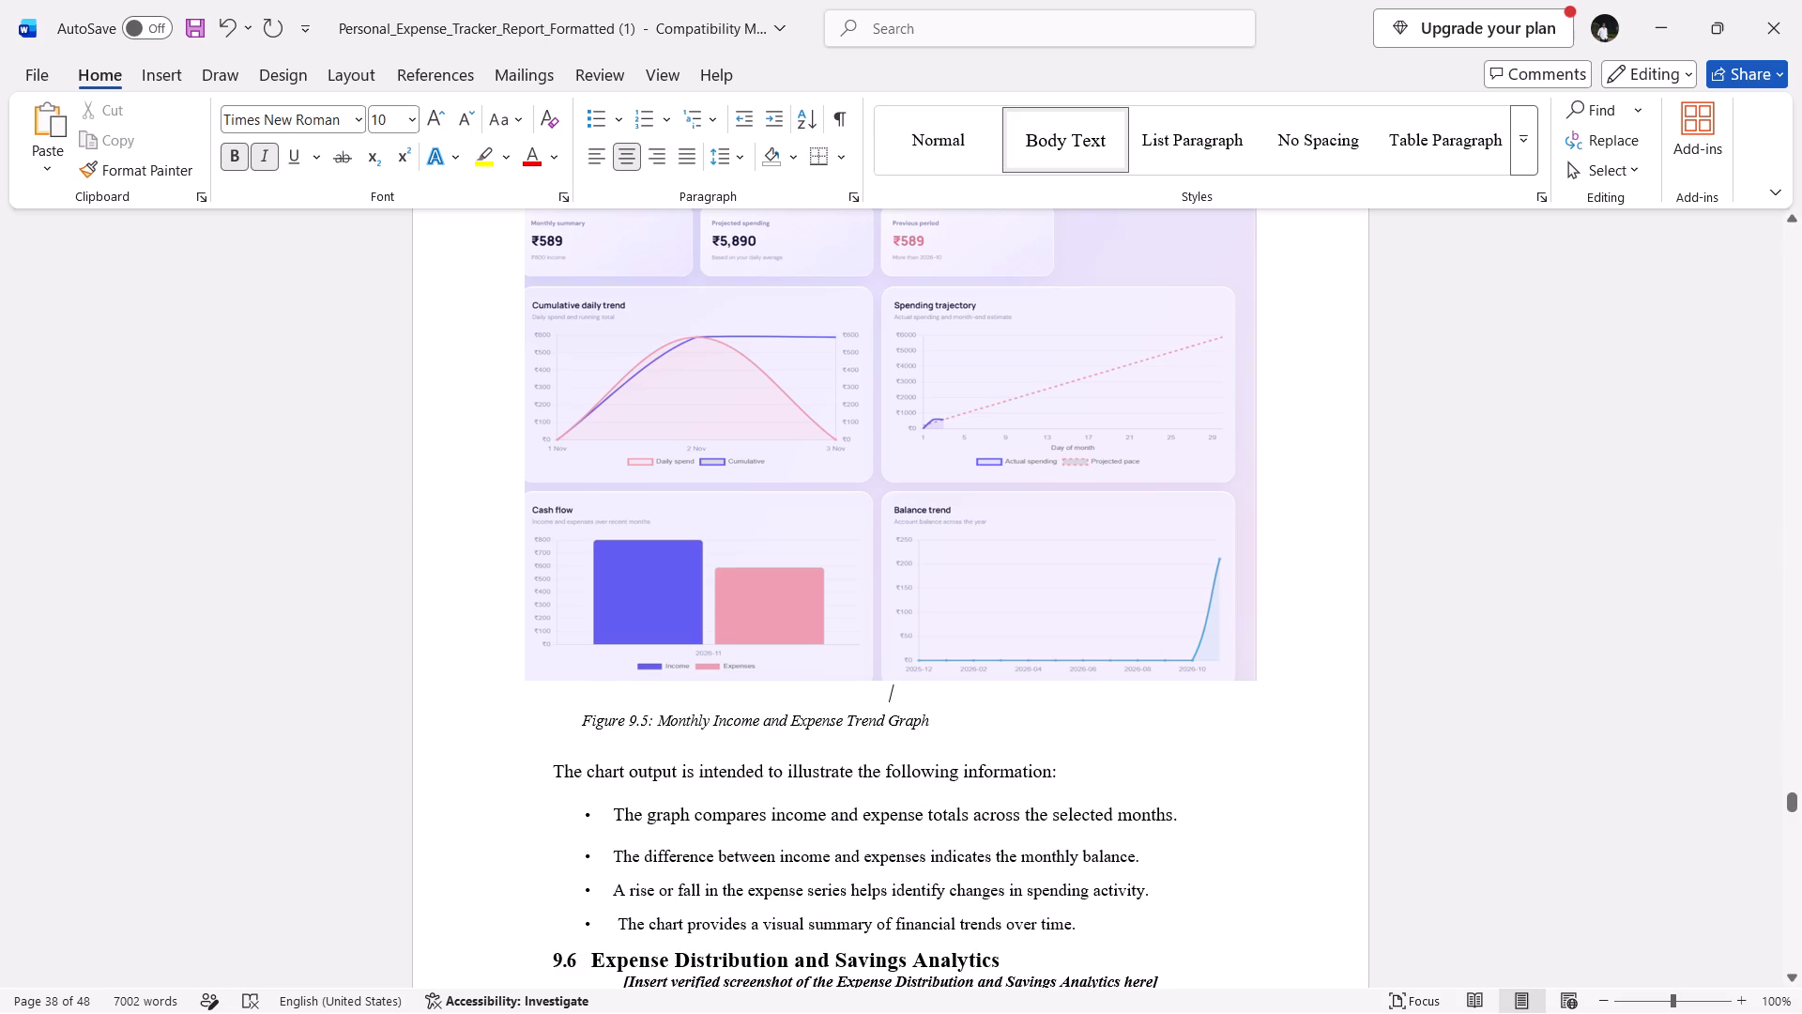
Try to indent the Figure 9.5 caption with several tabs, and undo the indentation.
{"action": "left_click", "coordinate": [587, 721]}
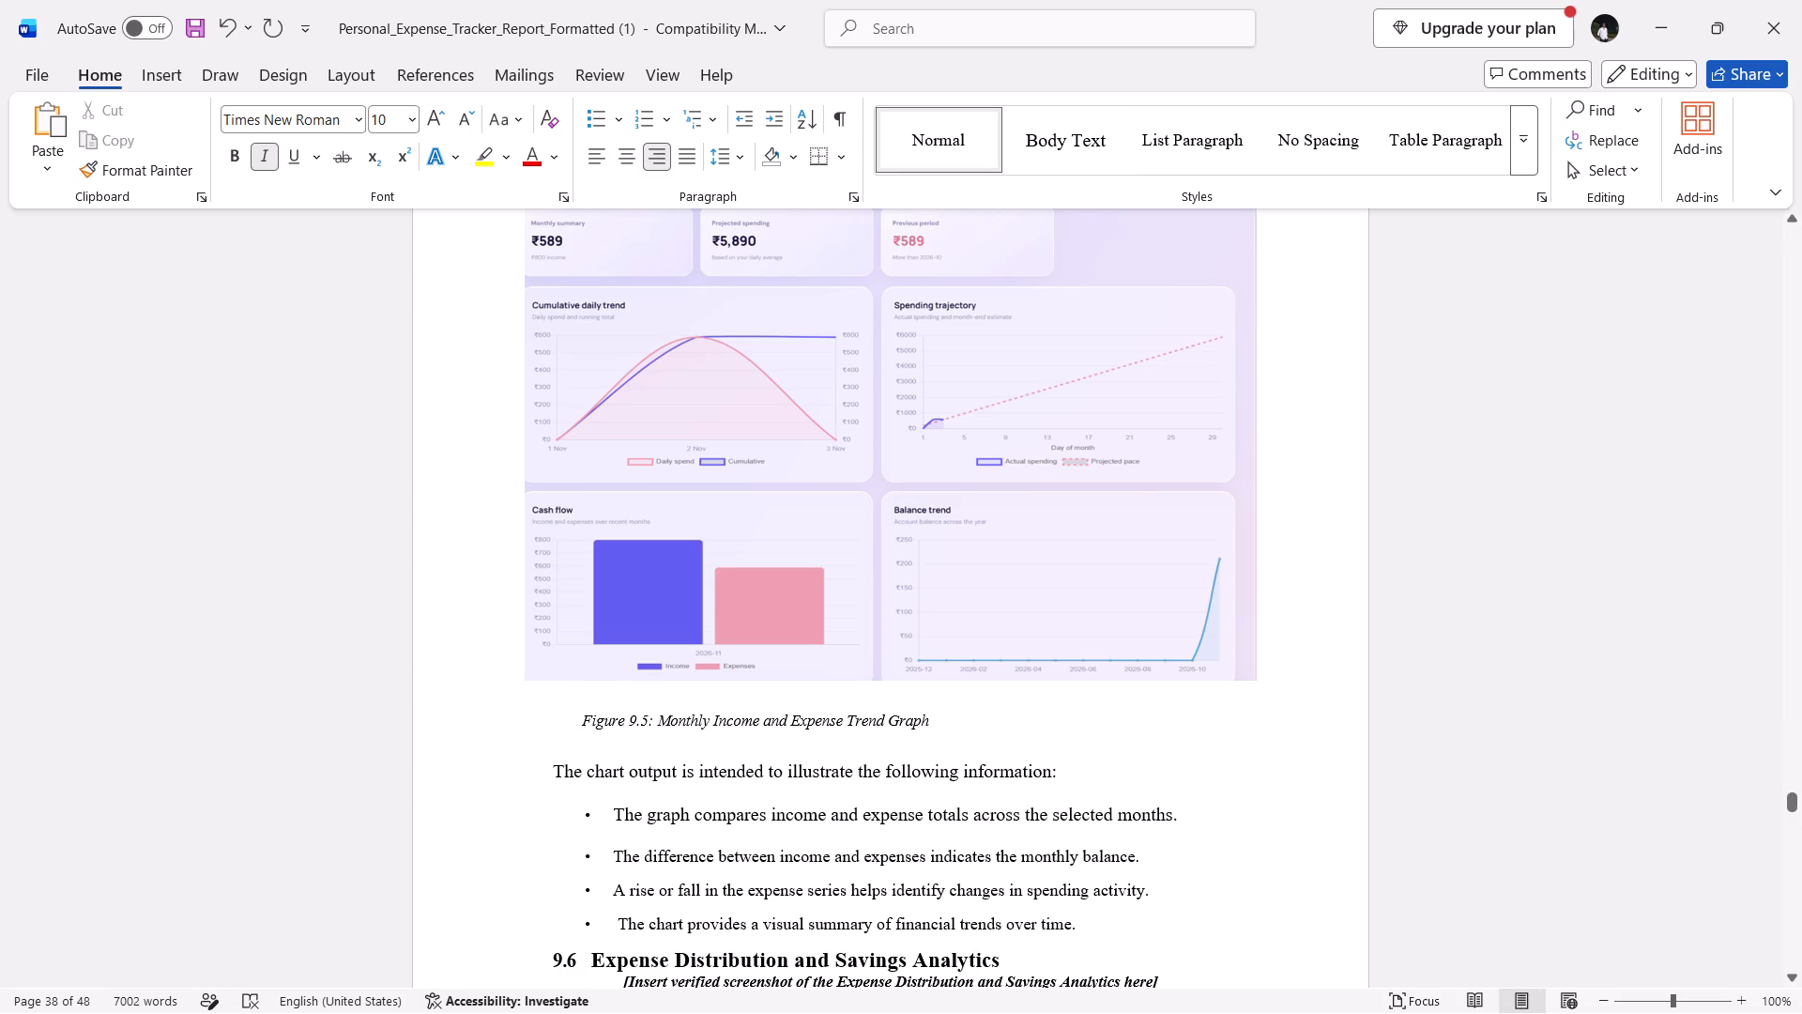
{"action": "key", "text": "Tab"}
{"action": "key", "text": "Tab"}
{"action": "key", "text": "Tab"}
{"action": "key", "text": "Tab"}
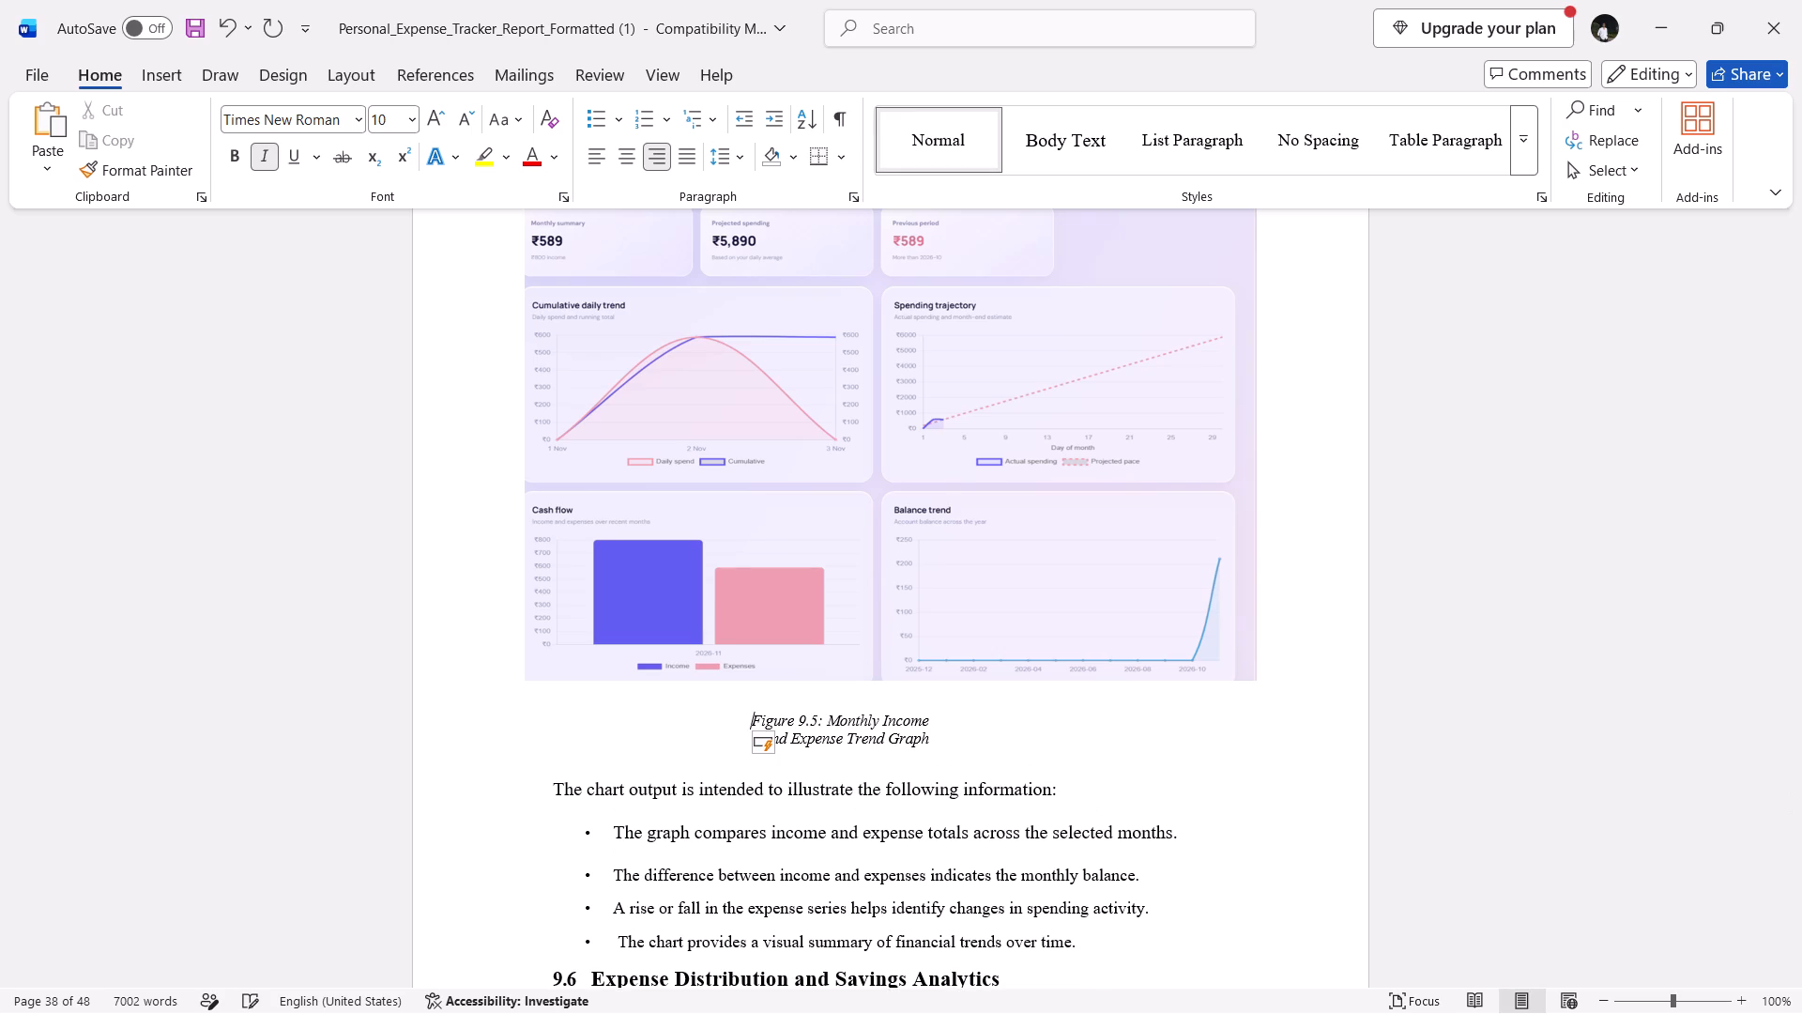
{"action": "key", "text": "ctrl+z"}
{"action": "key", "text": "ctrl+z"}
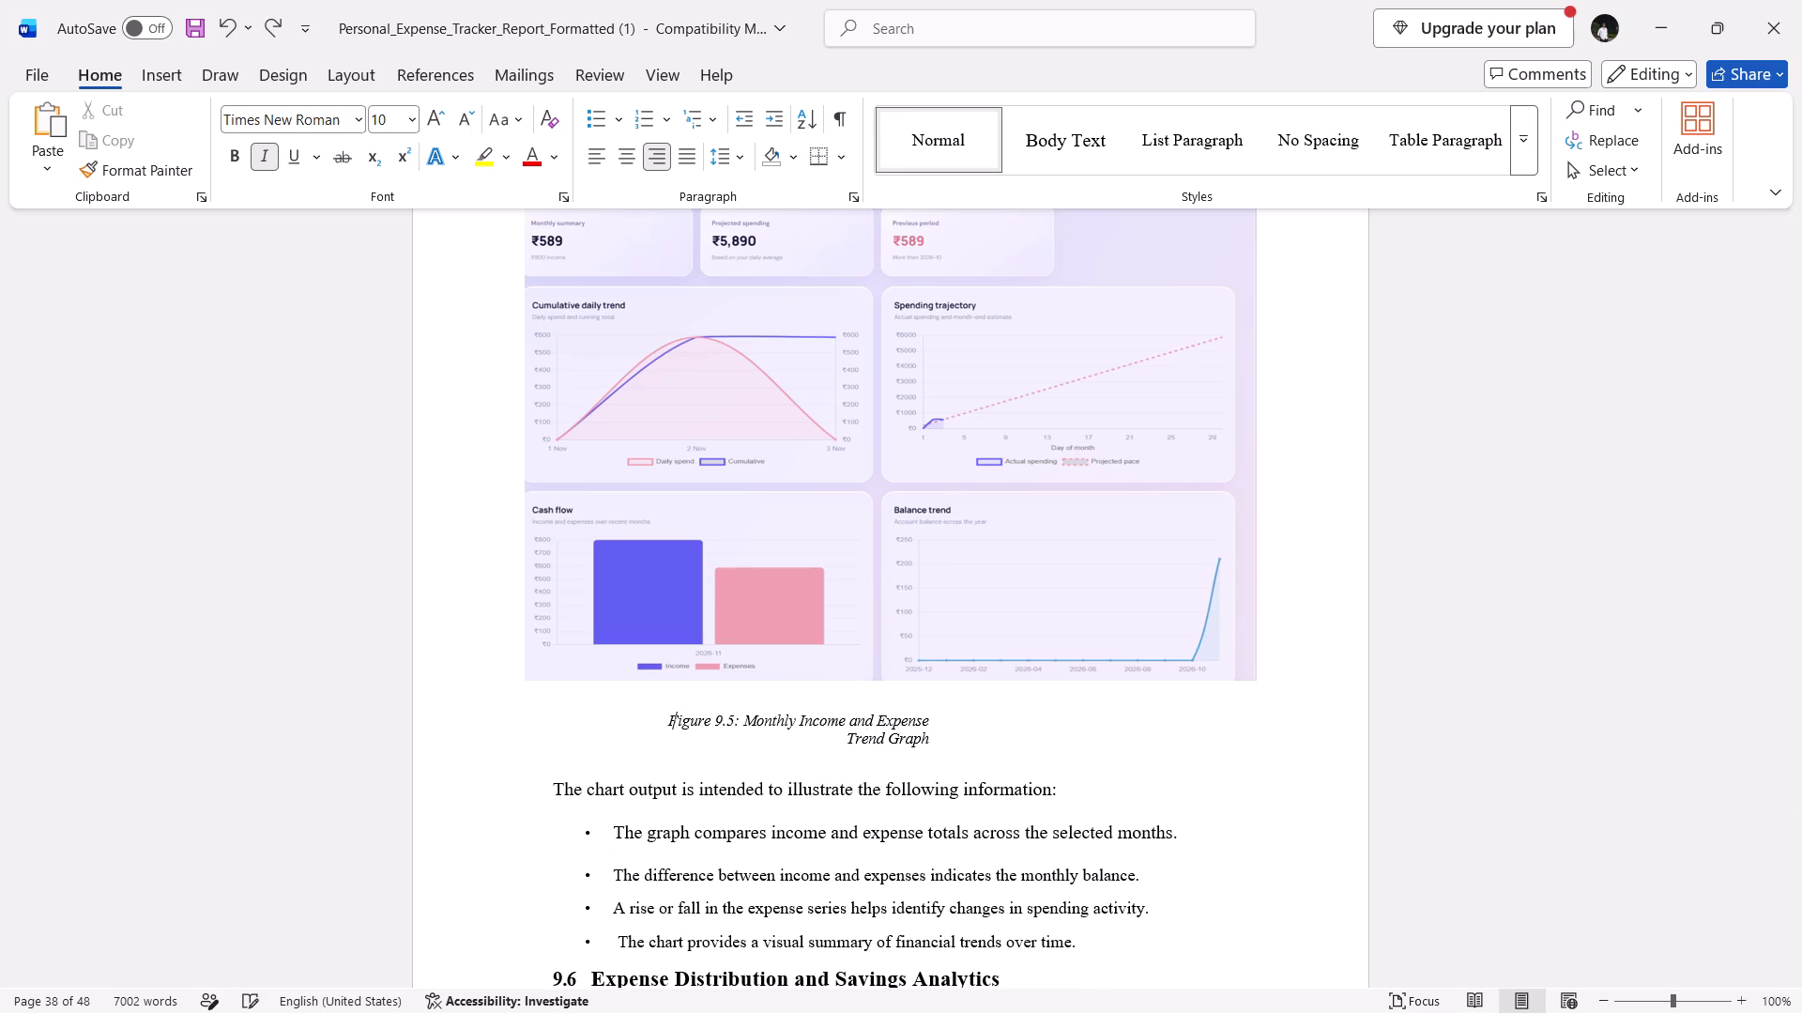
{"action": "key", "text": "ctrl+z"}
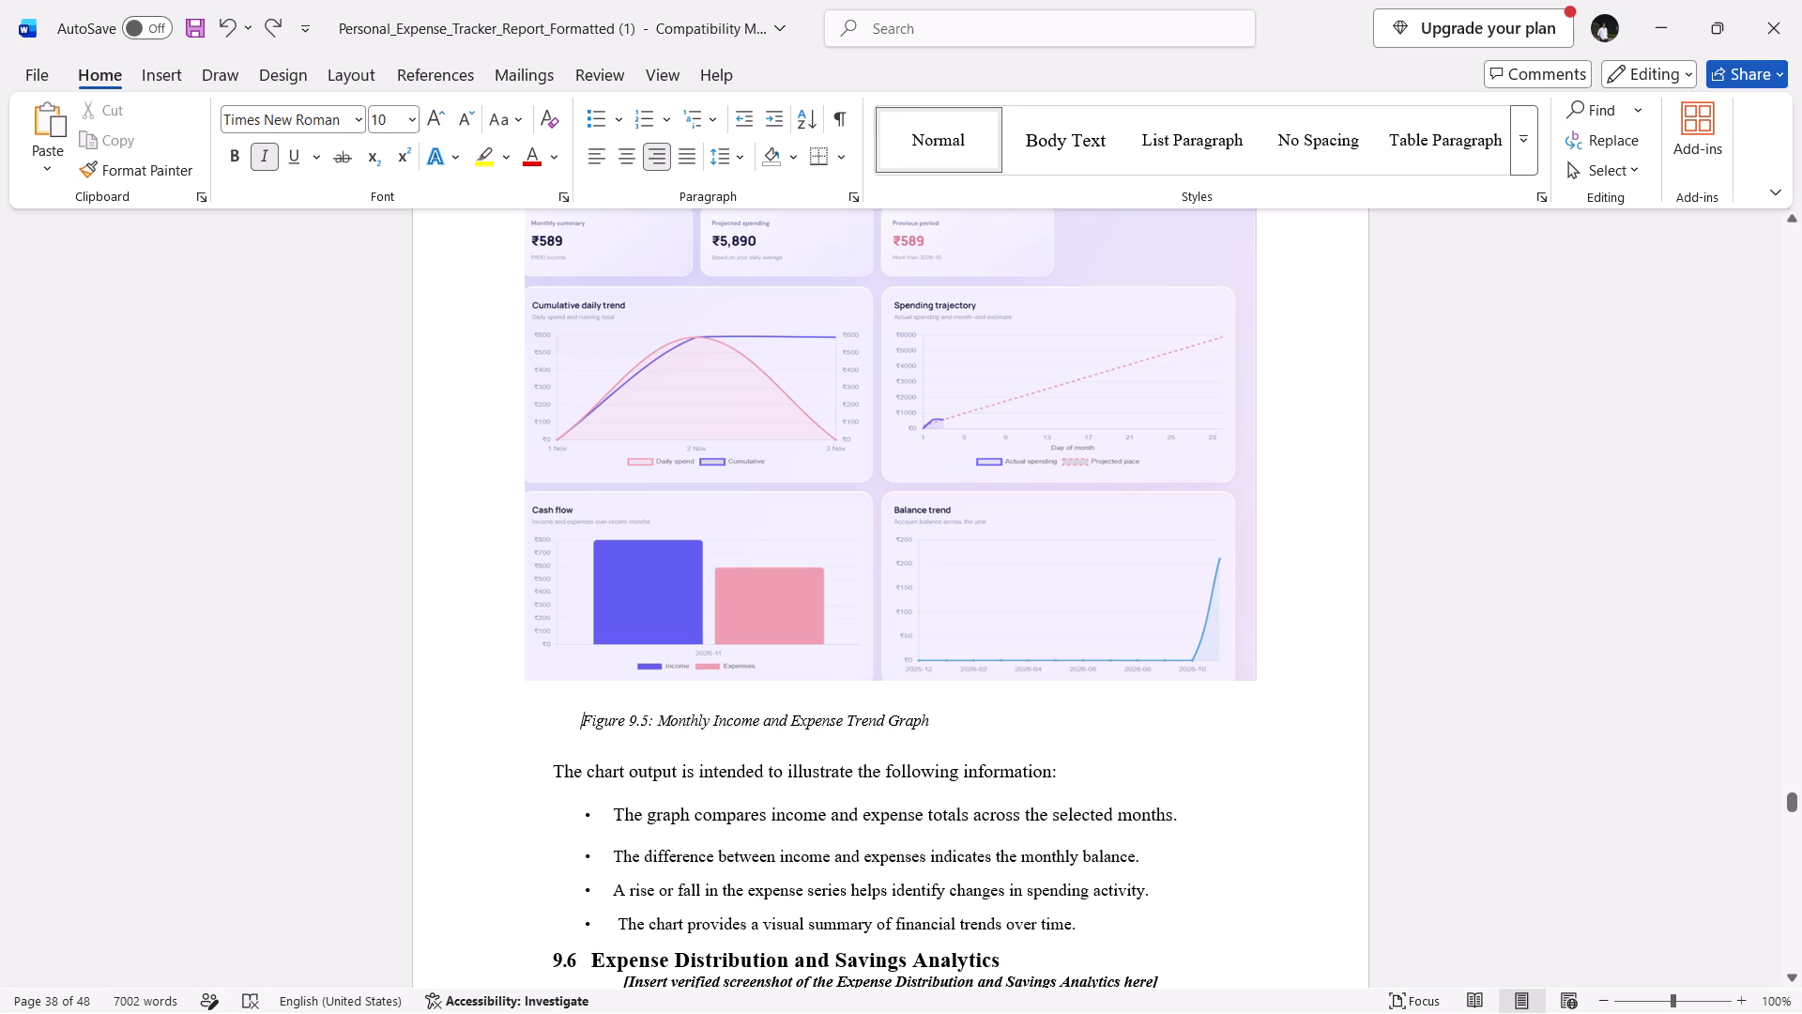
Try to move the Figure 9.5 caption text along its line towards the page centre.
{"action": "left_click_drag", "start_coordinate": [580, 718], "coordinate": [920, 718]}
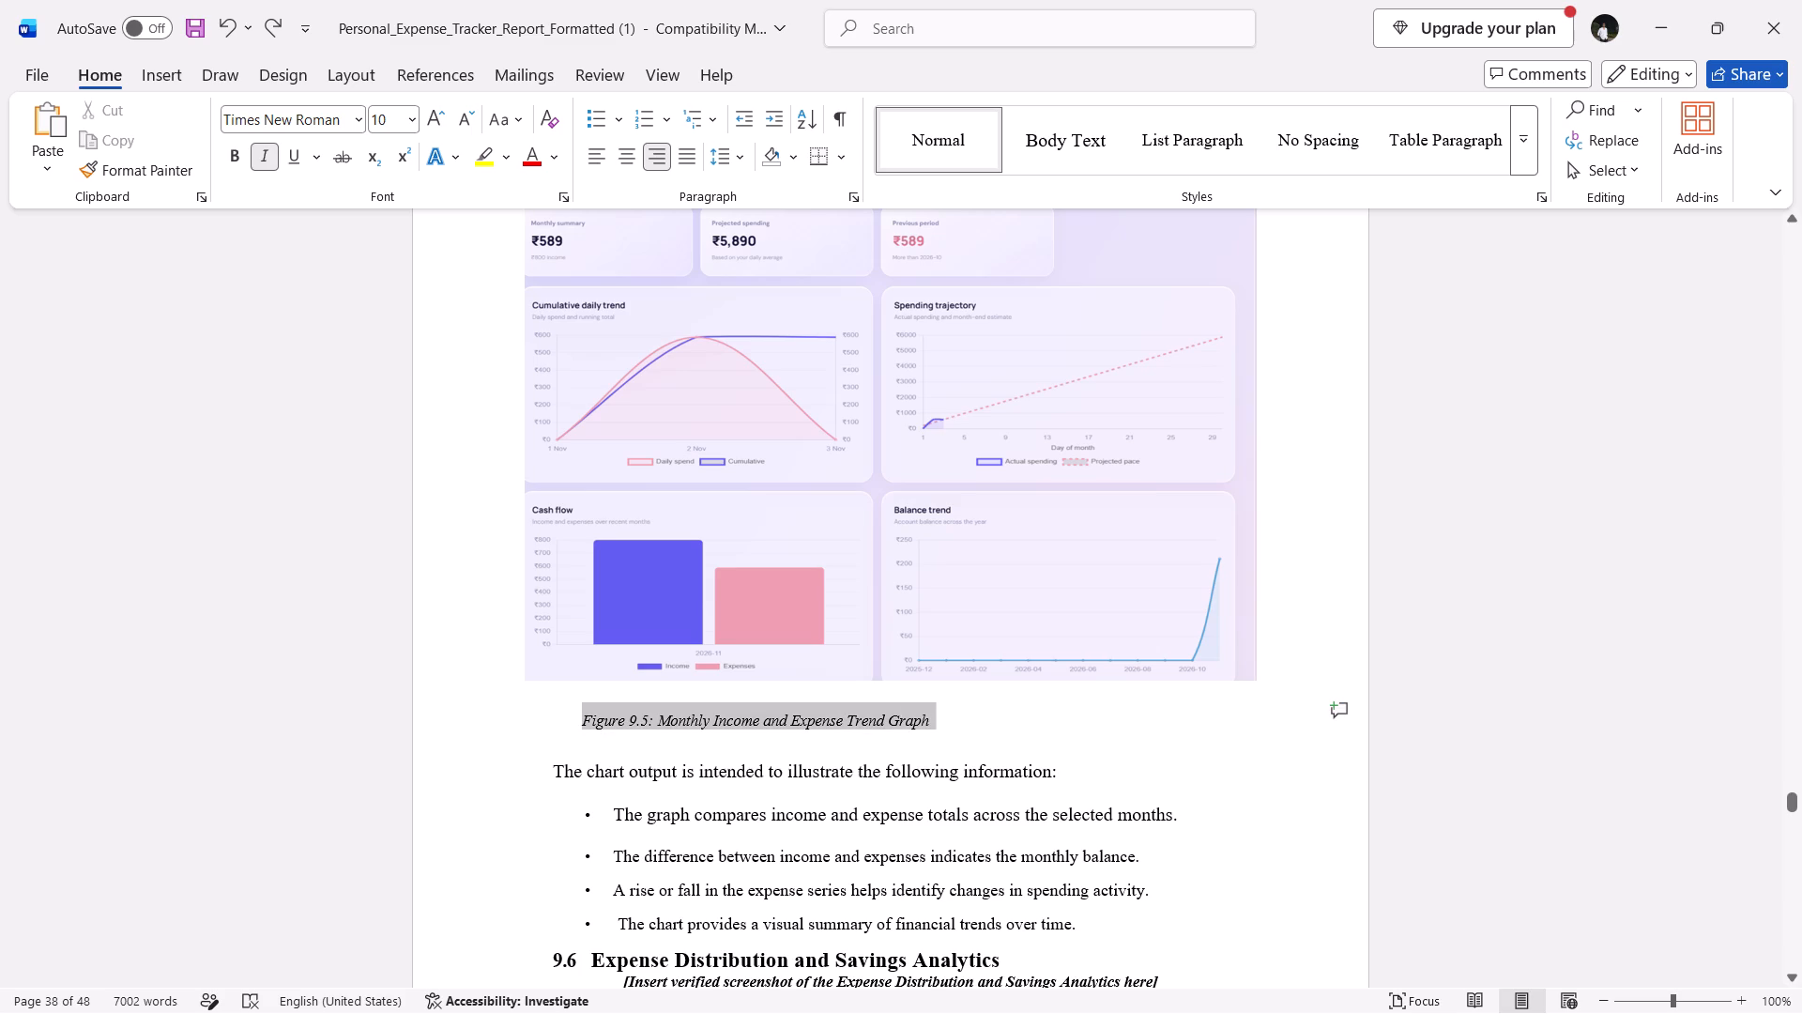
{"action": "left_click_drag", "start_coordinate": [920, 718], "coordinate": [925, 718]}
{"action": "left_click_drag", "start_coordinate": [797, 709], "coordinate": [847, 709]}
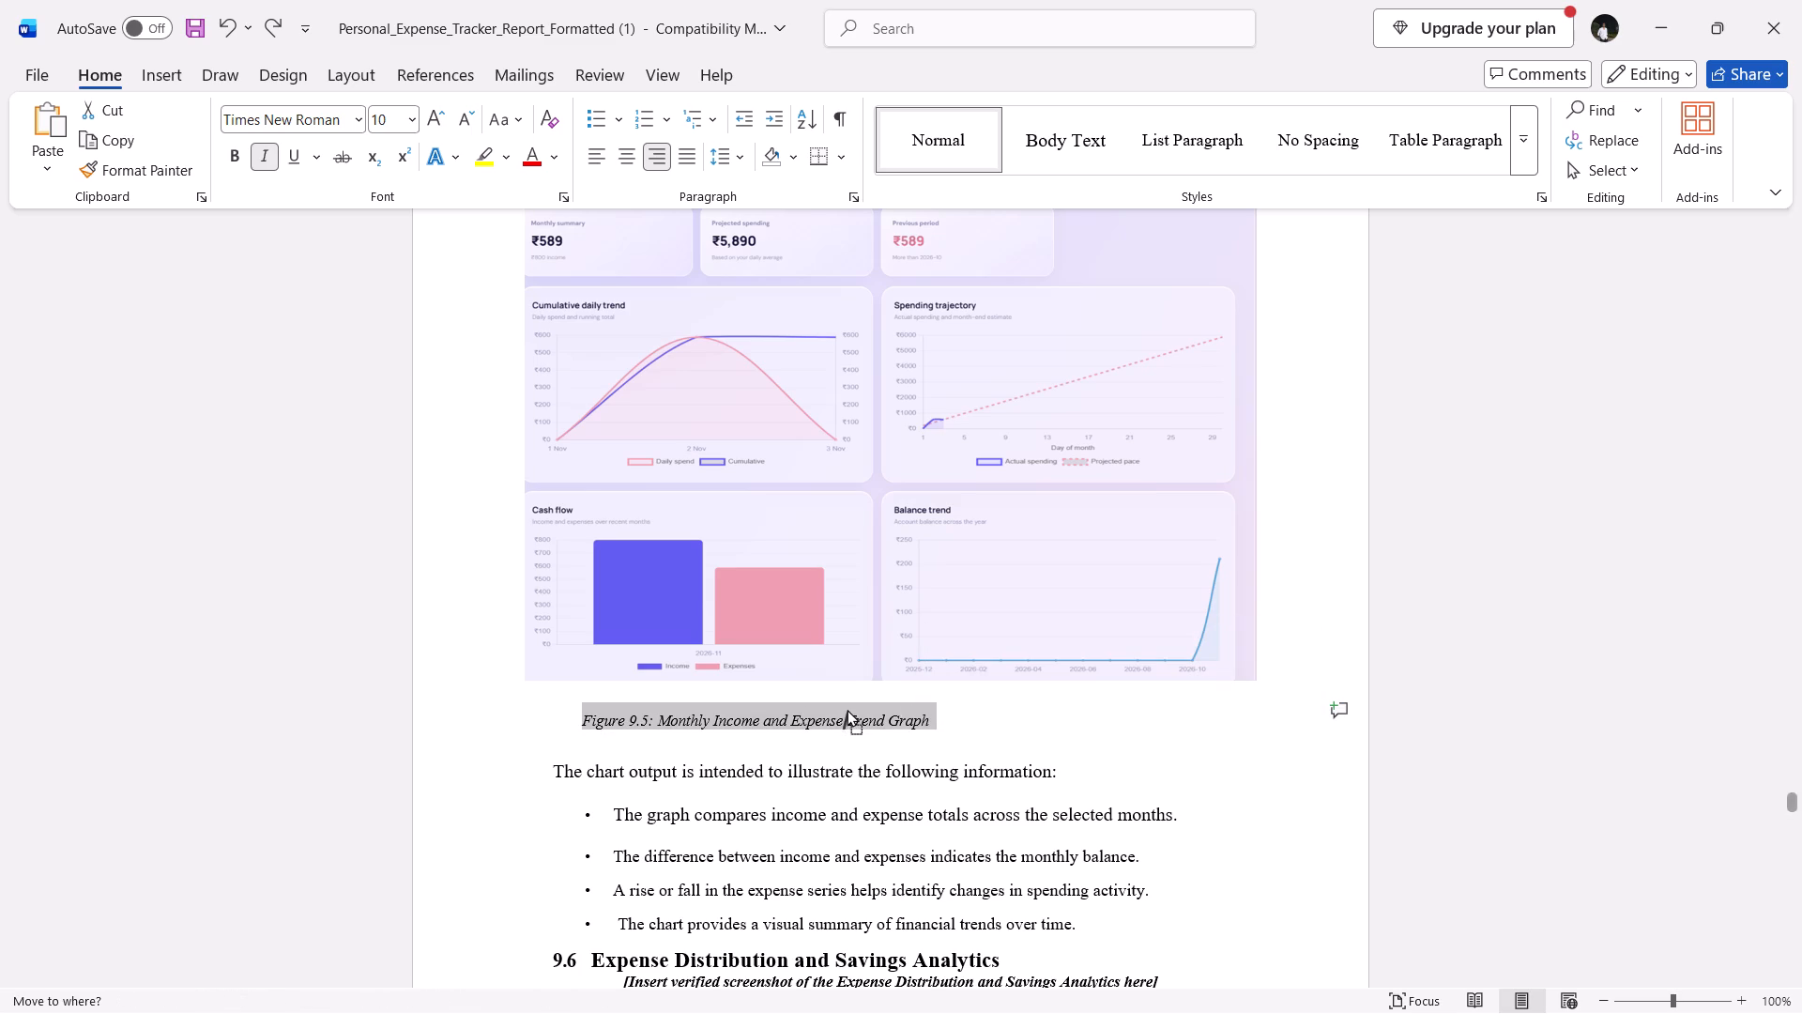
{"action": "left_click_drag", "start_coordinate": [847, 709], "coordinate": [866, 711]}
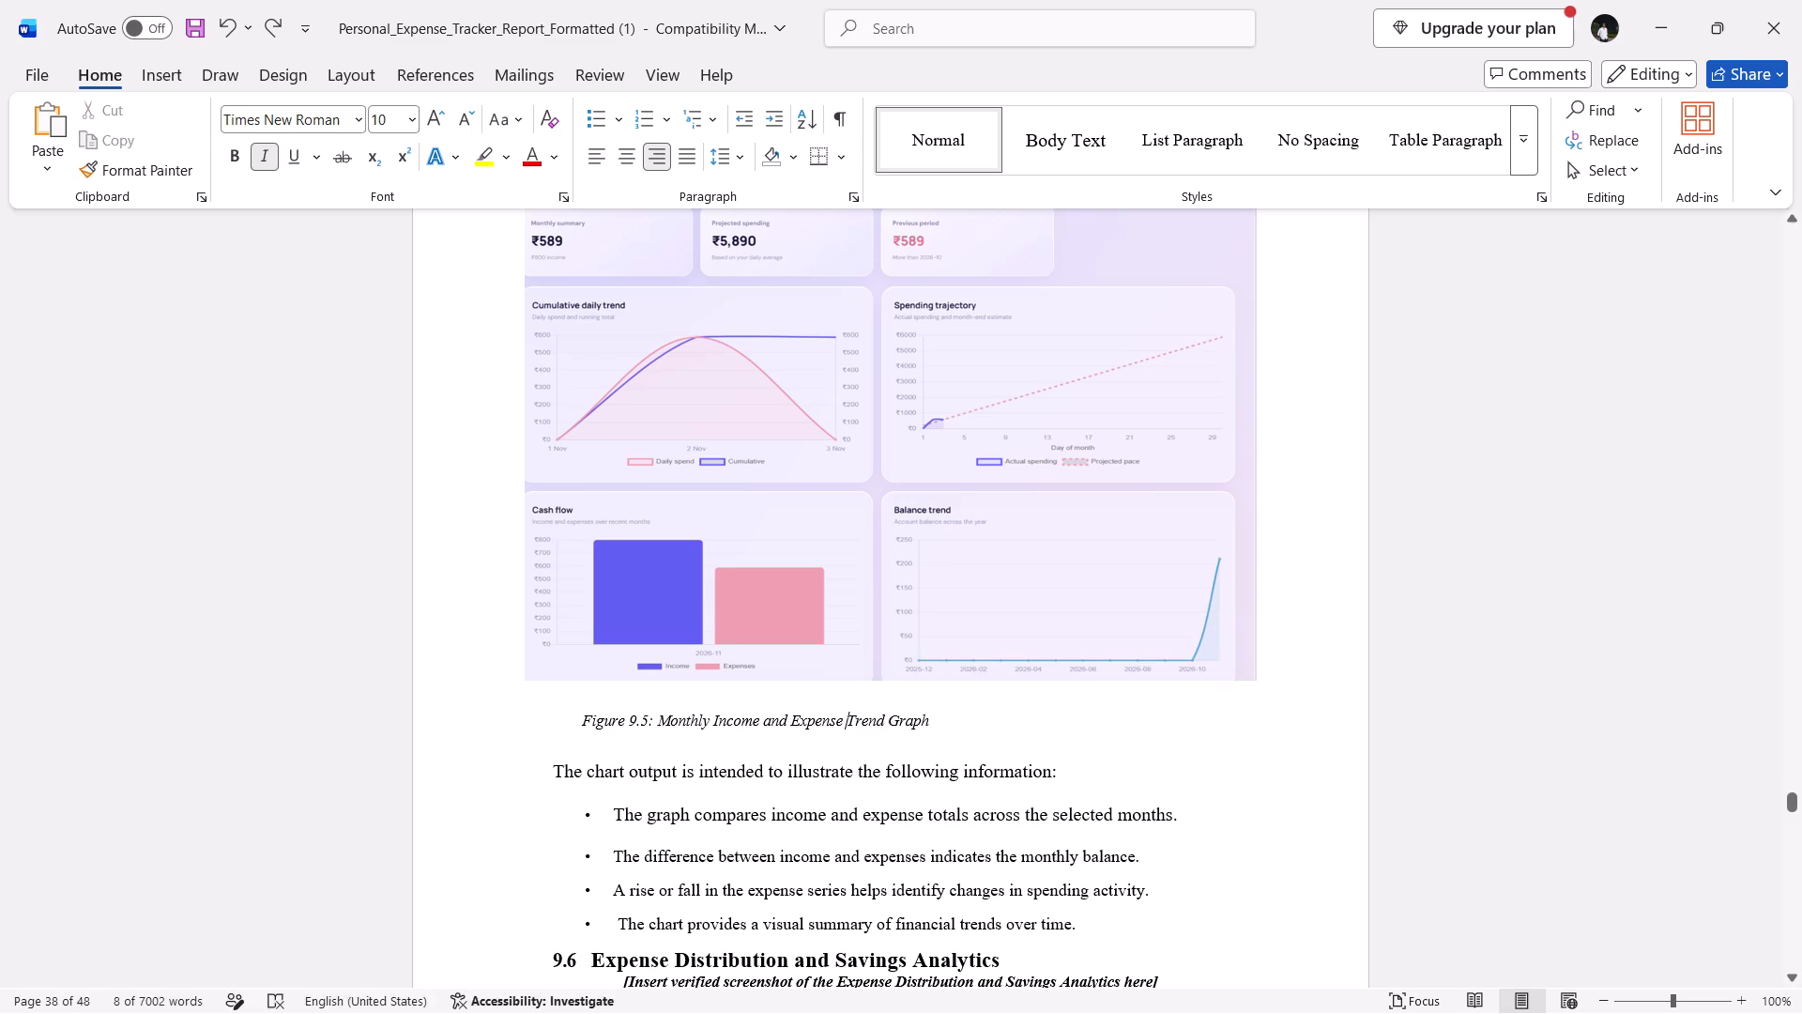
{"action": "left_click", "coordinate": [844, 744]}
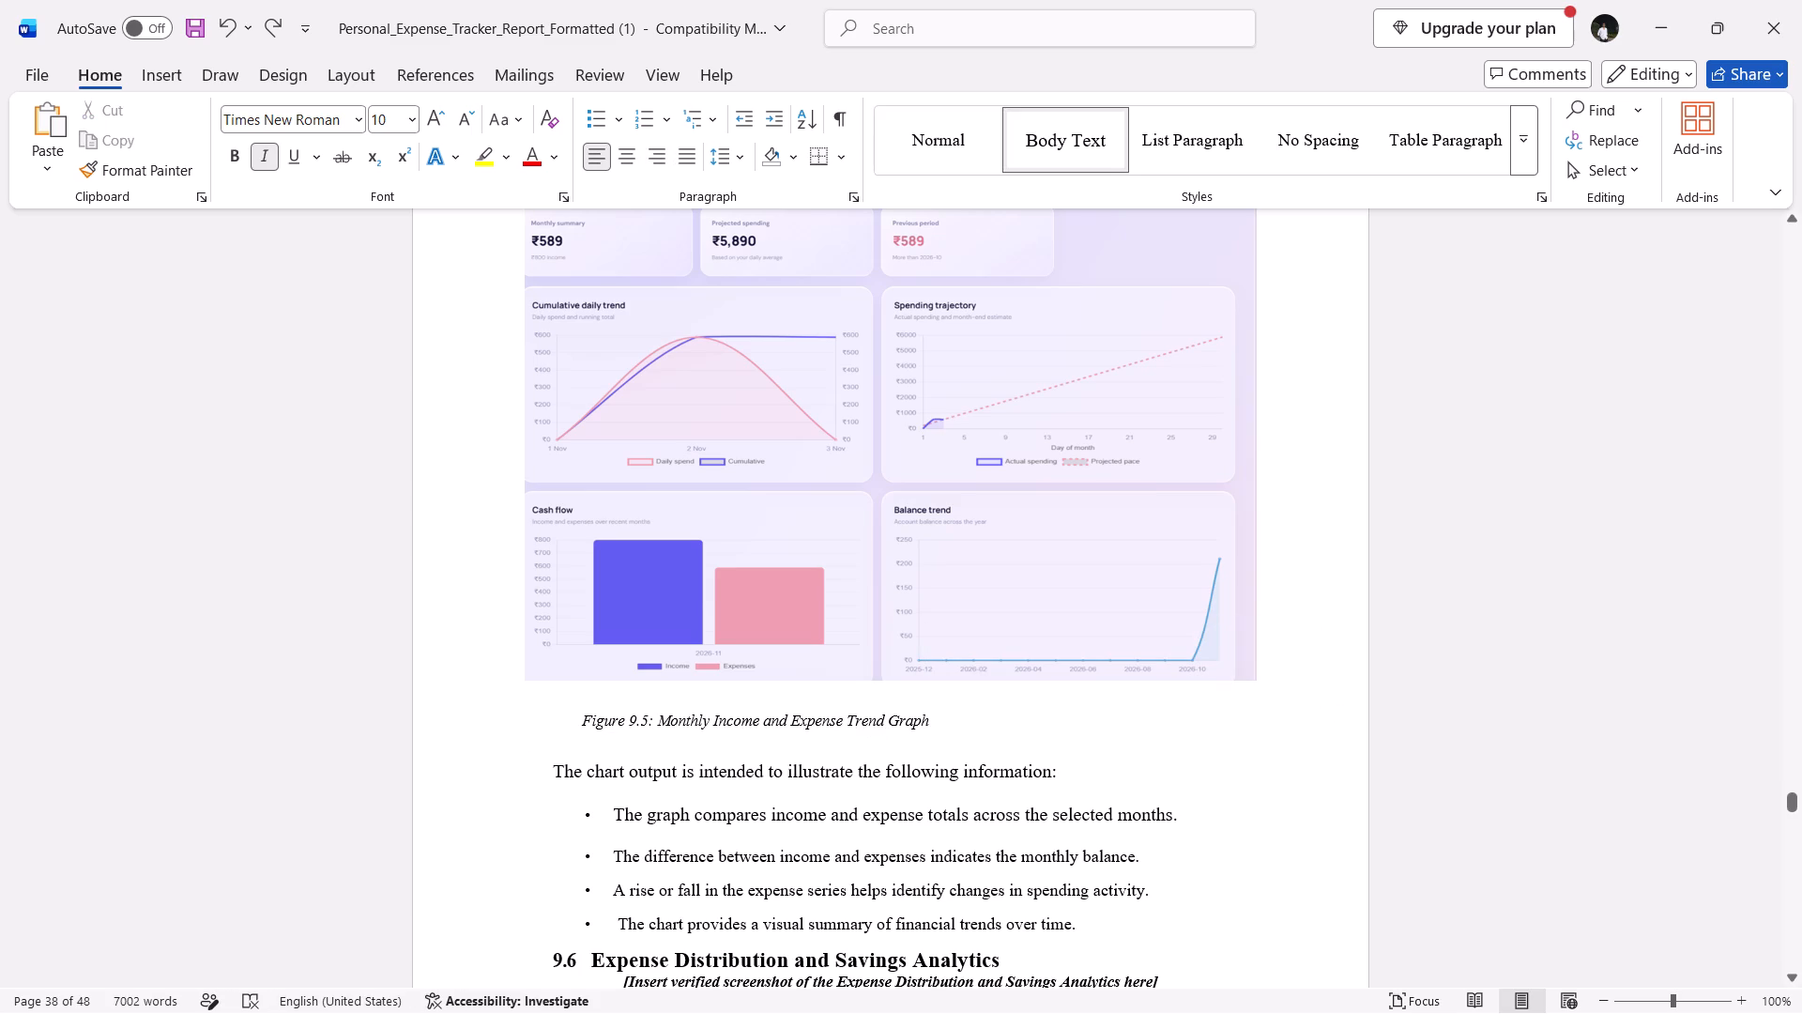
Reduce the height of the section 9.5 screenshot to about three quarters, keeping its width.
{"action": "left_click", "coordinate": [902, 569]}
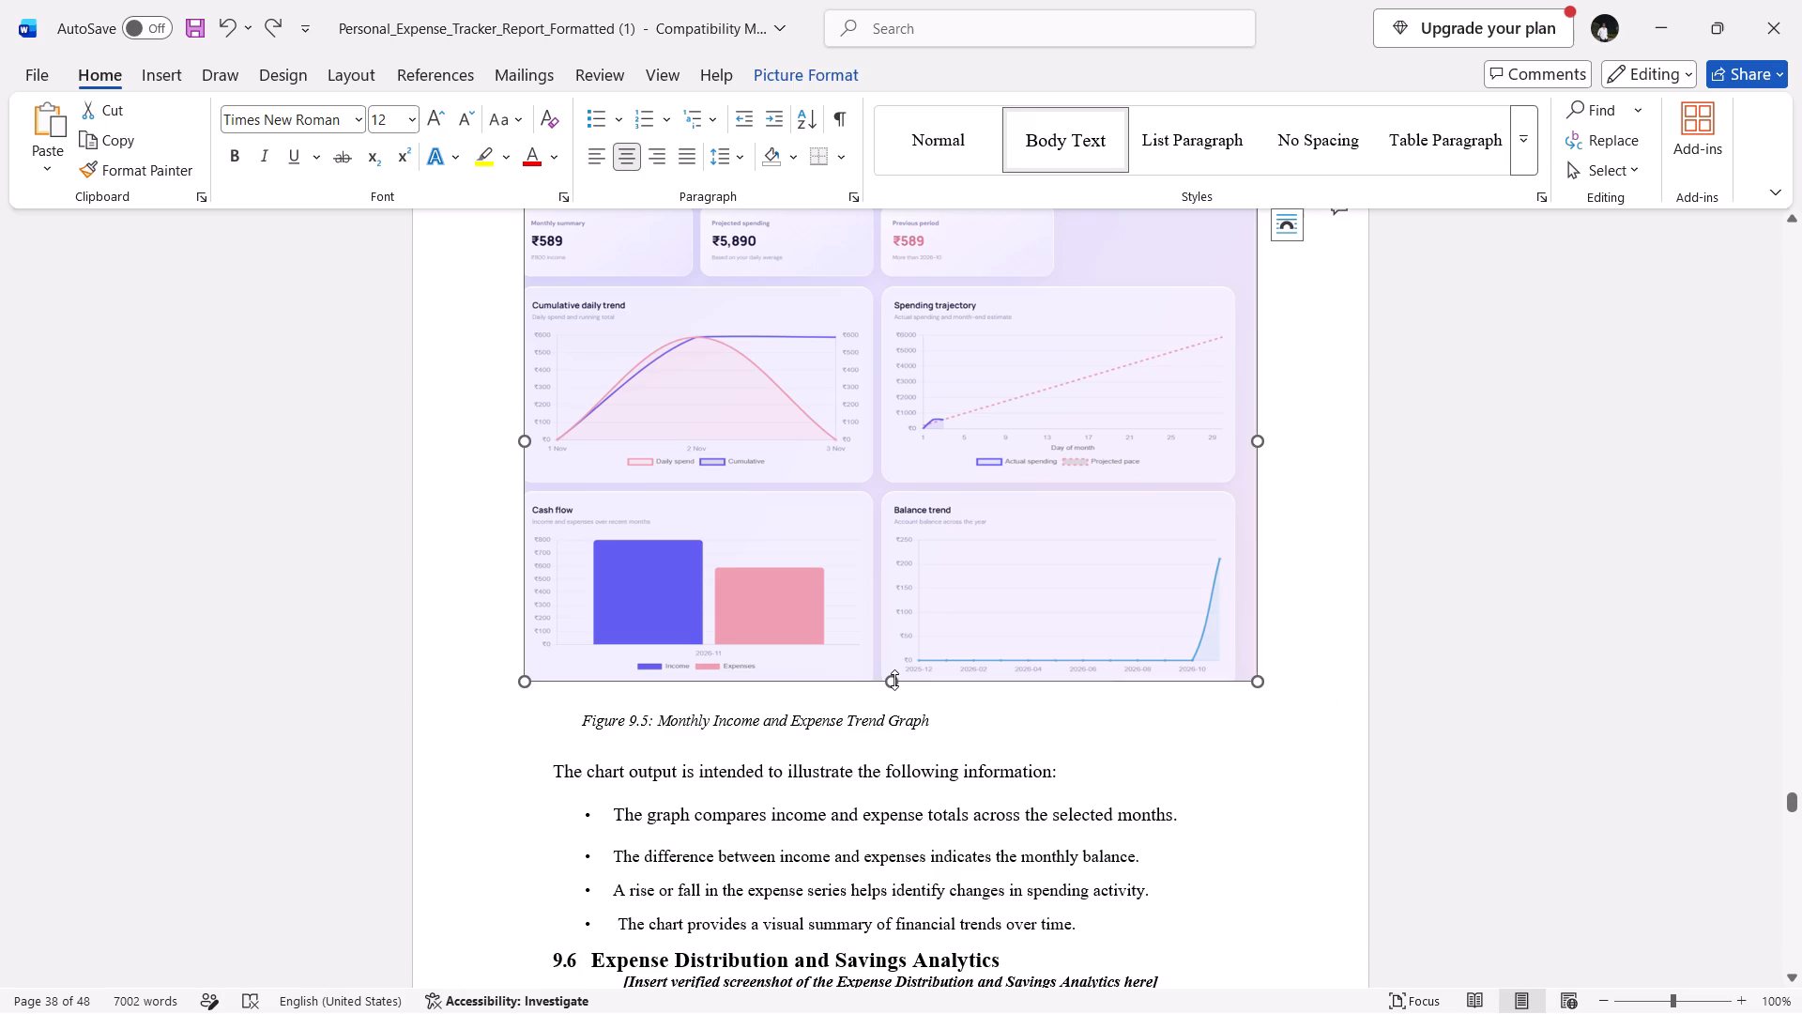
{"action": "left_click_drag", "start_coordinate": [894, 680], "coordinate": [895, 604]}
{"action": "left_click_drag", "start_coordinate": [895, 604], "coordinate": [897, 565]}
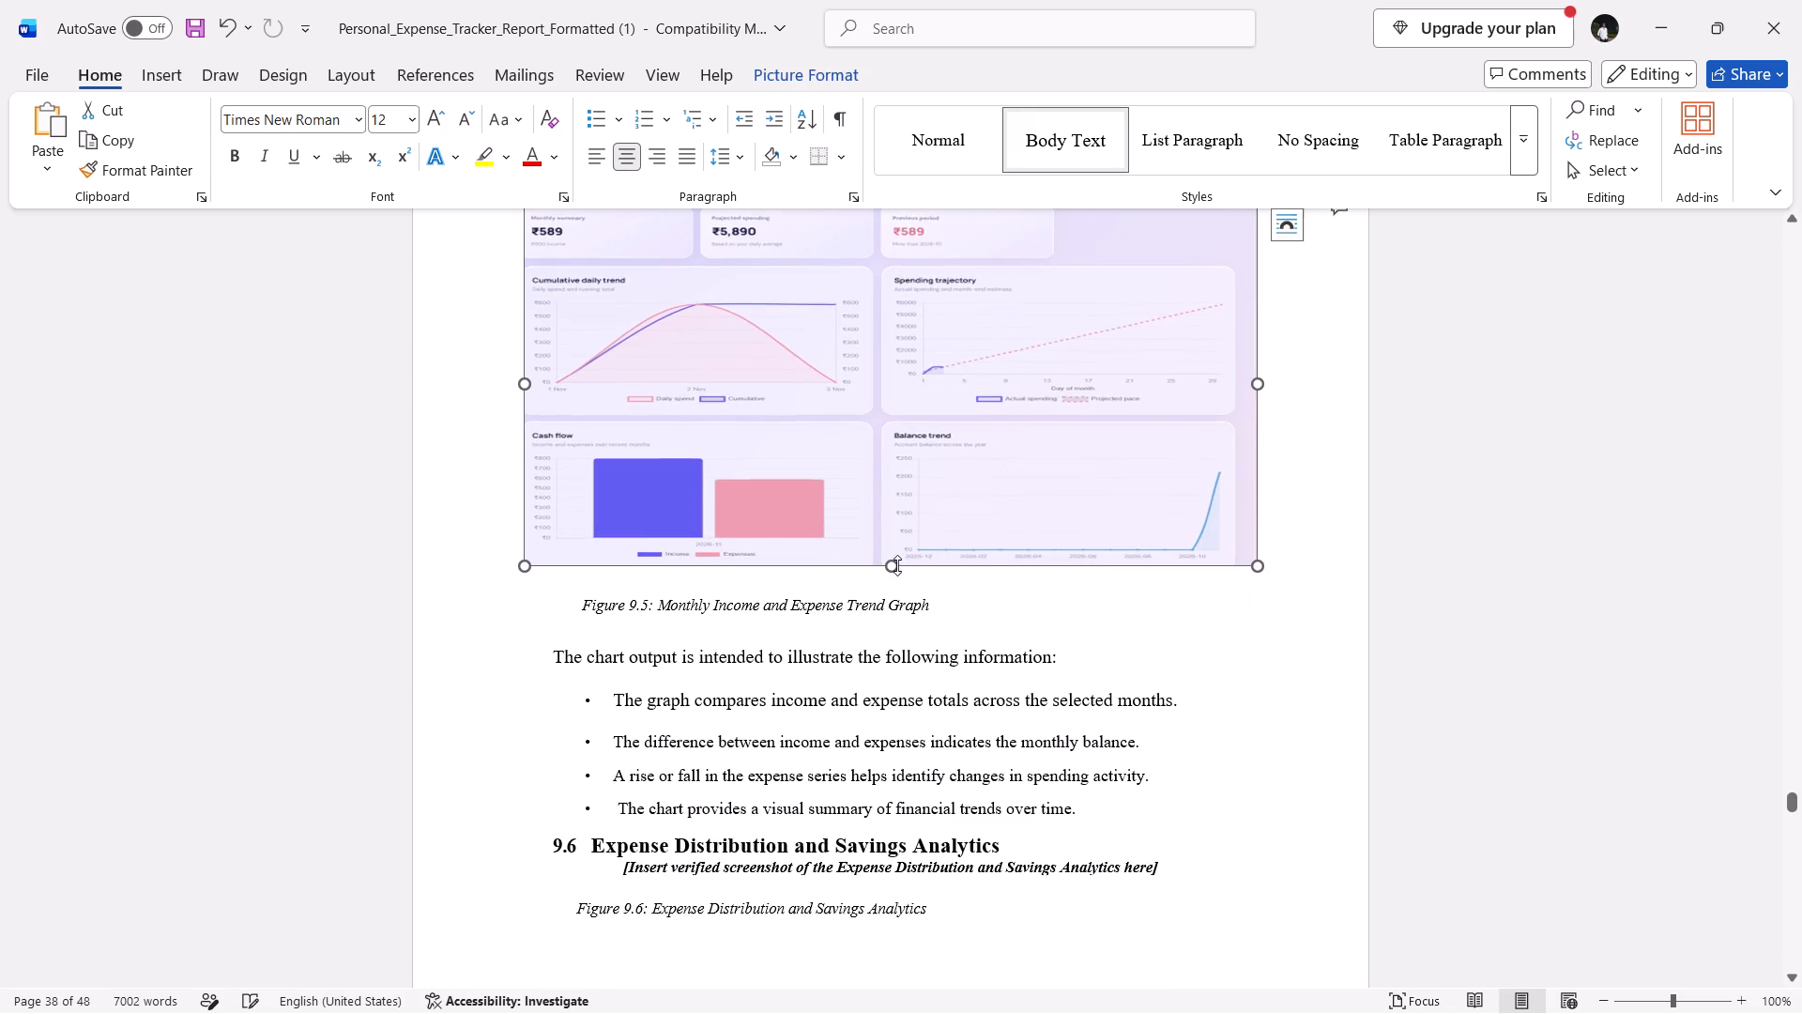
Check the page layout from section 9.5 down to the section 9.6 placeholder, caption and remaining space.
{"action": "scroll", "coordinate": [979, 759], "scroll_direction": "down", "scroll_amount": 2}
{"action": "scroll", "coordinate": [979, 759], "scroll_direction": "up", "scroll_amount": 3}
{"action": "scroll", "coordinate": [979, 759], "scroll_direction": "down", "scroll_amount": 1}
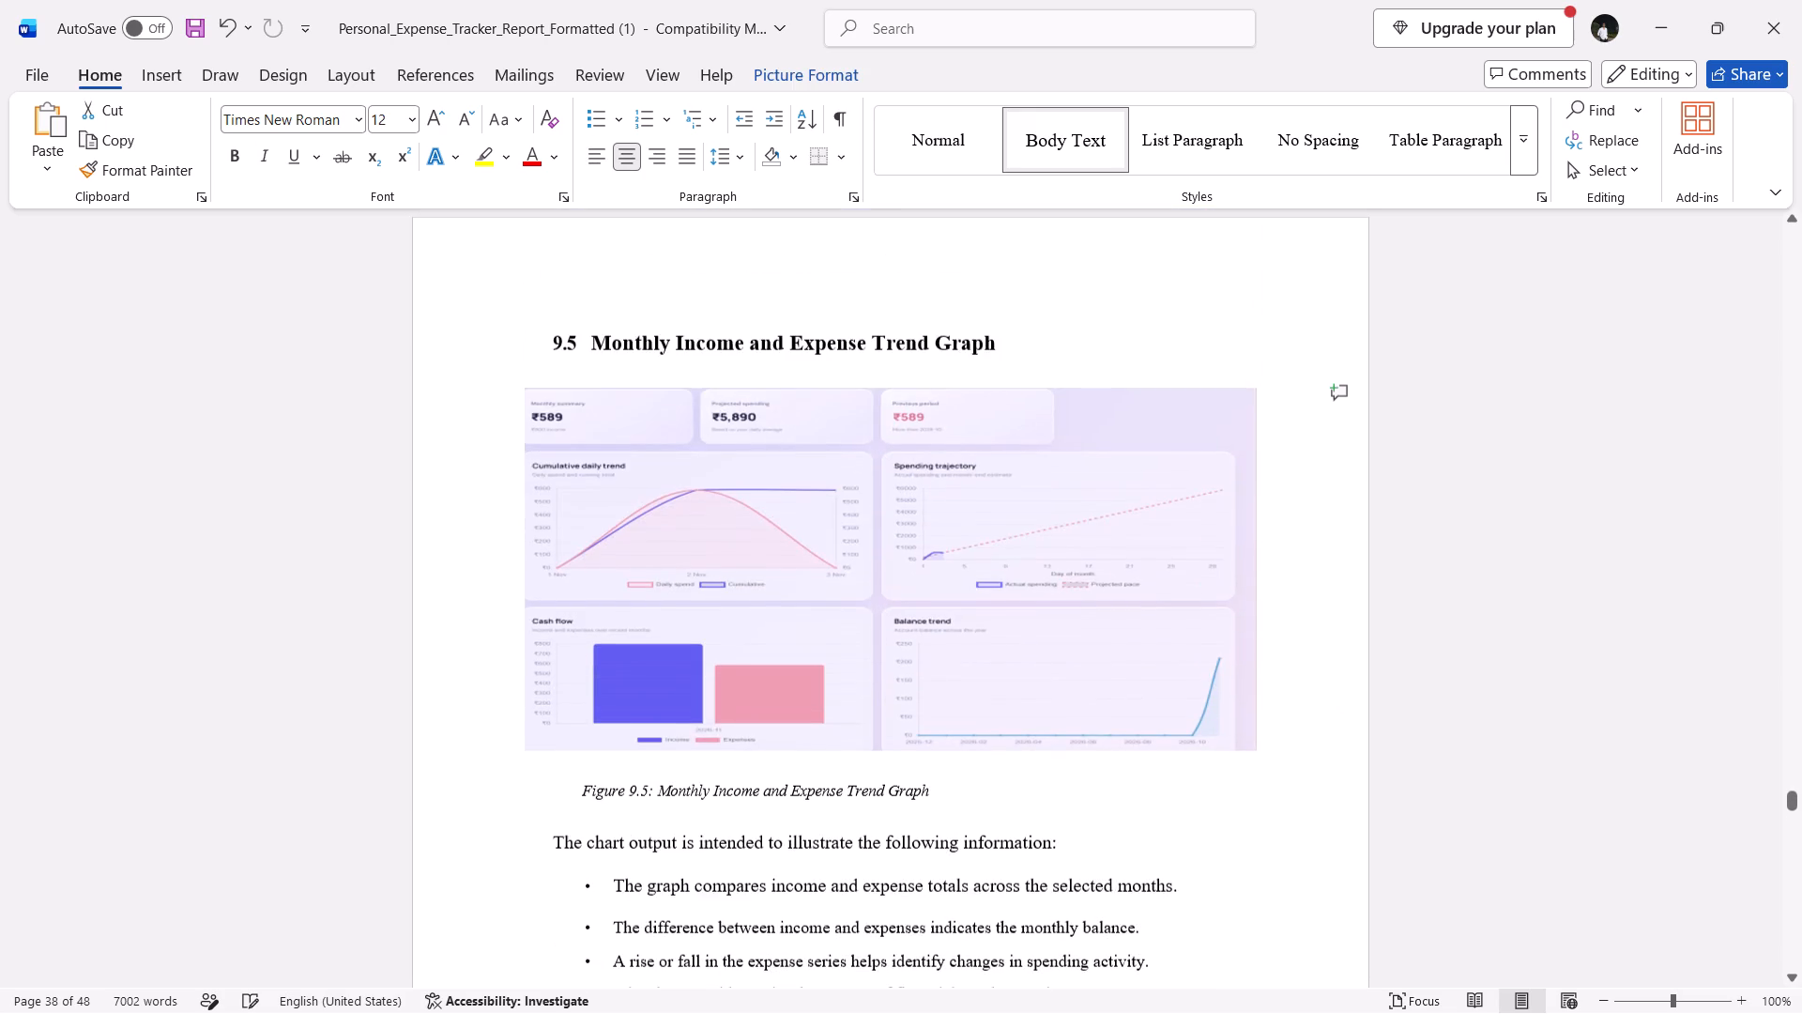
{"action": "scroll", "coordinate": [979, 759], "scroll_direction": "down", "scroll_amount": 3}
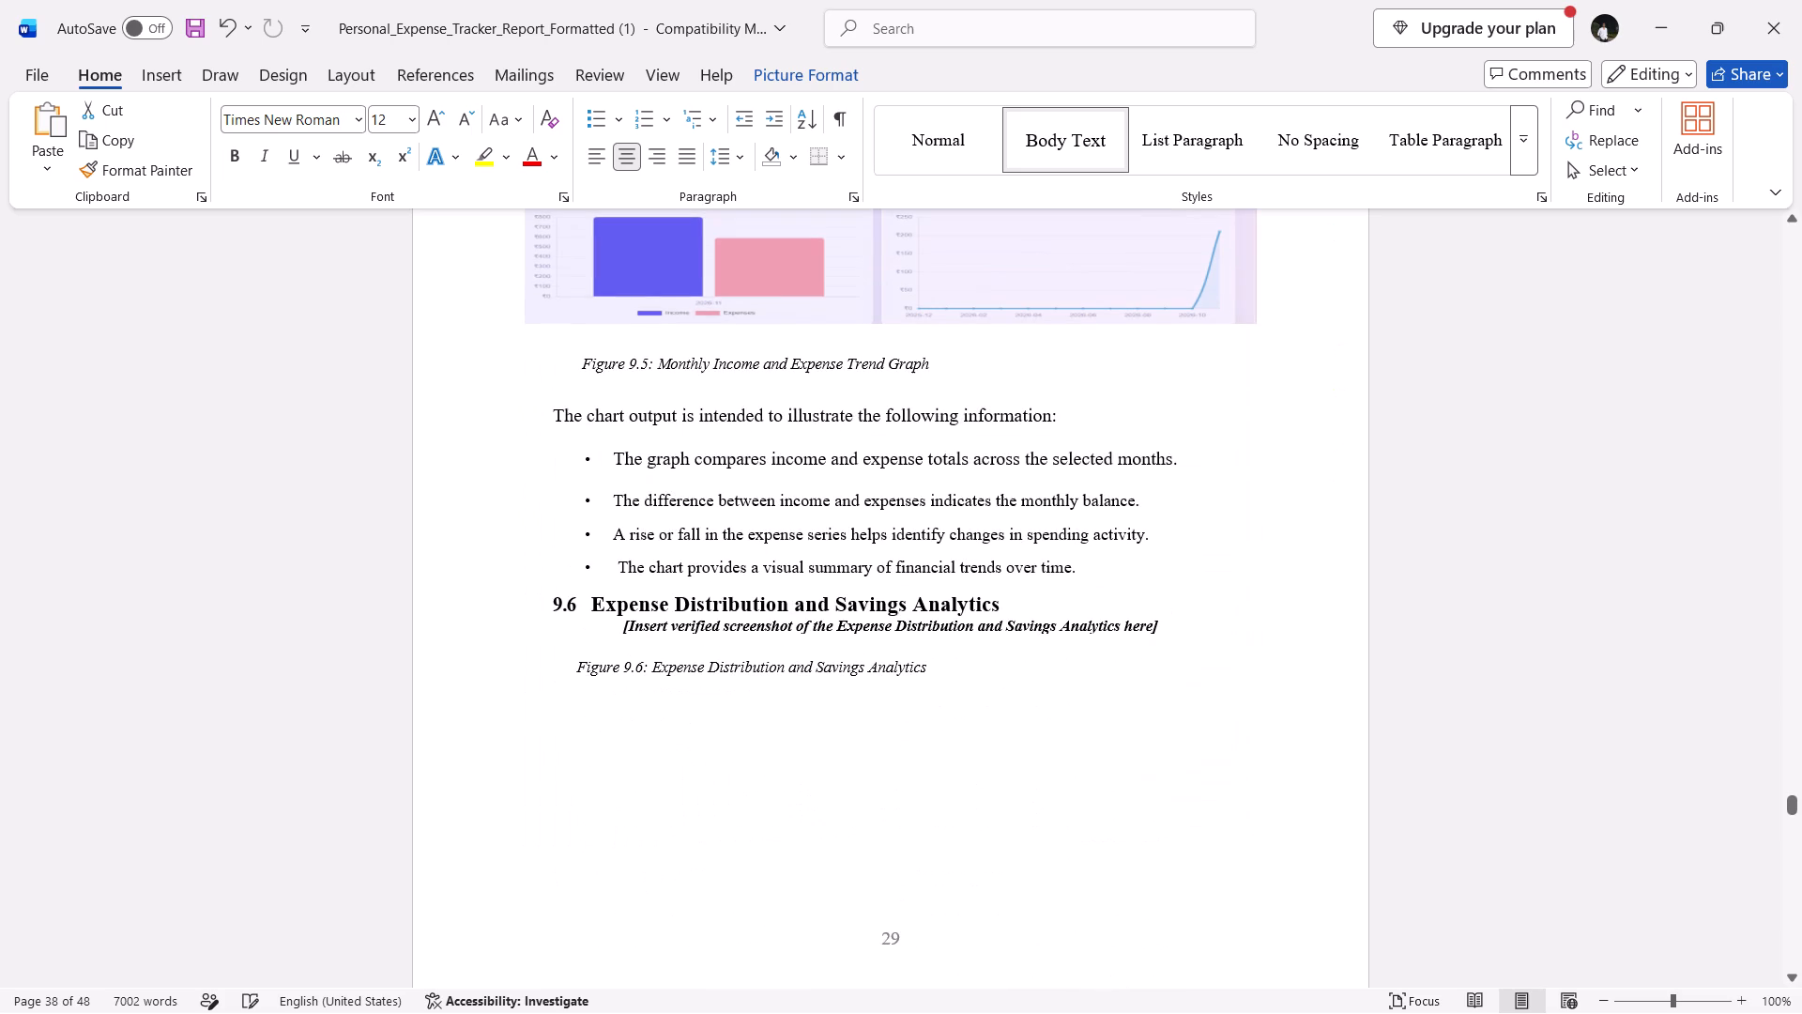
{"action": "scroll", "coordinate": [979, 759], "scroll_direction": "down", "scroll_amount": 1}
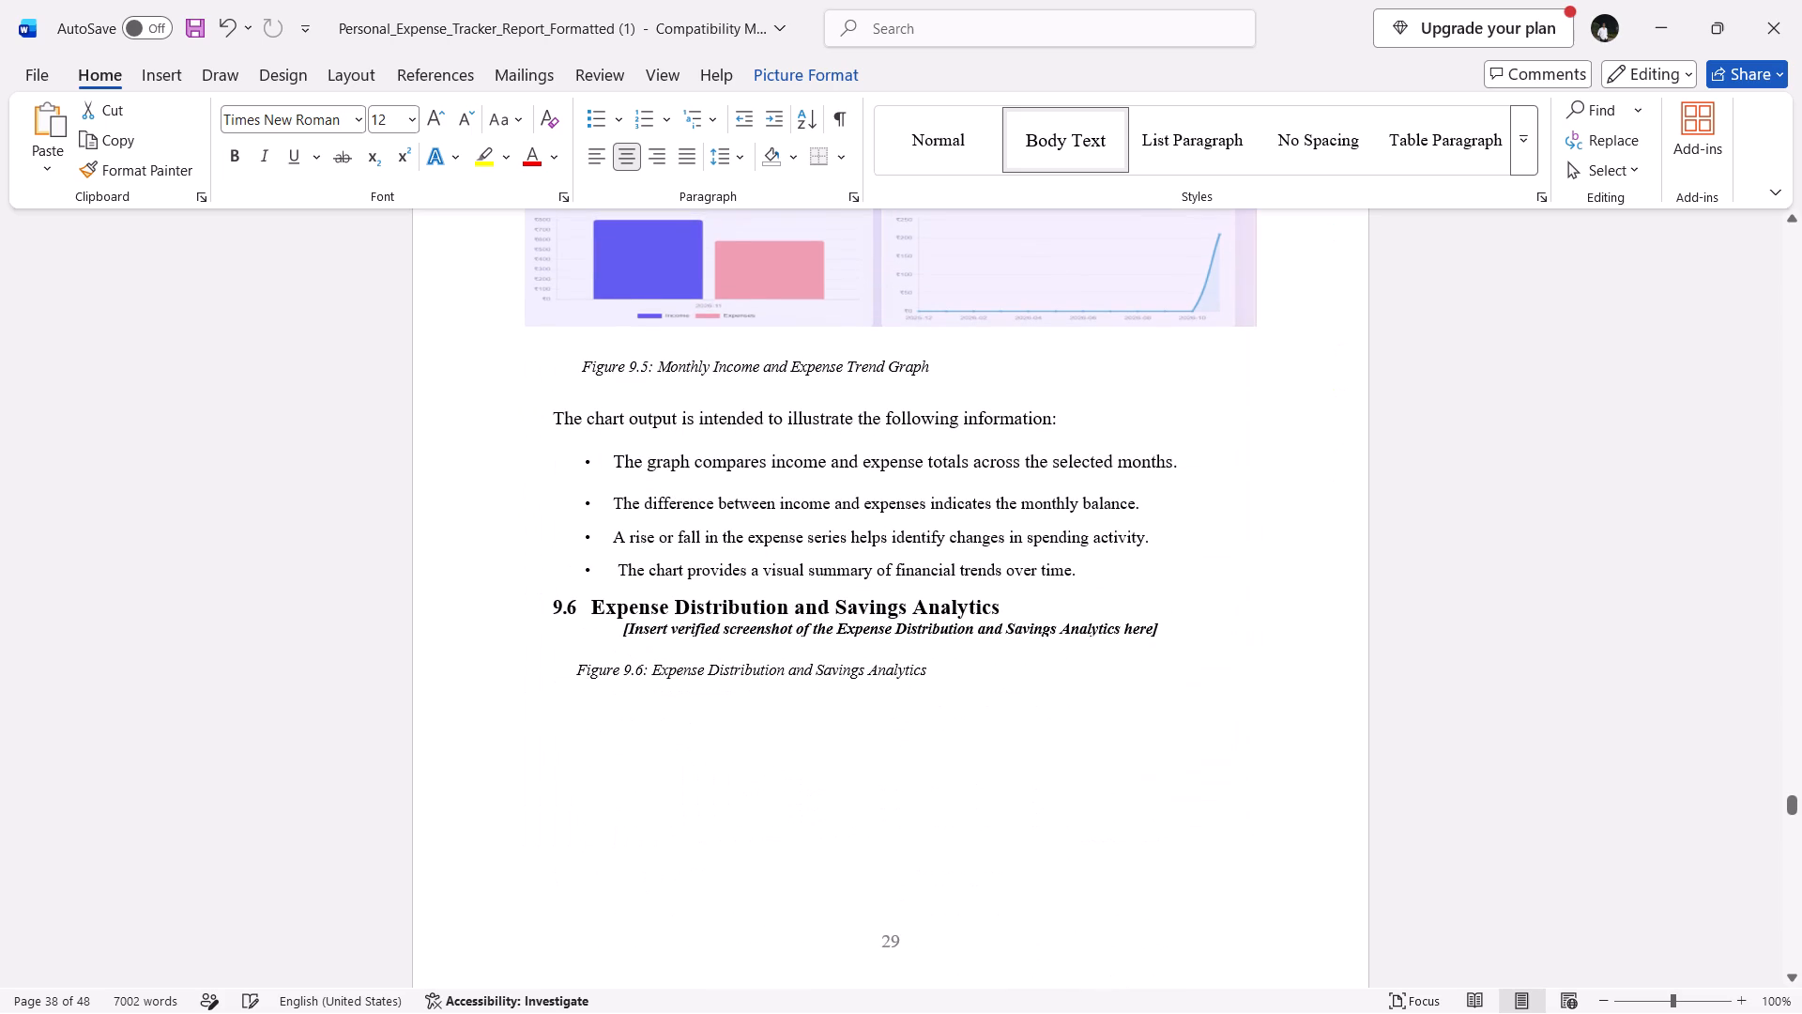
{"action": "scroll", "coordinate": [979, 759], "scroll_direction": "down", "scroll_amount": 4}
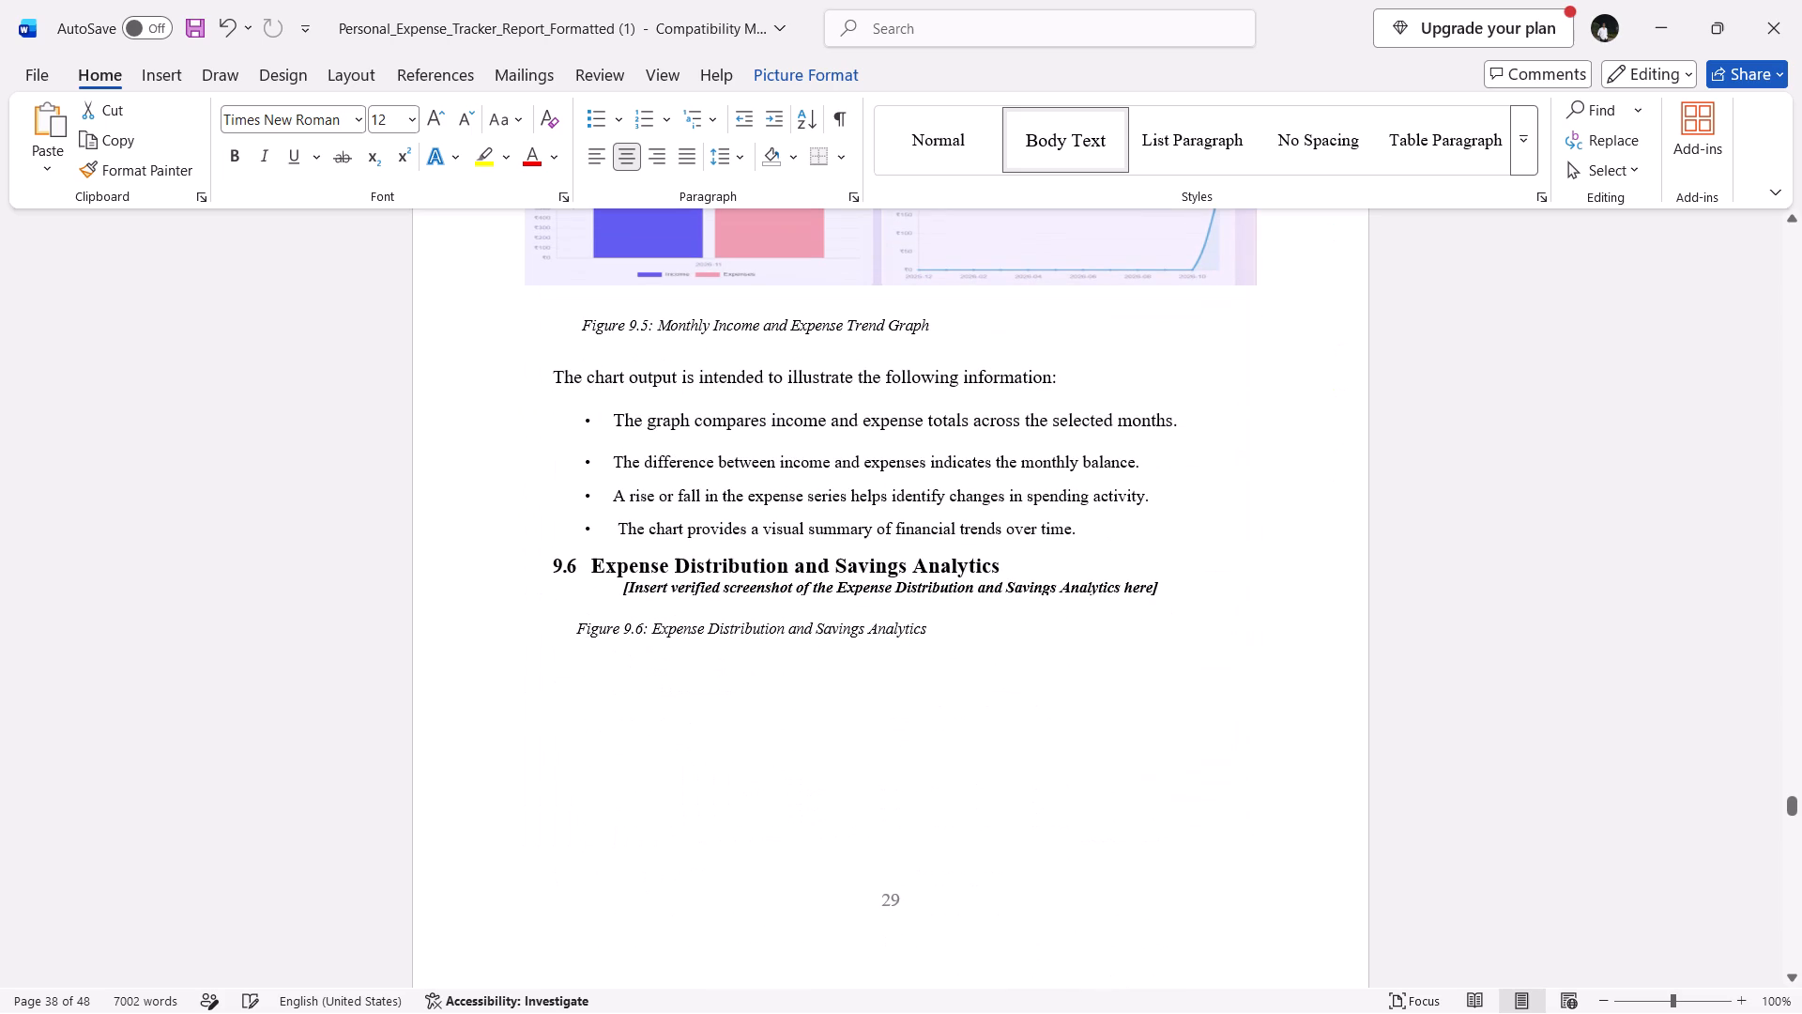
Examine the pages after the section 9.6 placeholder, from the blank page 30 through sections 9.7 and 9.8 to the chapter 10 title page.
{"action": "scroll", "coordinate": [979, 759], "scroll_direction": "down", "scroll_amount": 4}
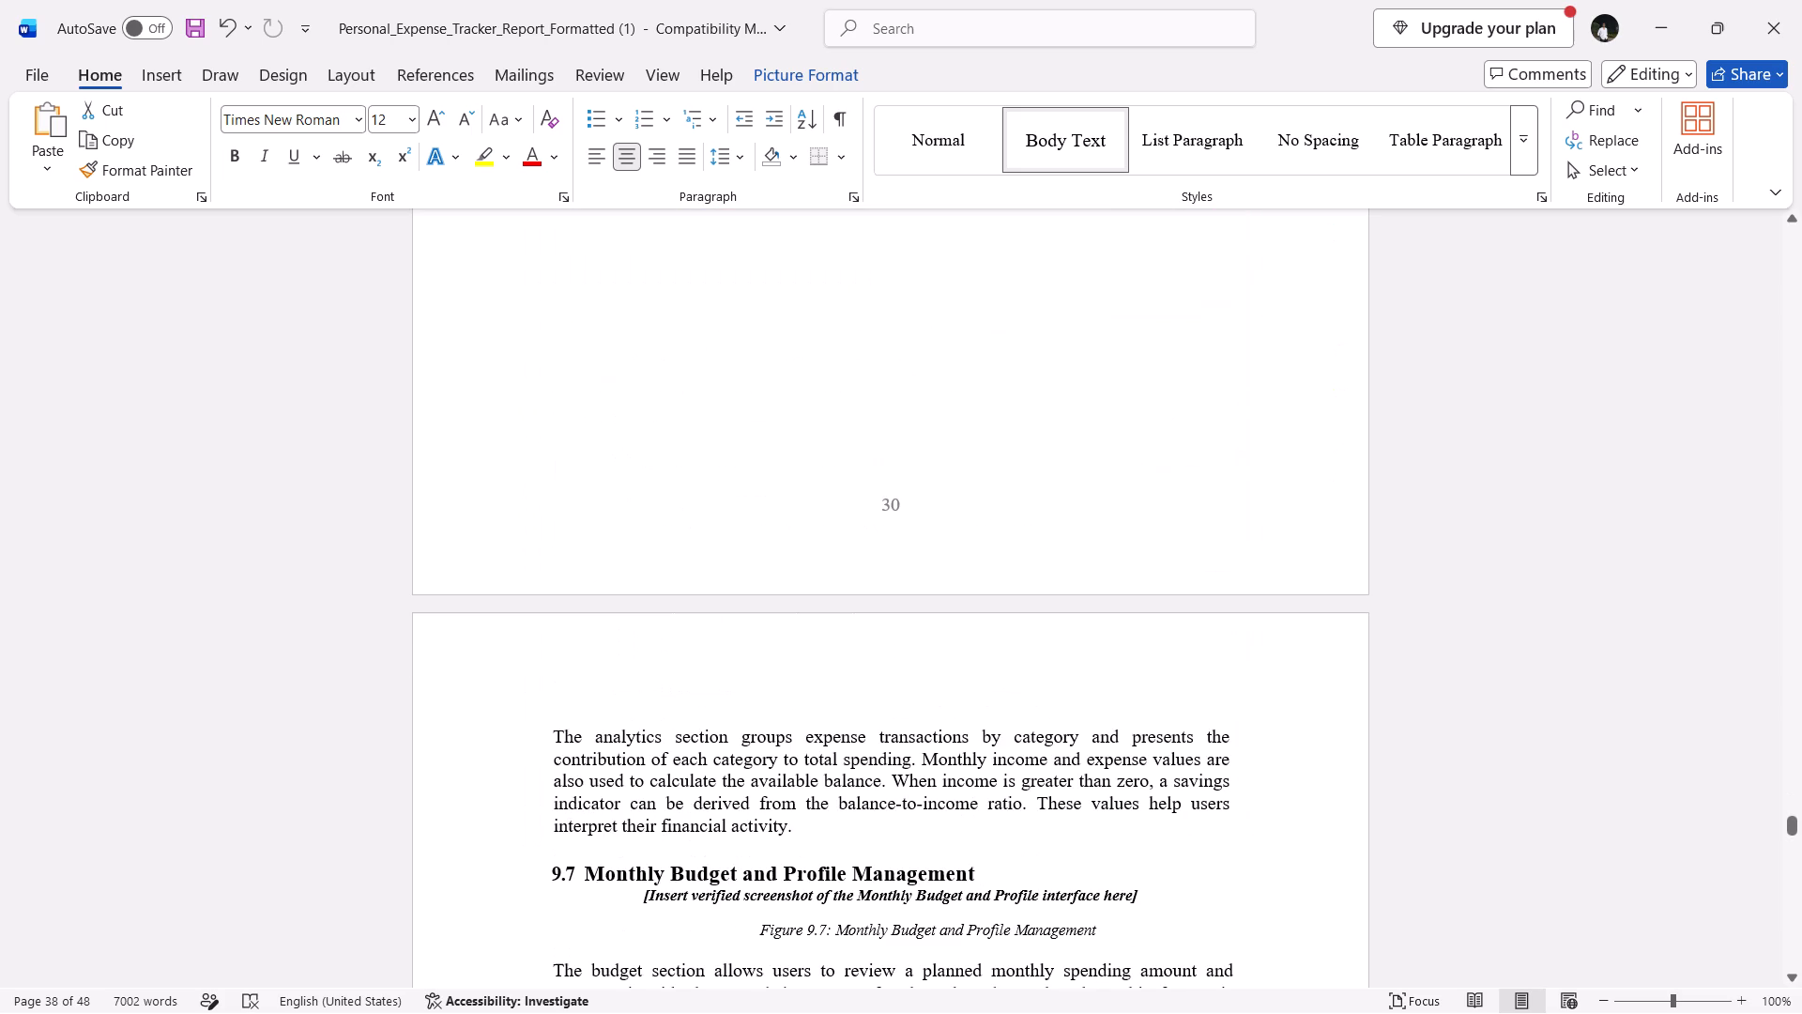
{"action": "scroll", "coordinate": [681, 815], "scroll_direction": "down", "scroll_amount": 10}
{"action": "scroll", "coordinate": [681, 815], "scroll_direction": "up", "scroll_amount": 2}
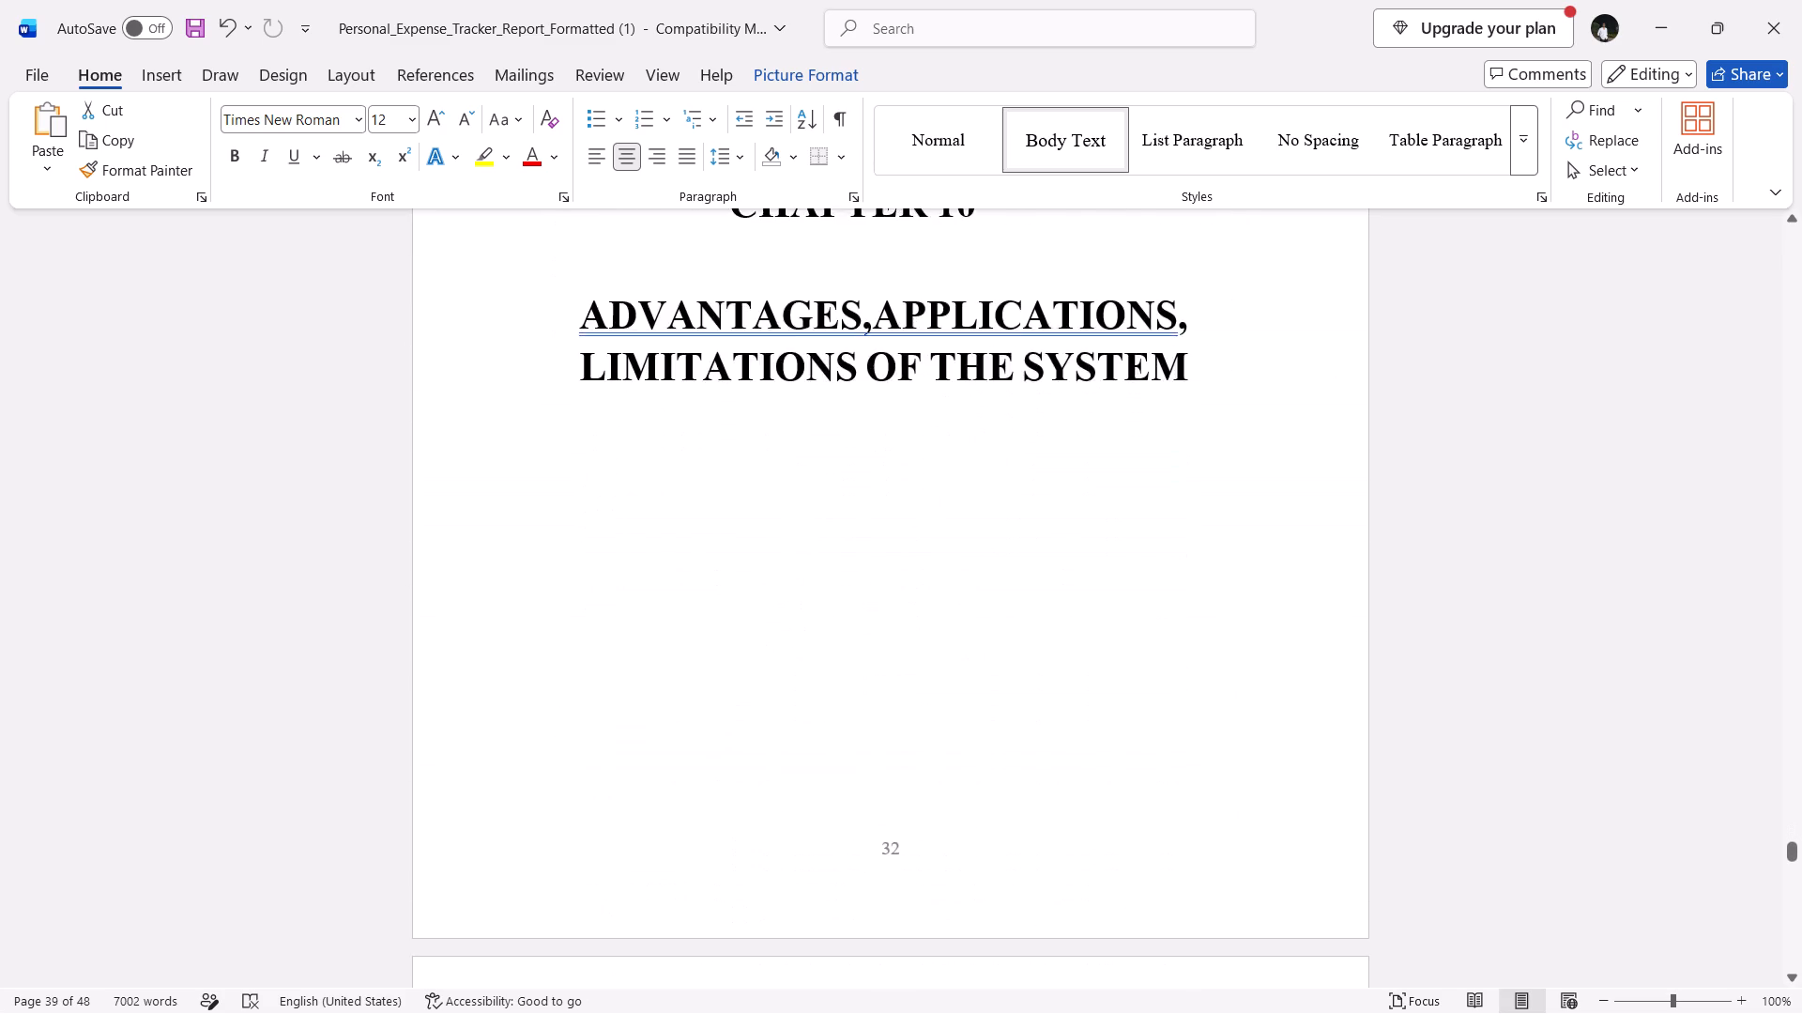
{"action": "scroll", "coordinate": [681, 815], "scroll_direction": "up", "scroll_amount": 8}
{"action": "scroll", "coordinate": [681, 815], "scroll_direction": "right", "scroll_amount": 1}
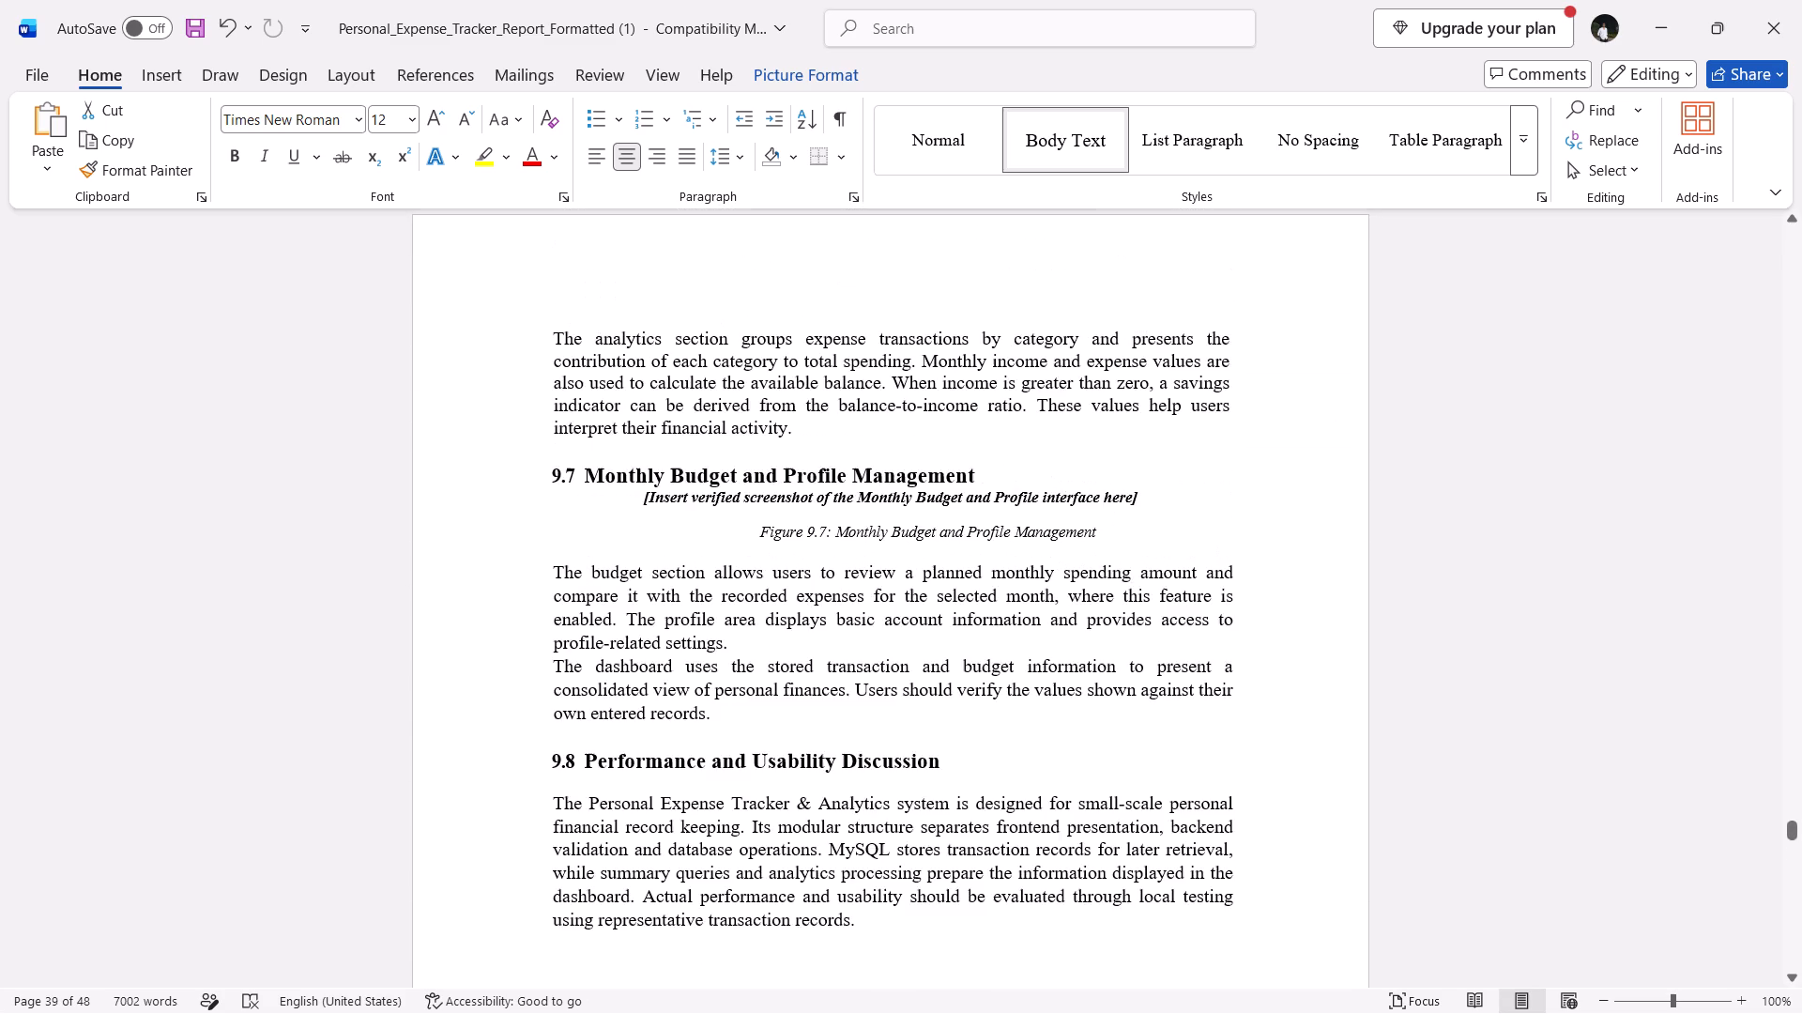
{"action": "scroll", "coordinate": [681, 815], "scroll_direction": "right", "scroll_amount": 2}
Copy the text from the analytics section paragraph through the end of section 9.8 and paste it at the top of the blank page 30.
{"action": "left_click_drag", "start_coordinate": [867, 827], "coordinate": [805, 723]}
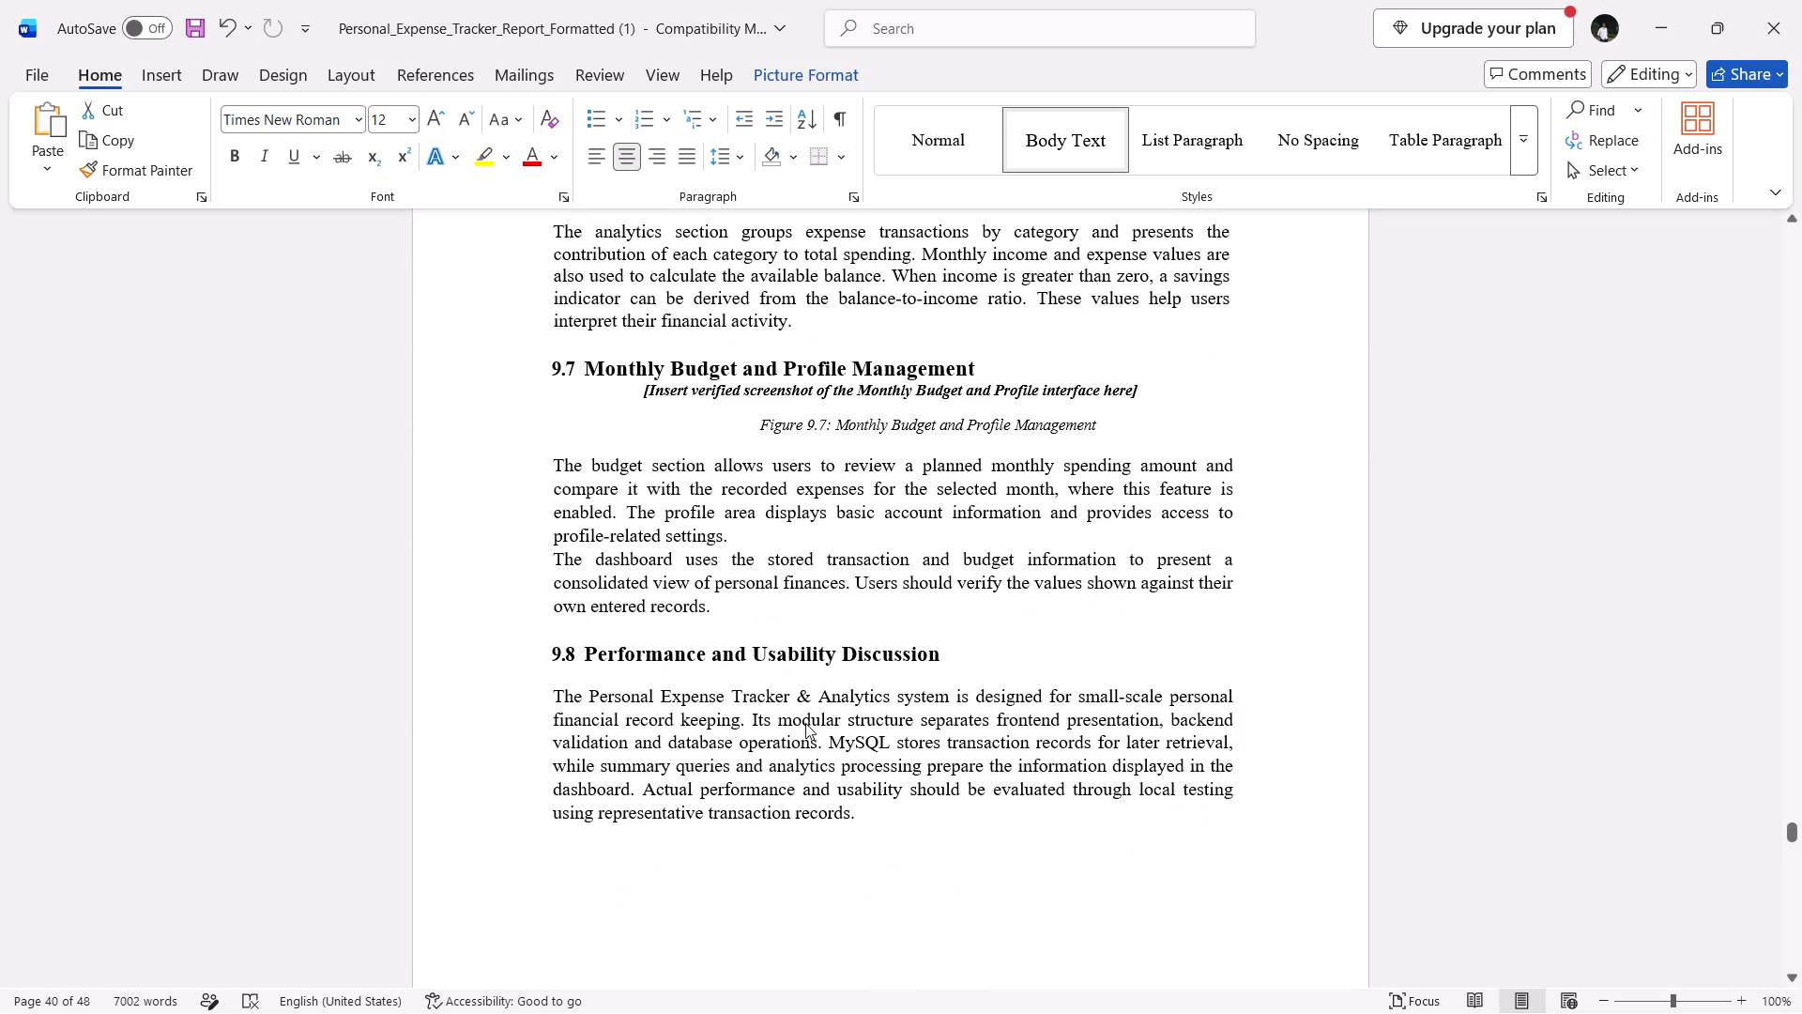
{"action": "left_click_drag", "start_coordinate": [805, 723], "coordinate": [598, 445]}
{"action": "left_click_drag", "start_coordinate": [598, 445], "coordinate": [523, 825]}
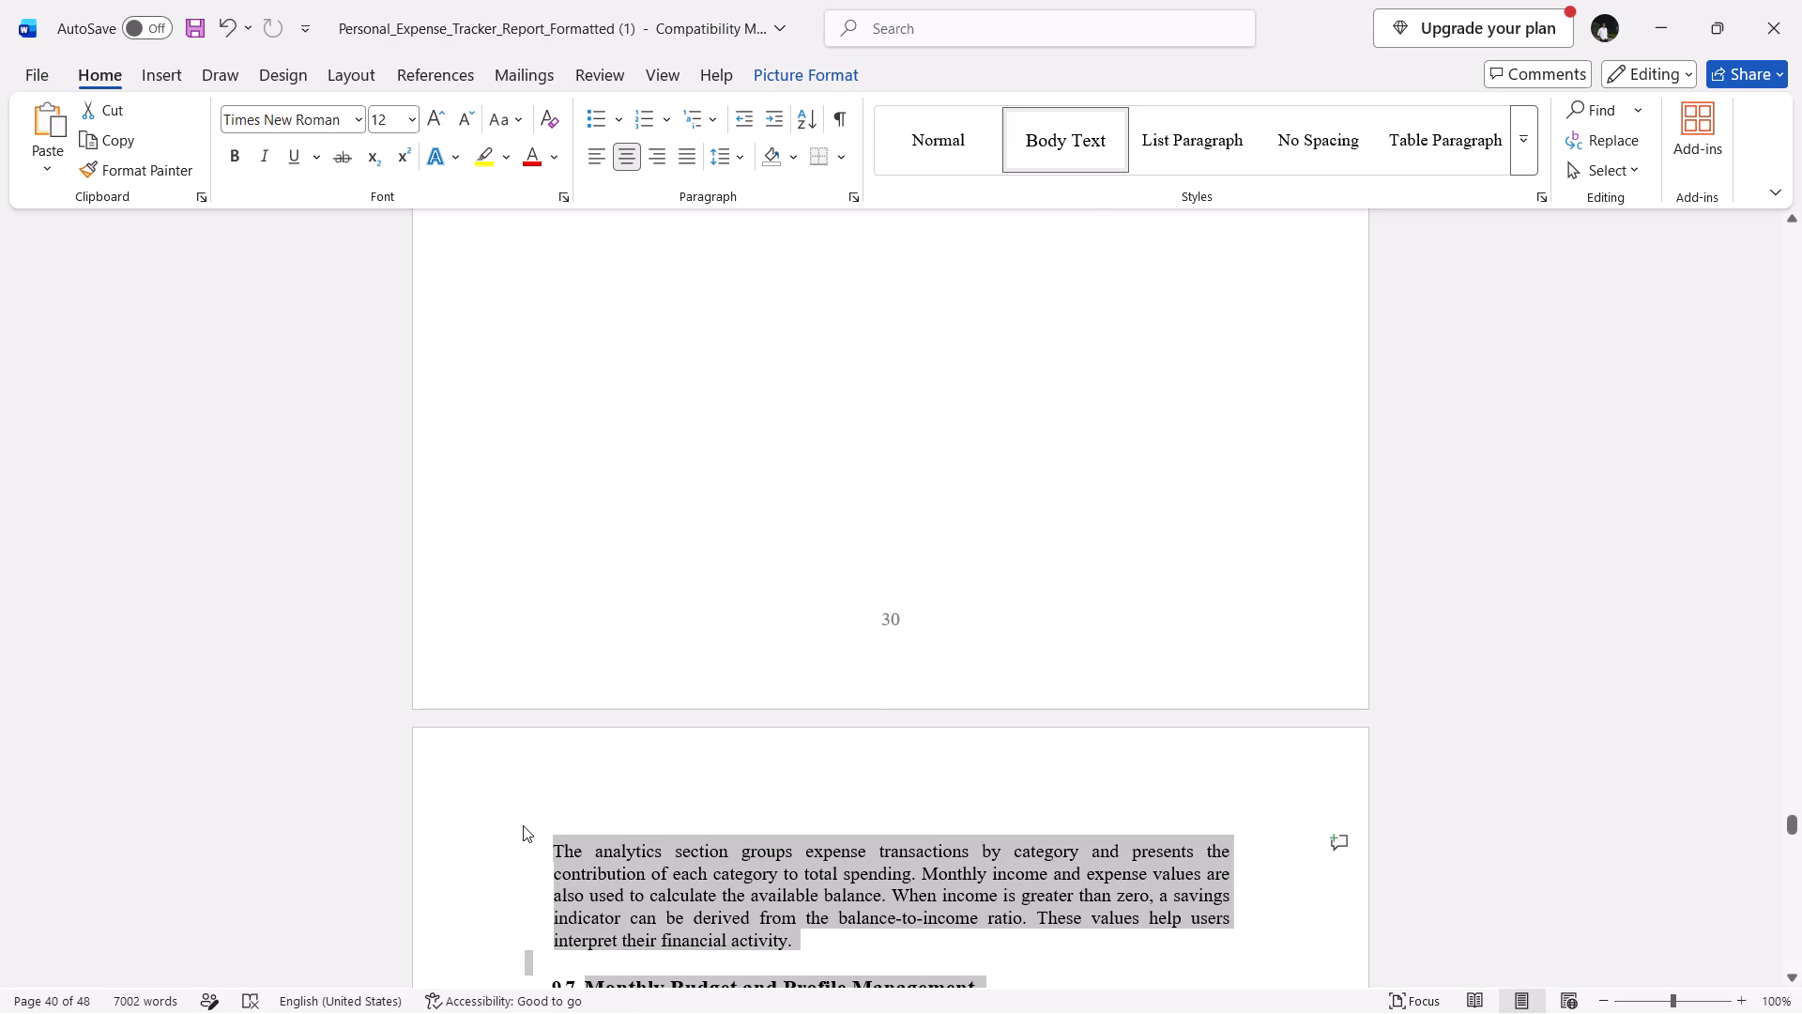
{"action": "key", "text": "ctrl+c"}
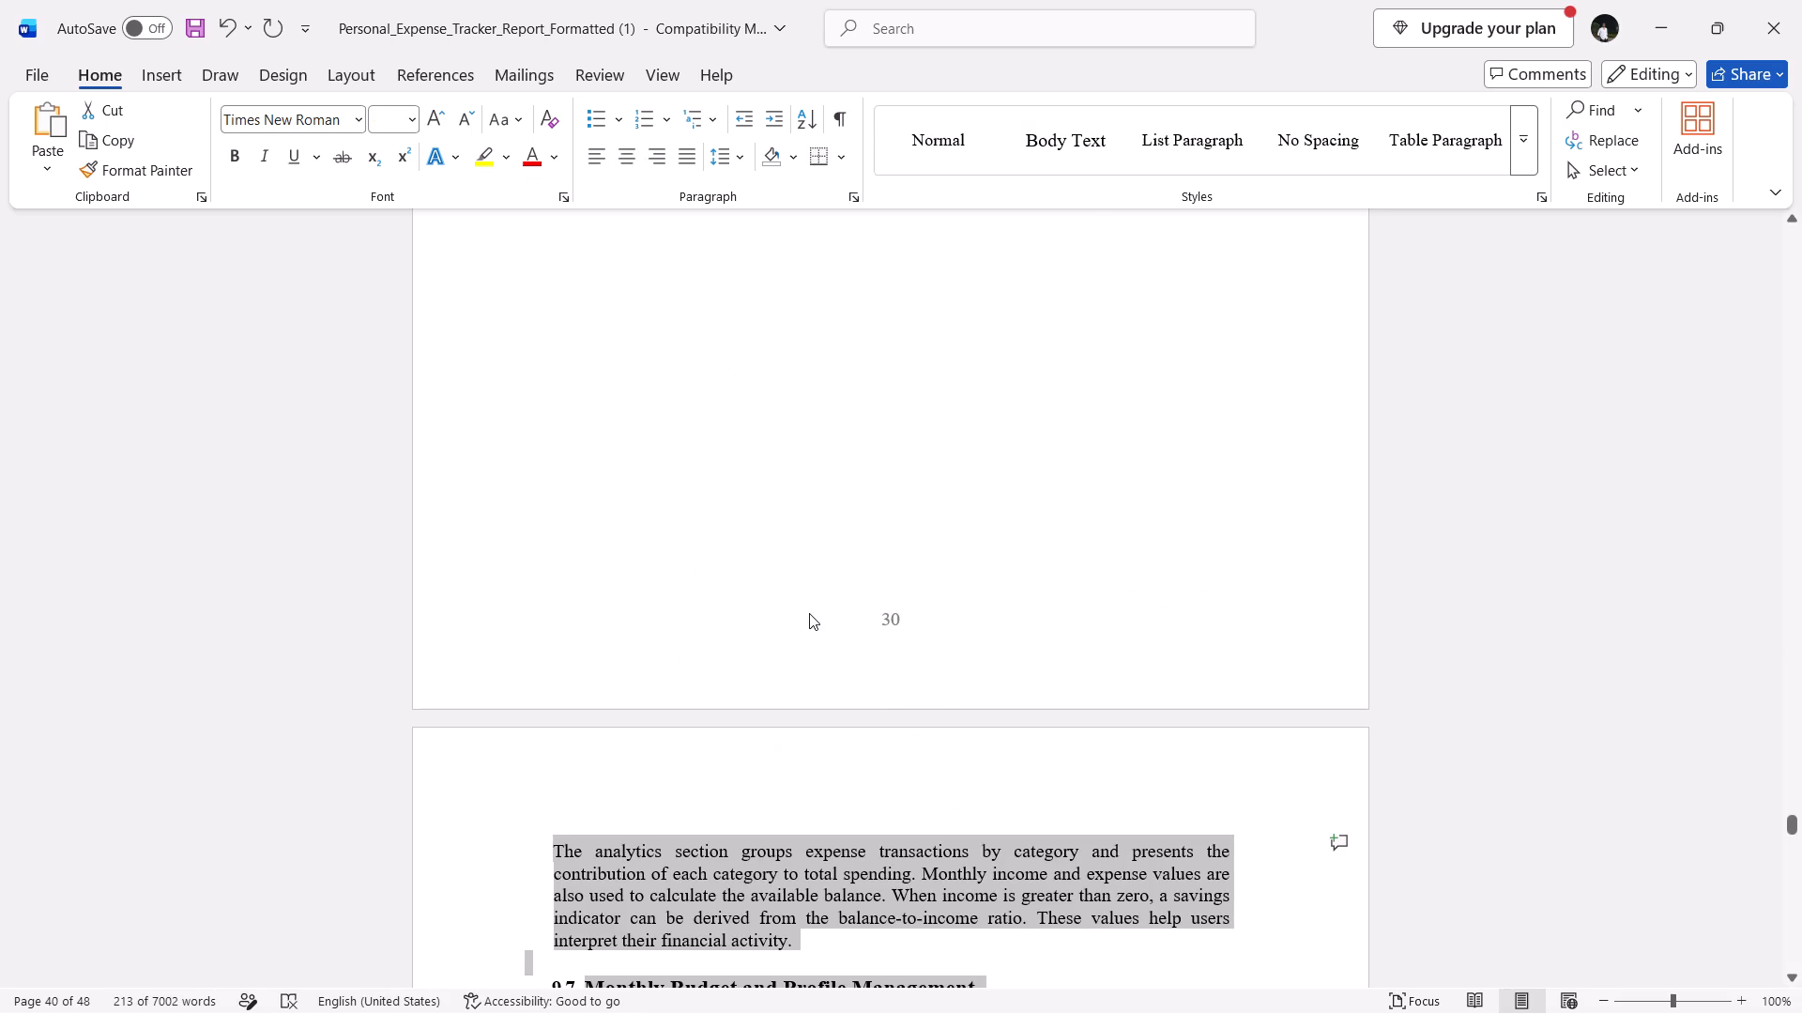
{"action": "scroll", "coordinate": [809, 613], "scroll_direction": "up", "scroll_amount": 7}
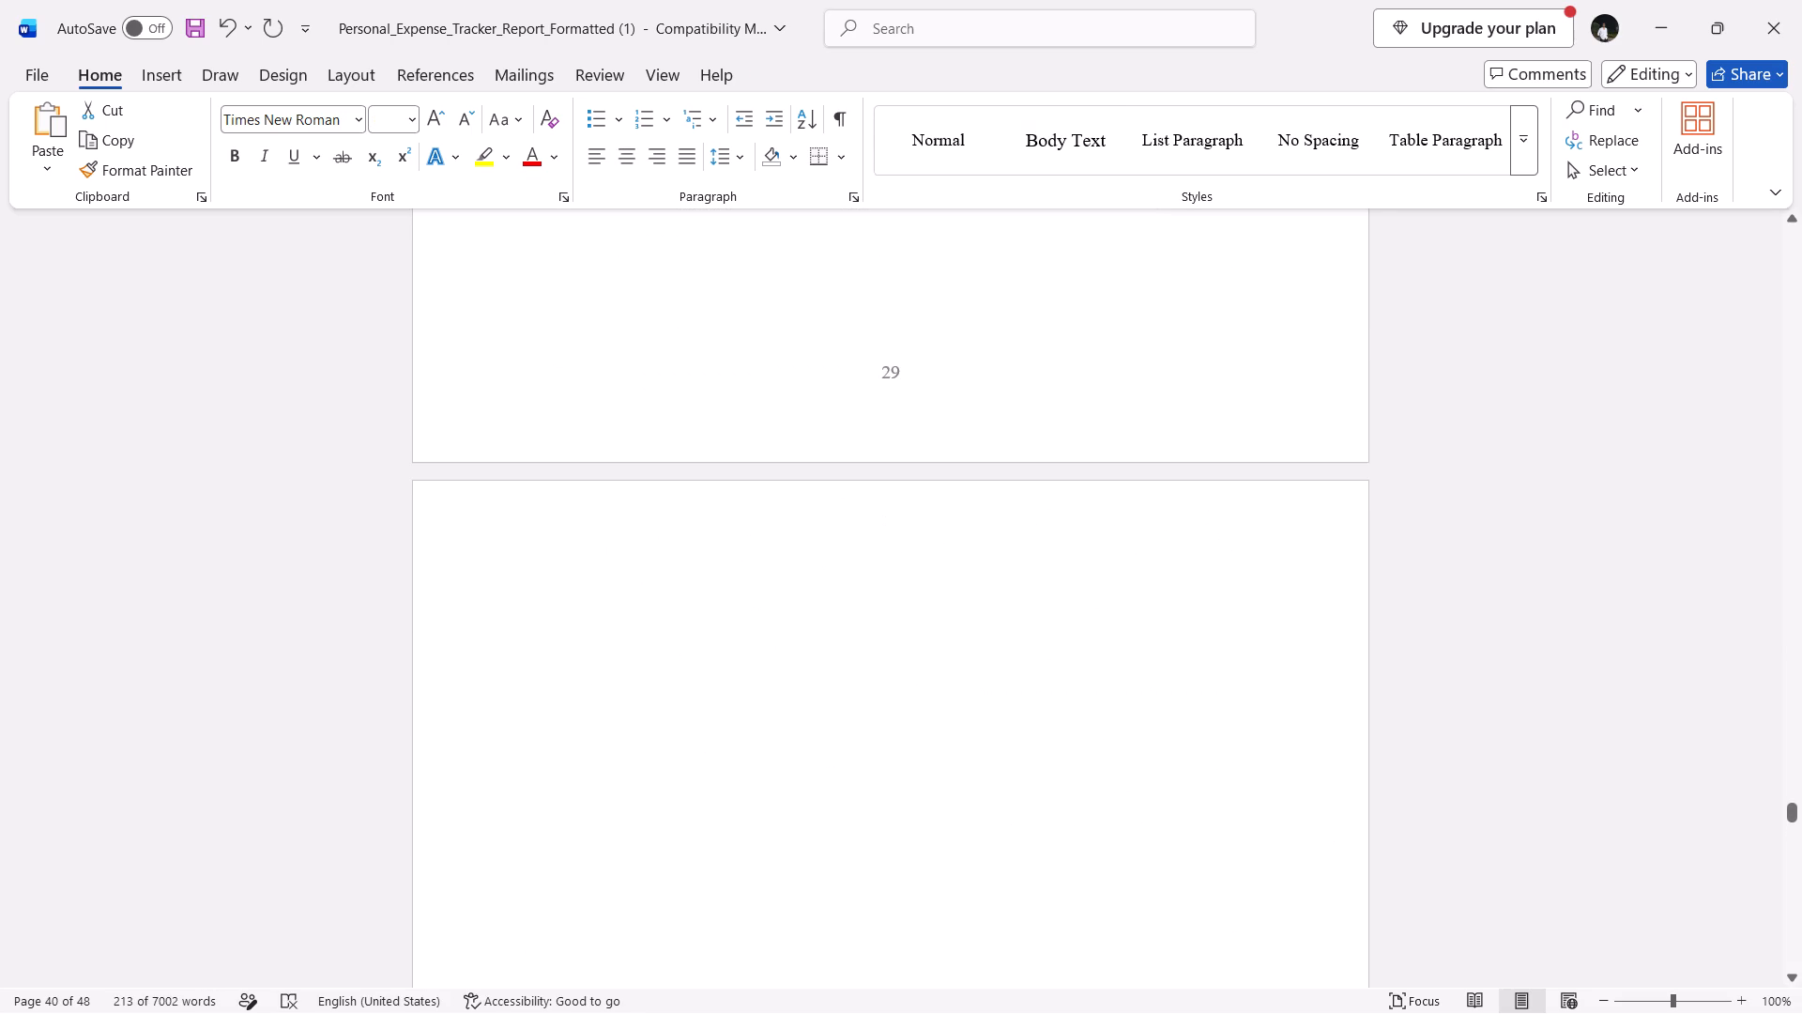
{"action": "left_click", "coordinate": [583, 575]}
{"action": "key", "text": "ctrl+v"}
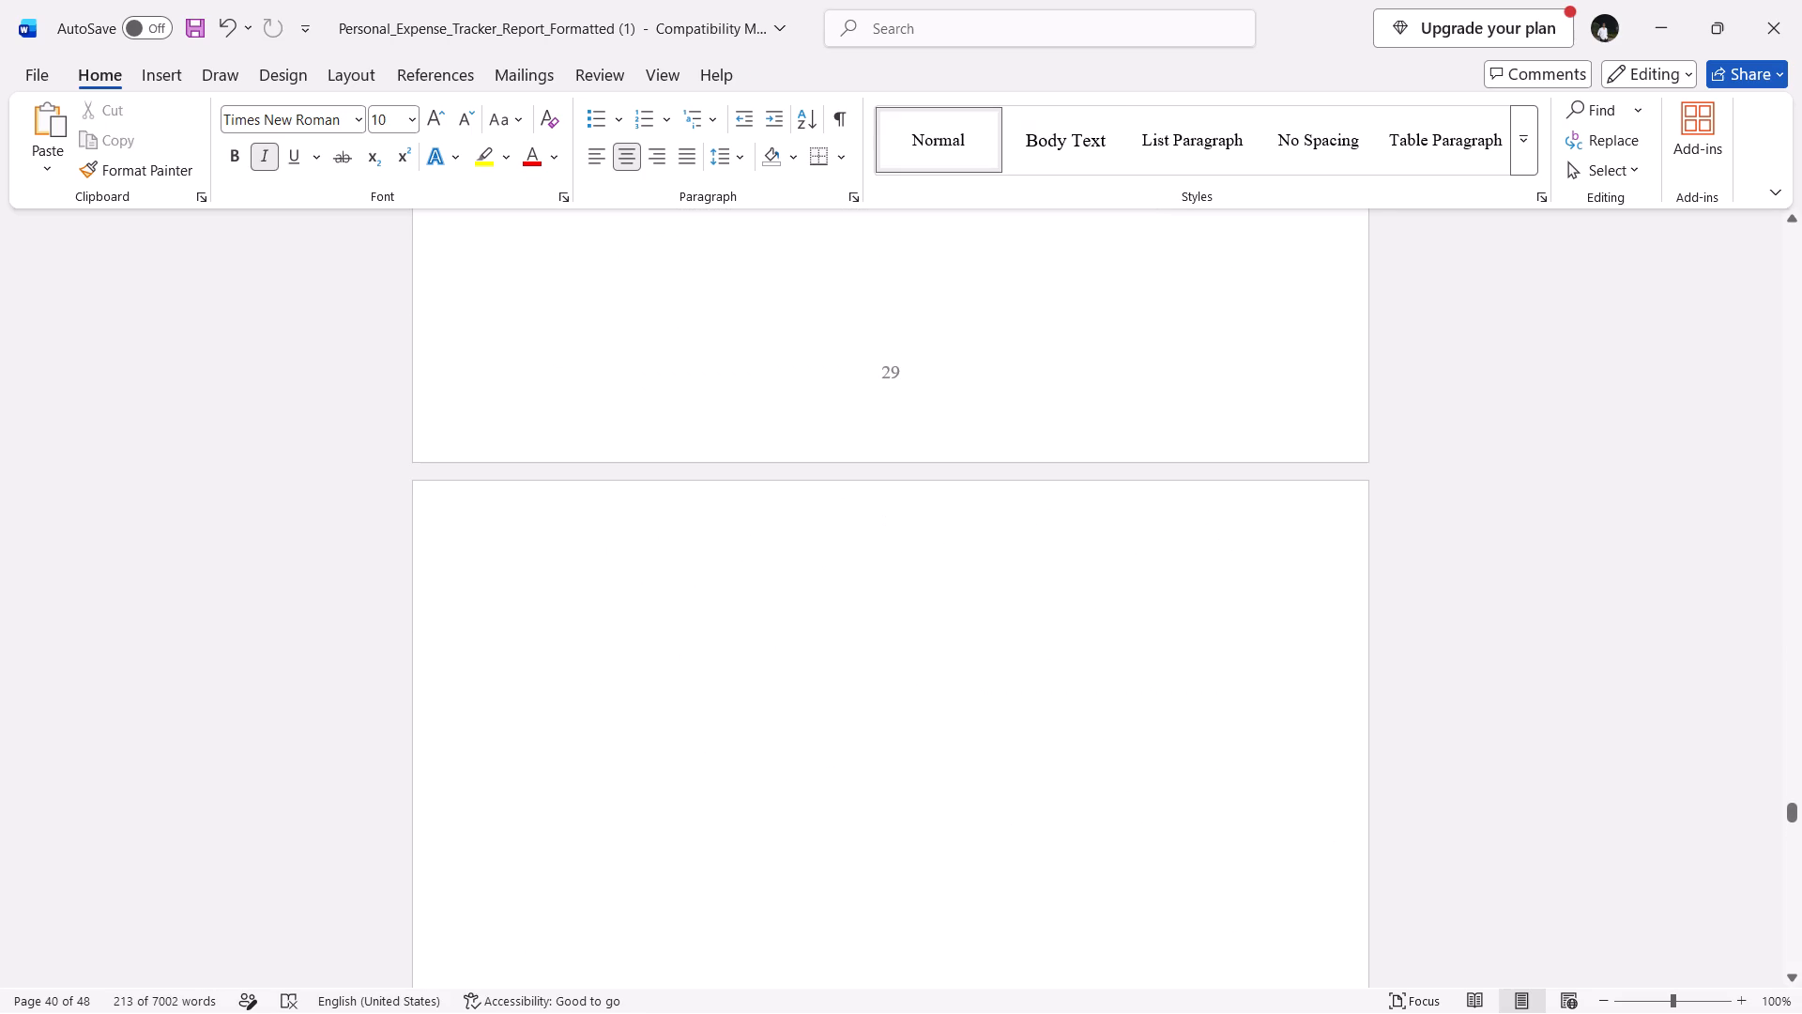
Select the original block on the page after the pasted copy, from the end of Performance and Usability Discussion back to the analytics section paragraph.
{"action": "scroll", "coordinate": [712, 665], "scroll_direction": "down", "scroll_amount": 4}
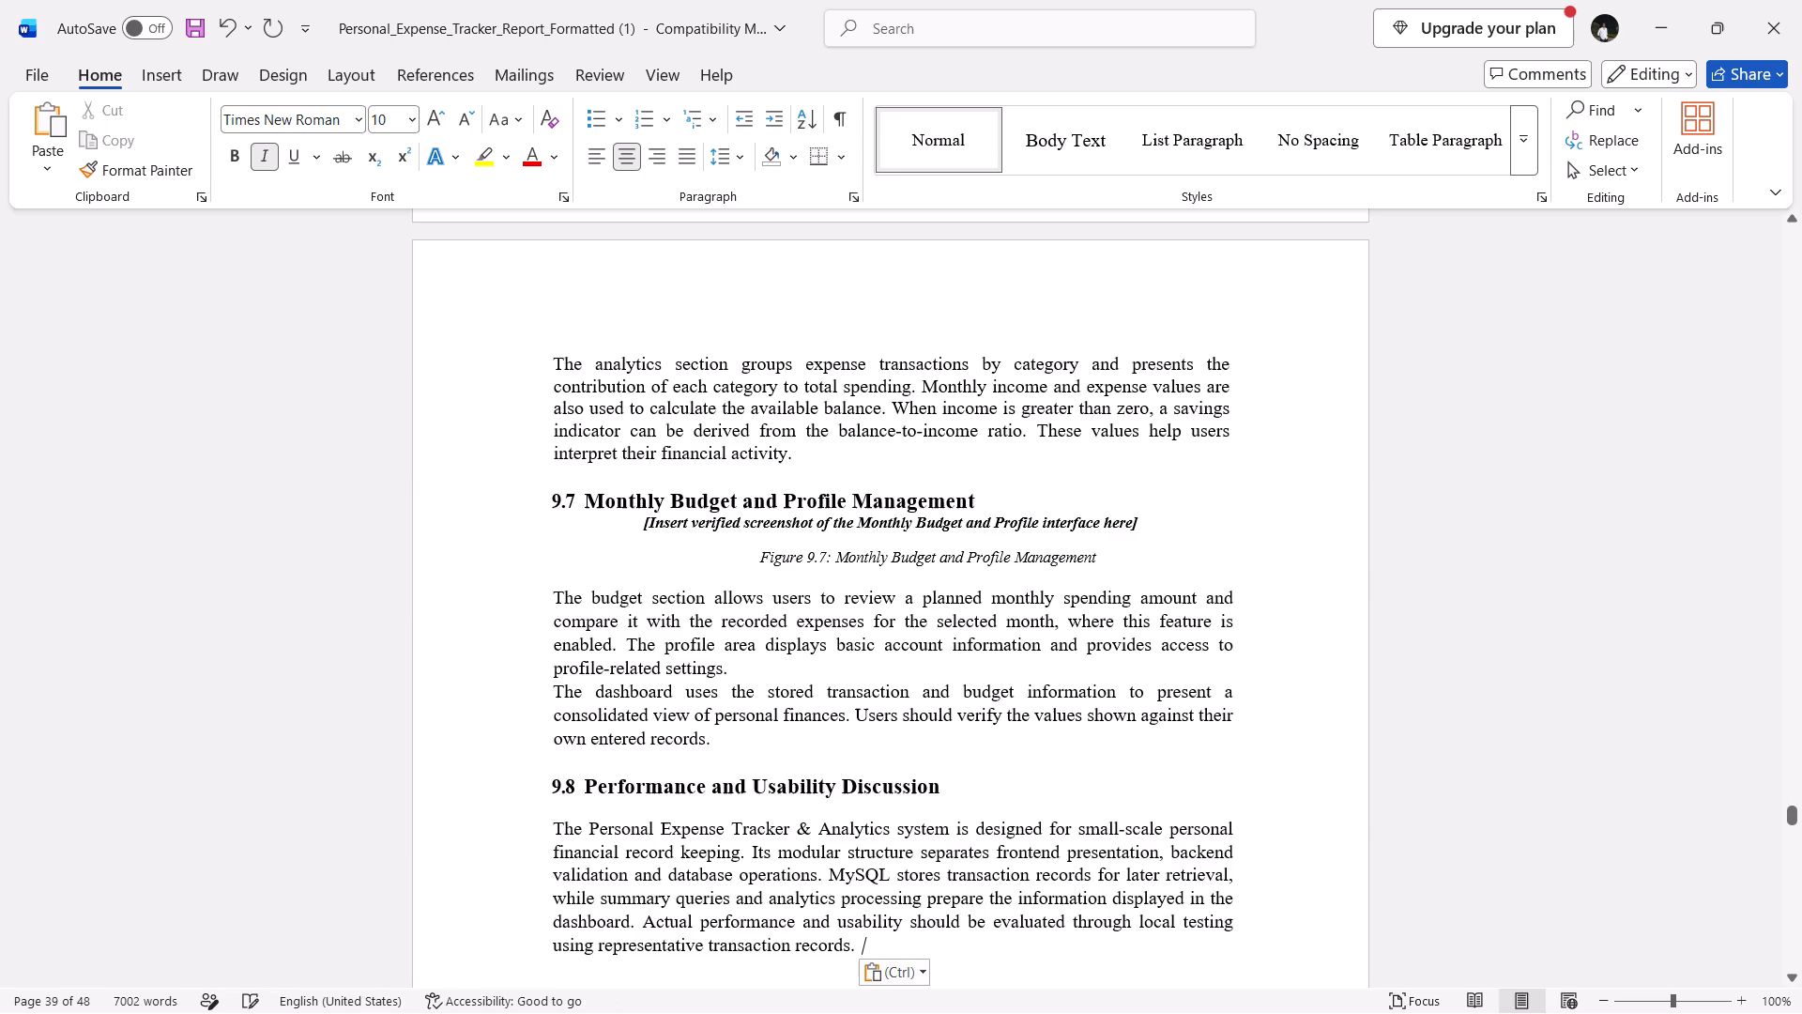
{"action": "scroll", "coordinate": [712, 665], "scroll_direction": "down", "scroll_amount": 4}
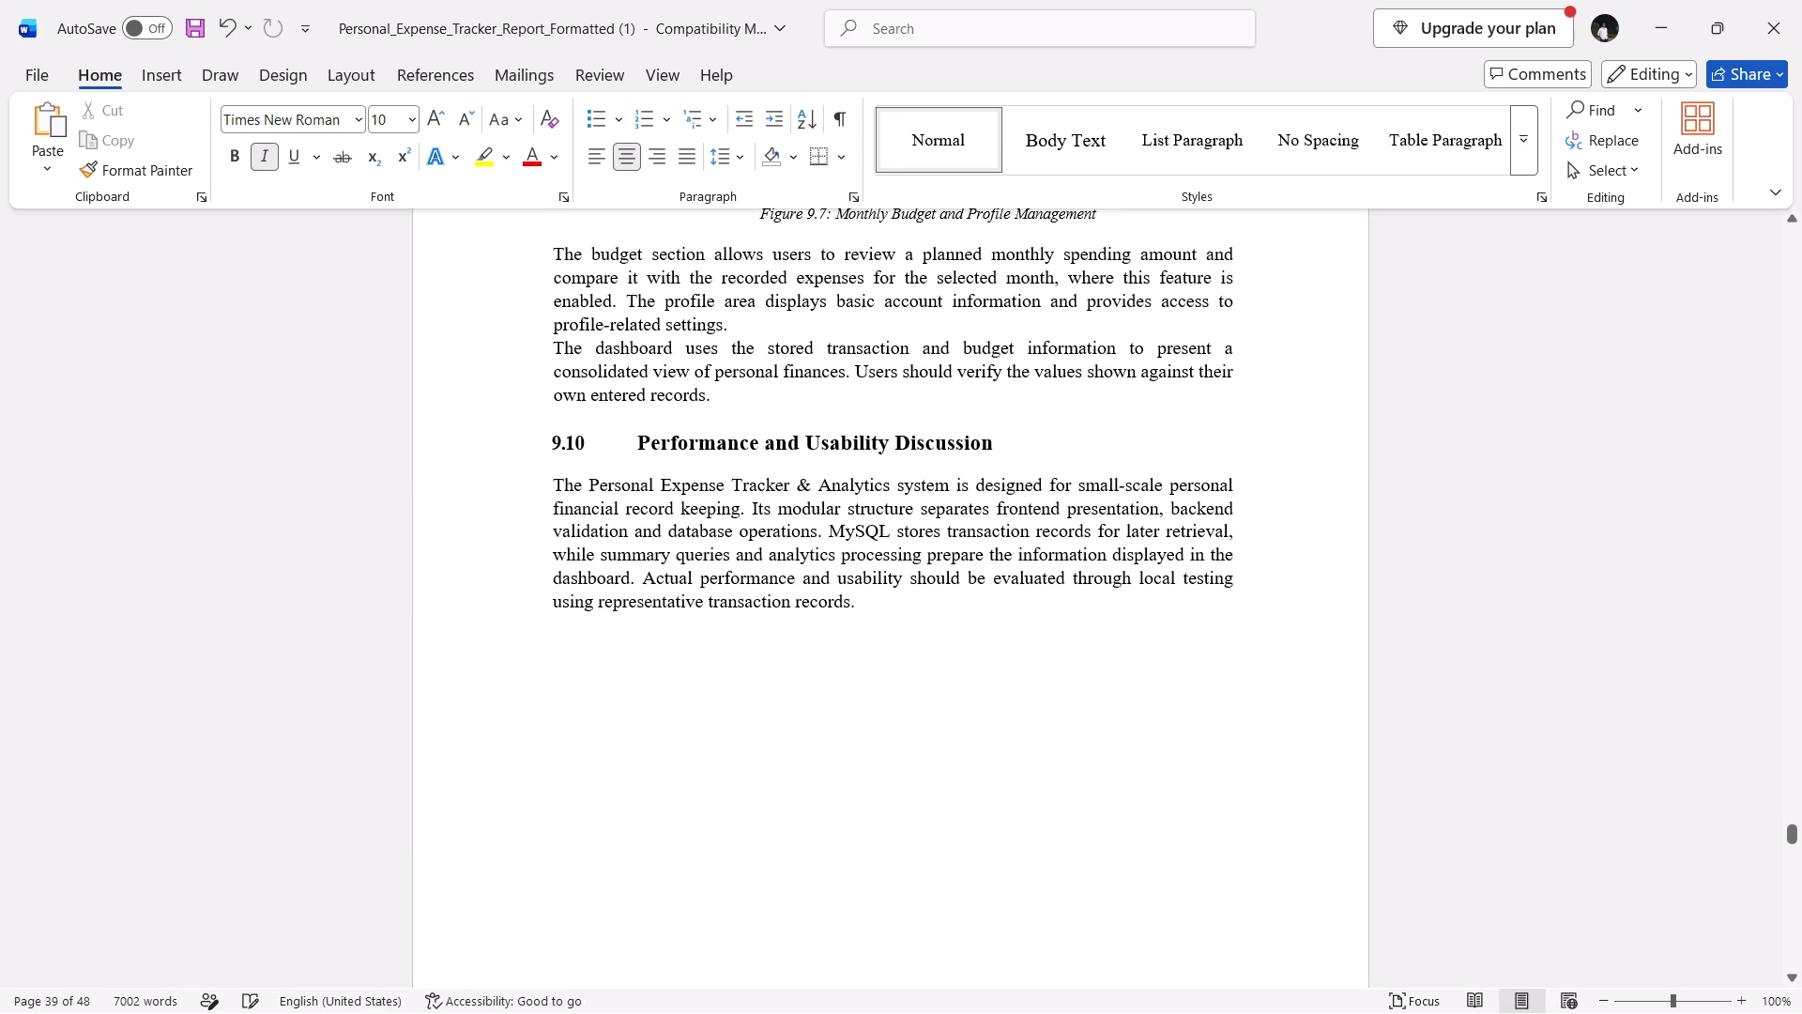
{"action": "left_click_drag", "start_coordinate": [867, 612], "coordinate": [557, 215]}
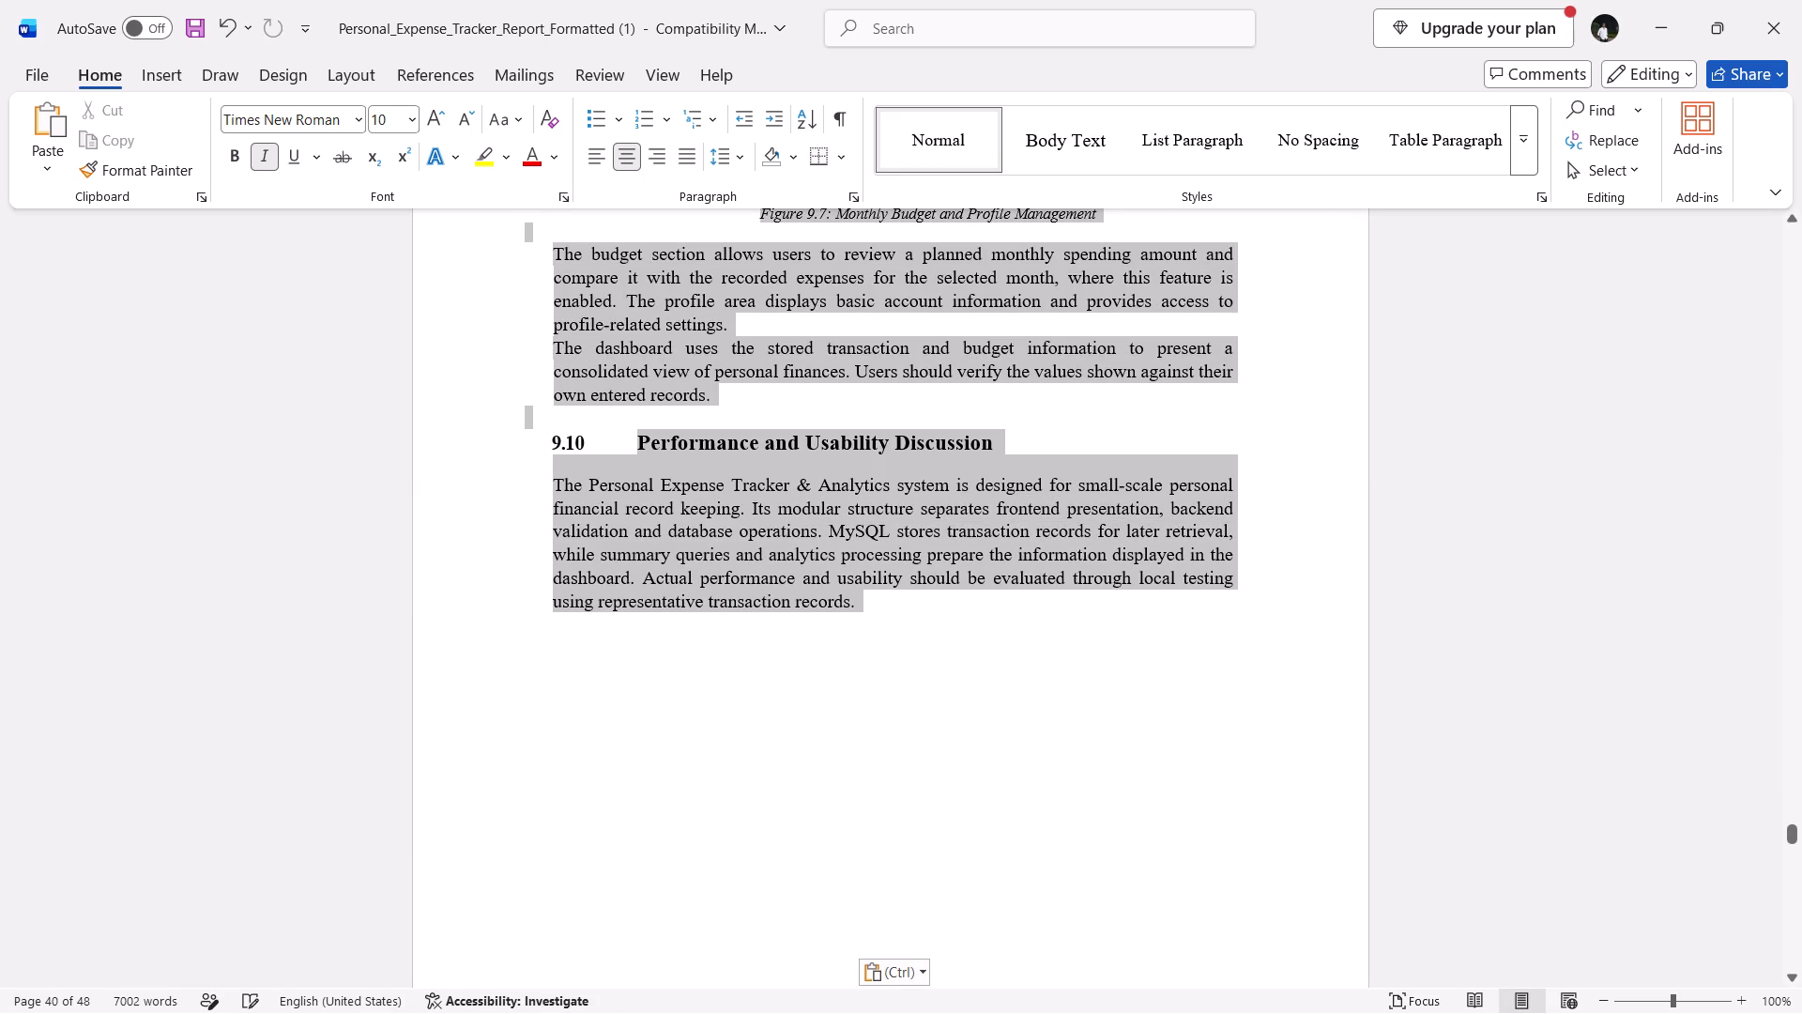
{"action": "left_click_drag", "start_coordinate": [557, 215], "coordinate": [555, 194]}
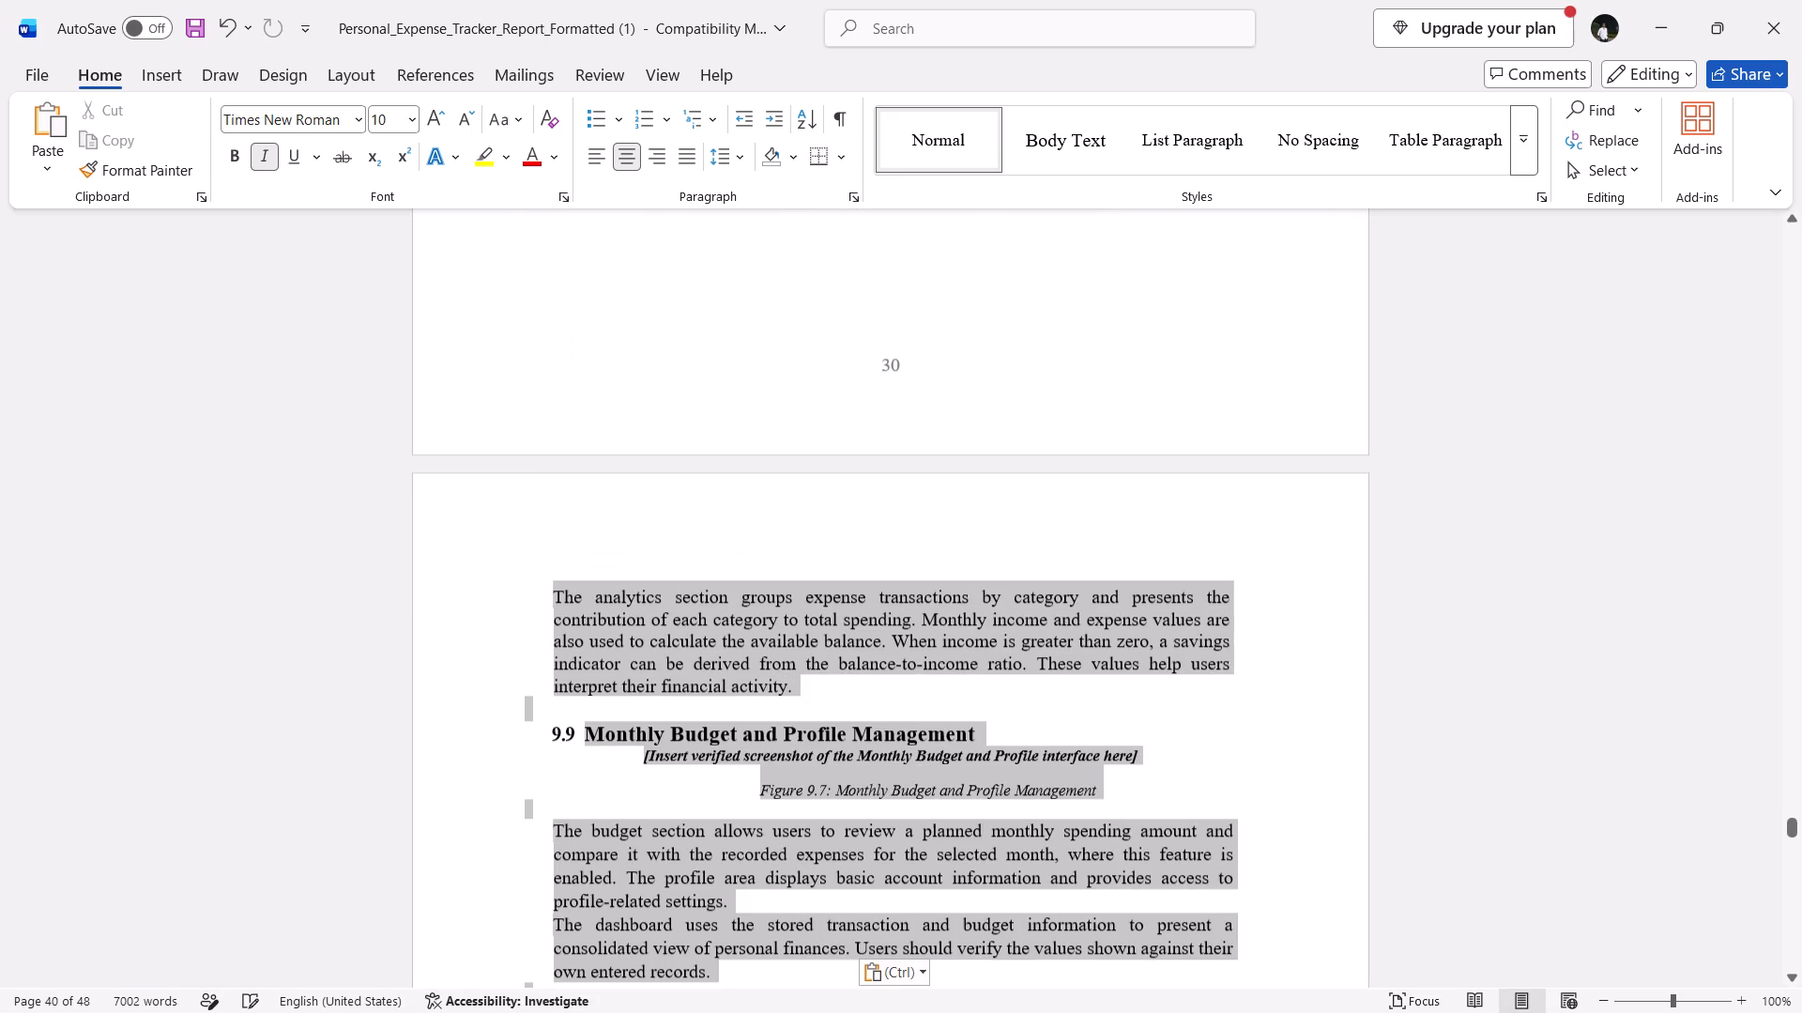
{"action": "left_click_drag", "start_coordinate": [555, 194], "coordinate": [692, 497]}
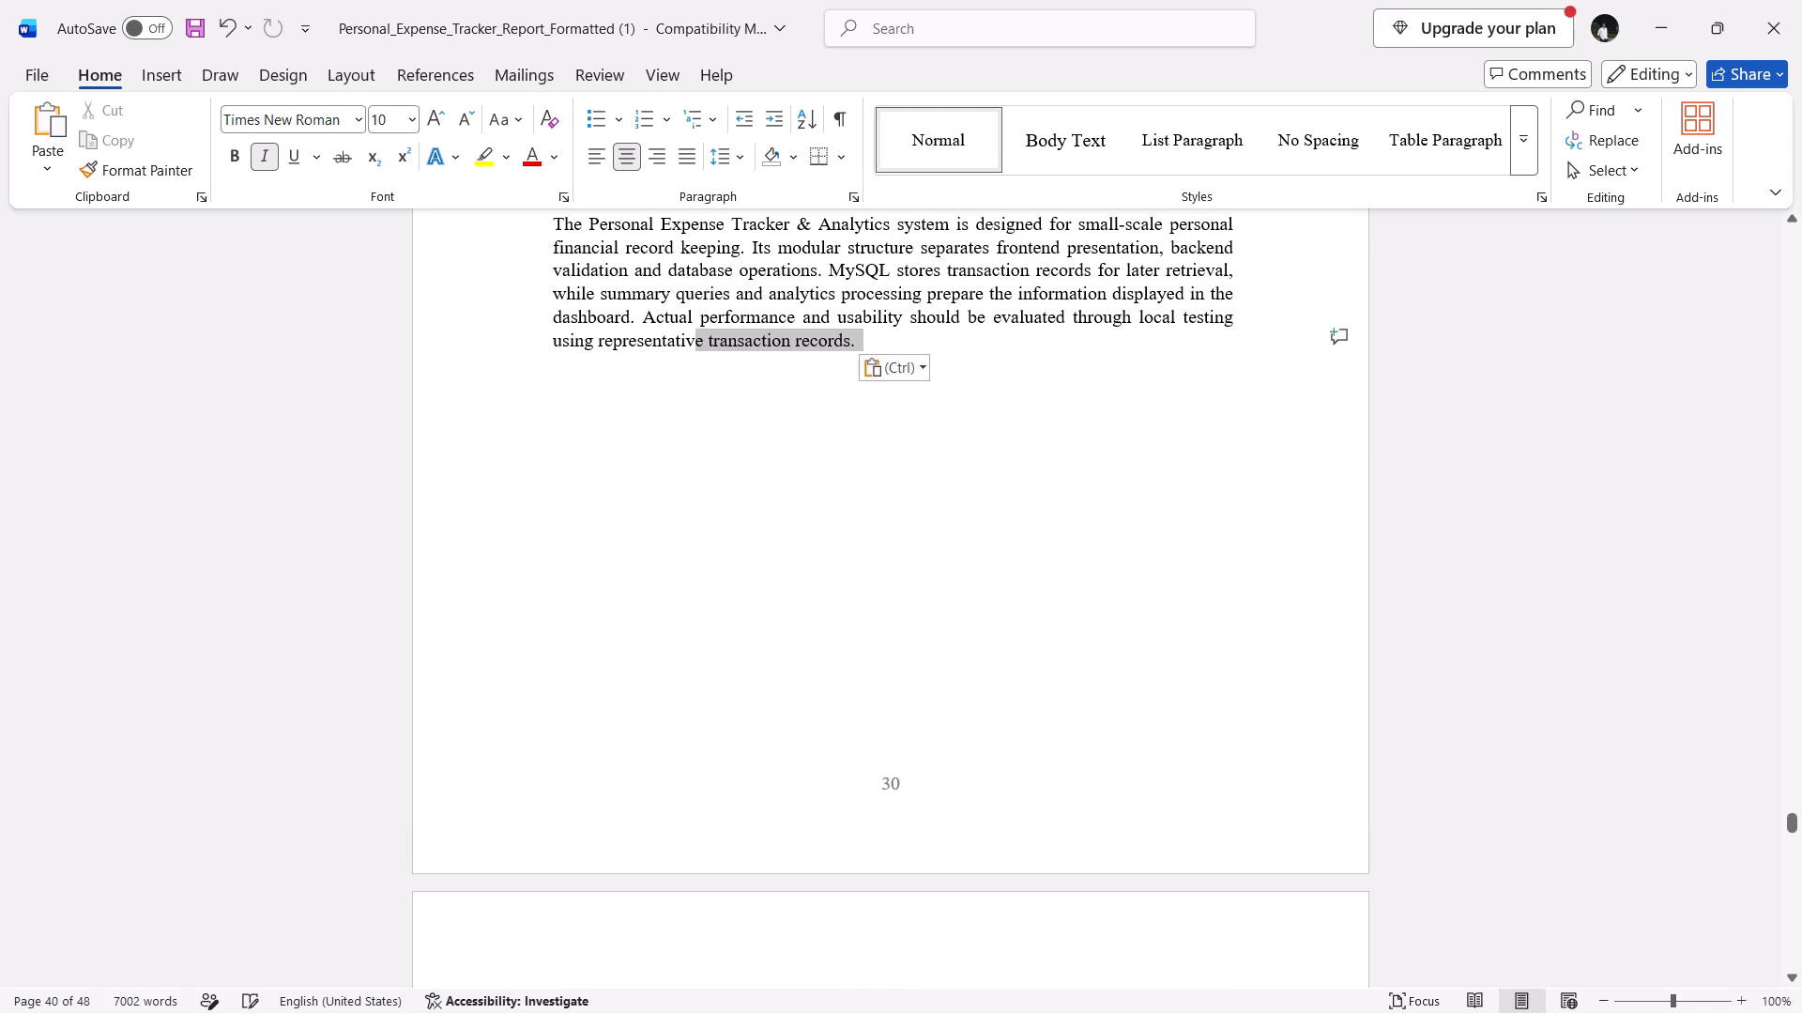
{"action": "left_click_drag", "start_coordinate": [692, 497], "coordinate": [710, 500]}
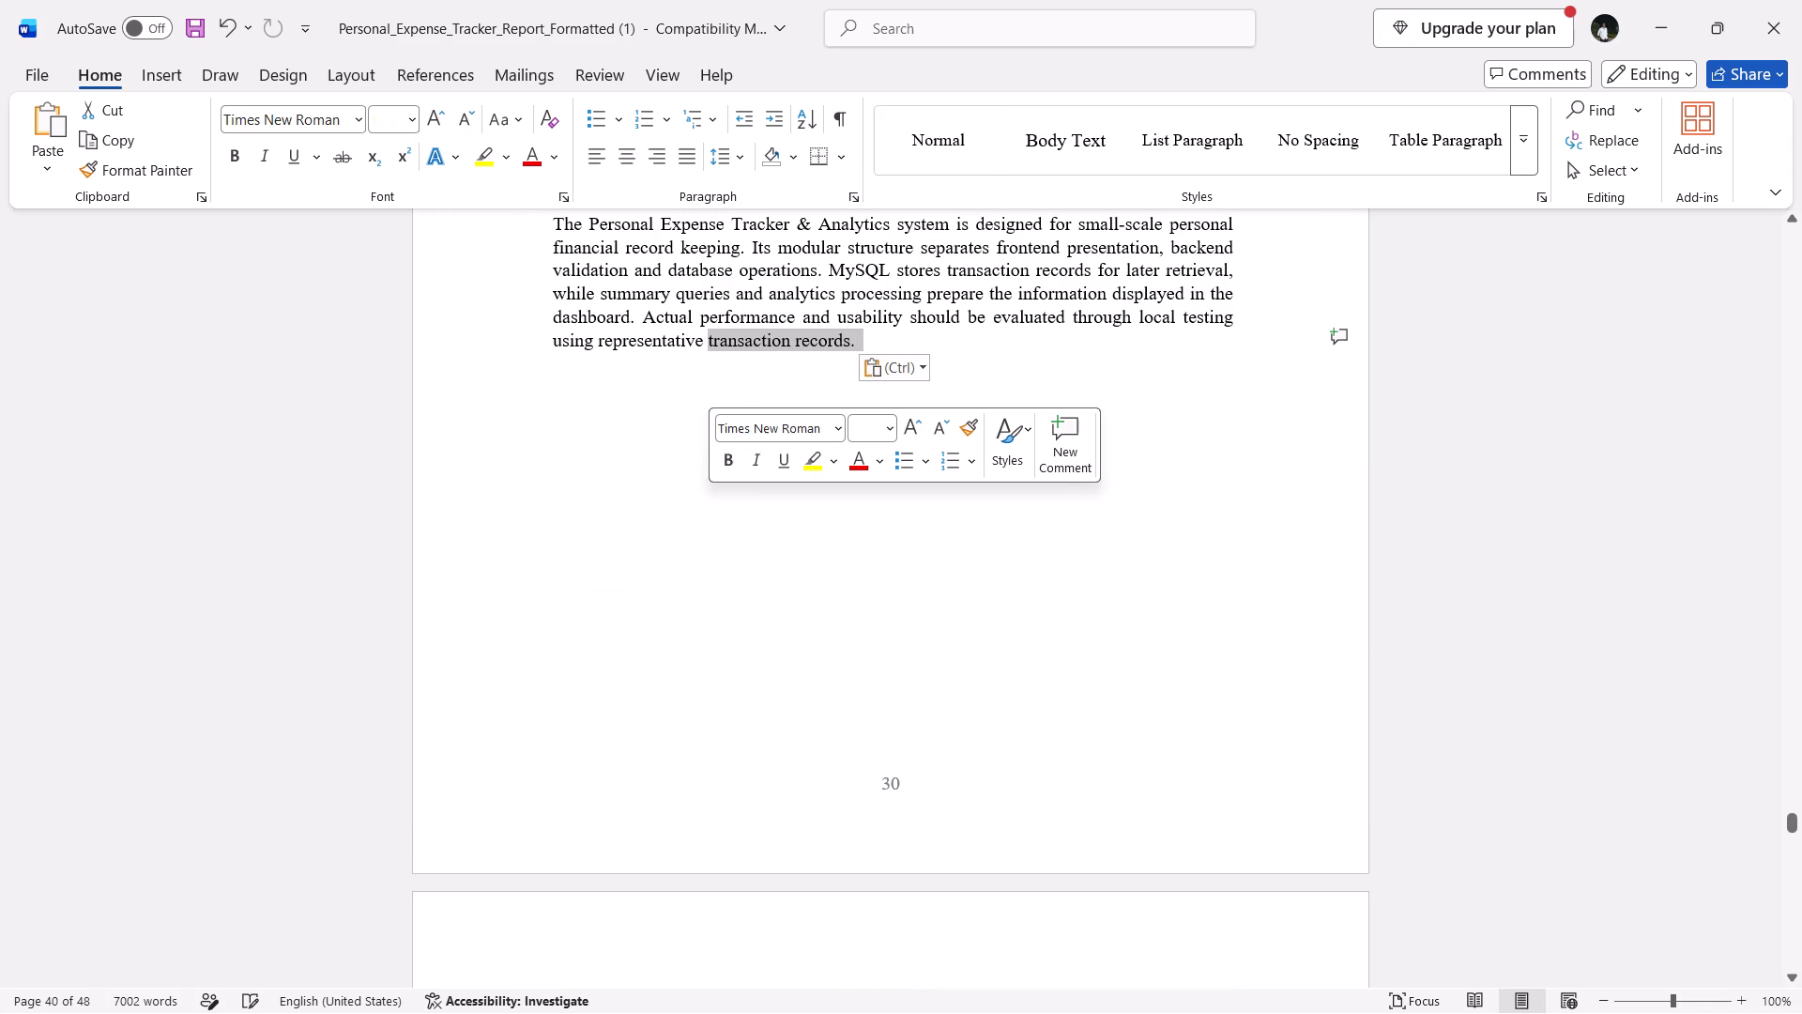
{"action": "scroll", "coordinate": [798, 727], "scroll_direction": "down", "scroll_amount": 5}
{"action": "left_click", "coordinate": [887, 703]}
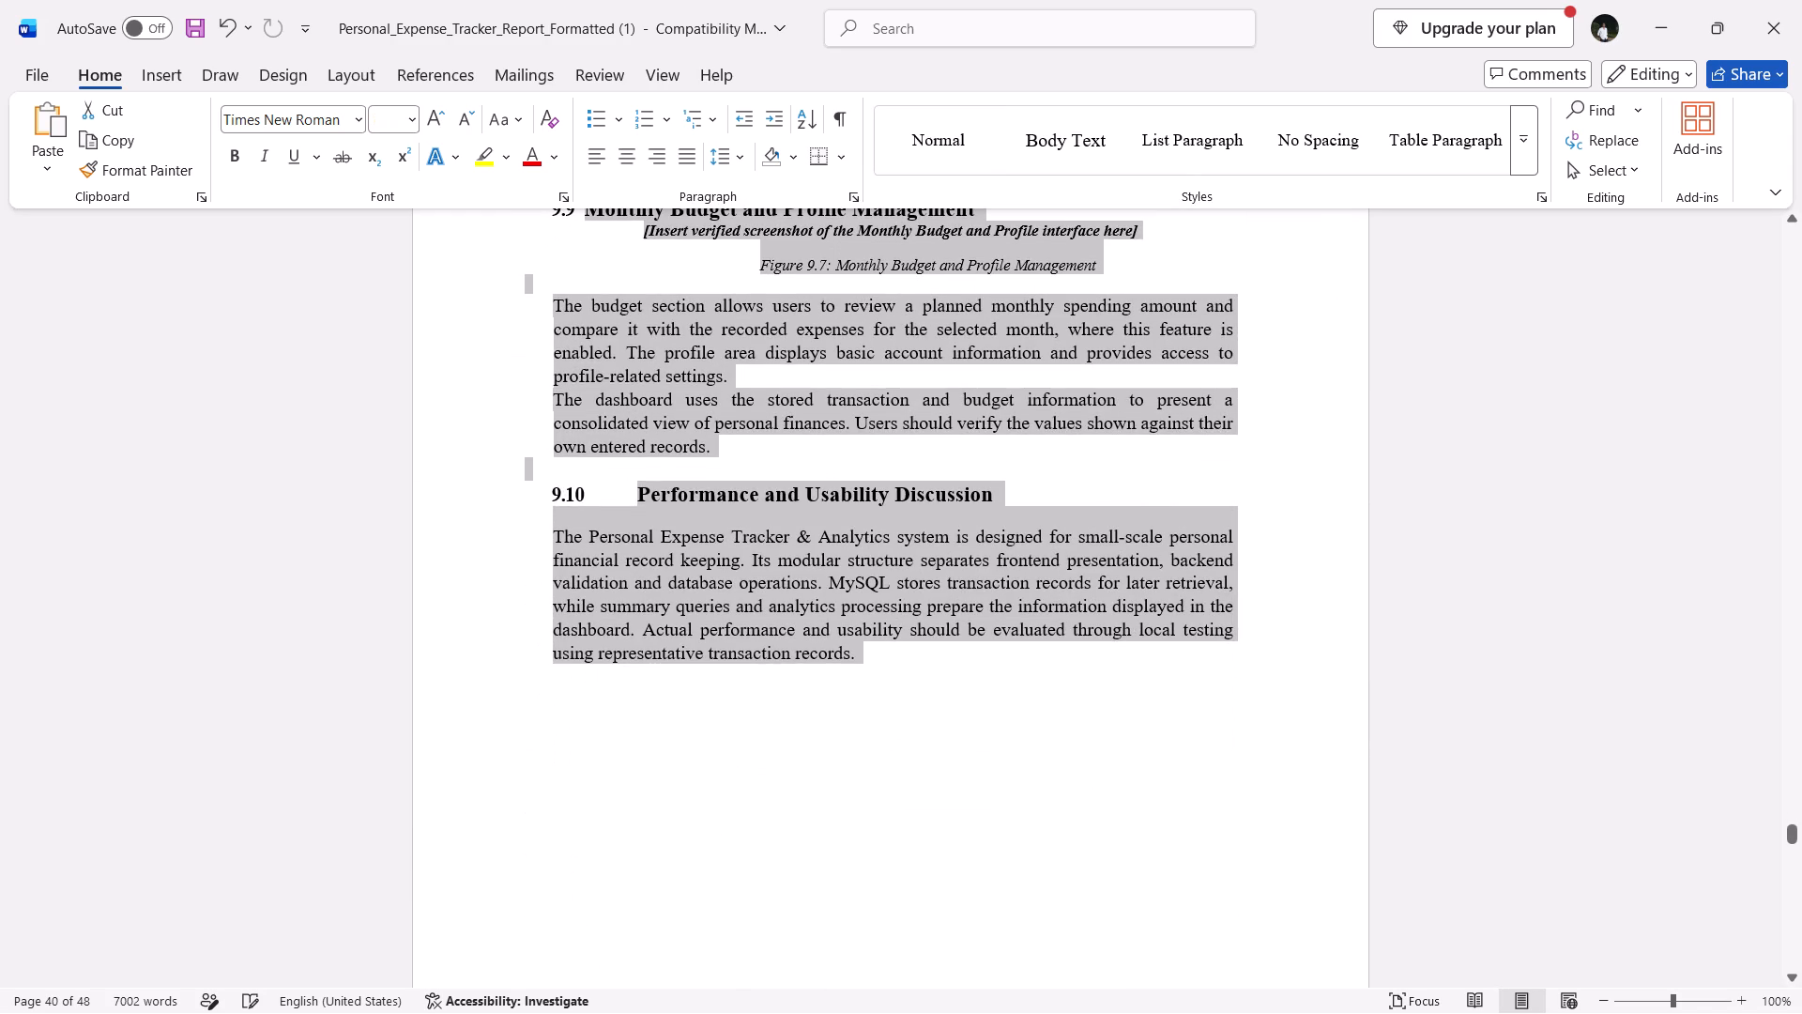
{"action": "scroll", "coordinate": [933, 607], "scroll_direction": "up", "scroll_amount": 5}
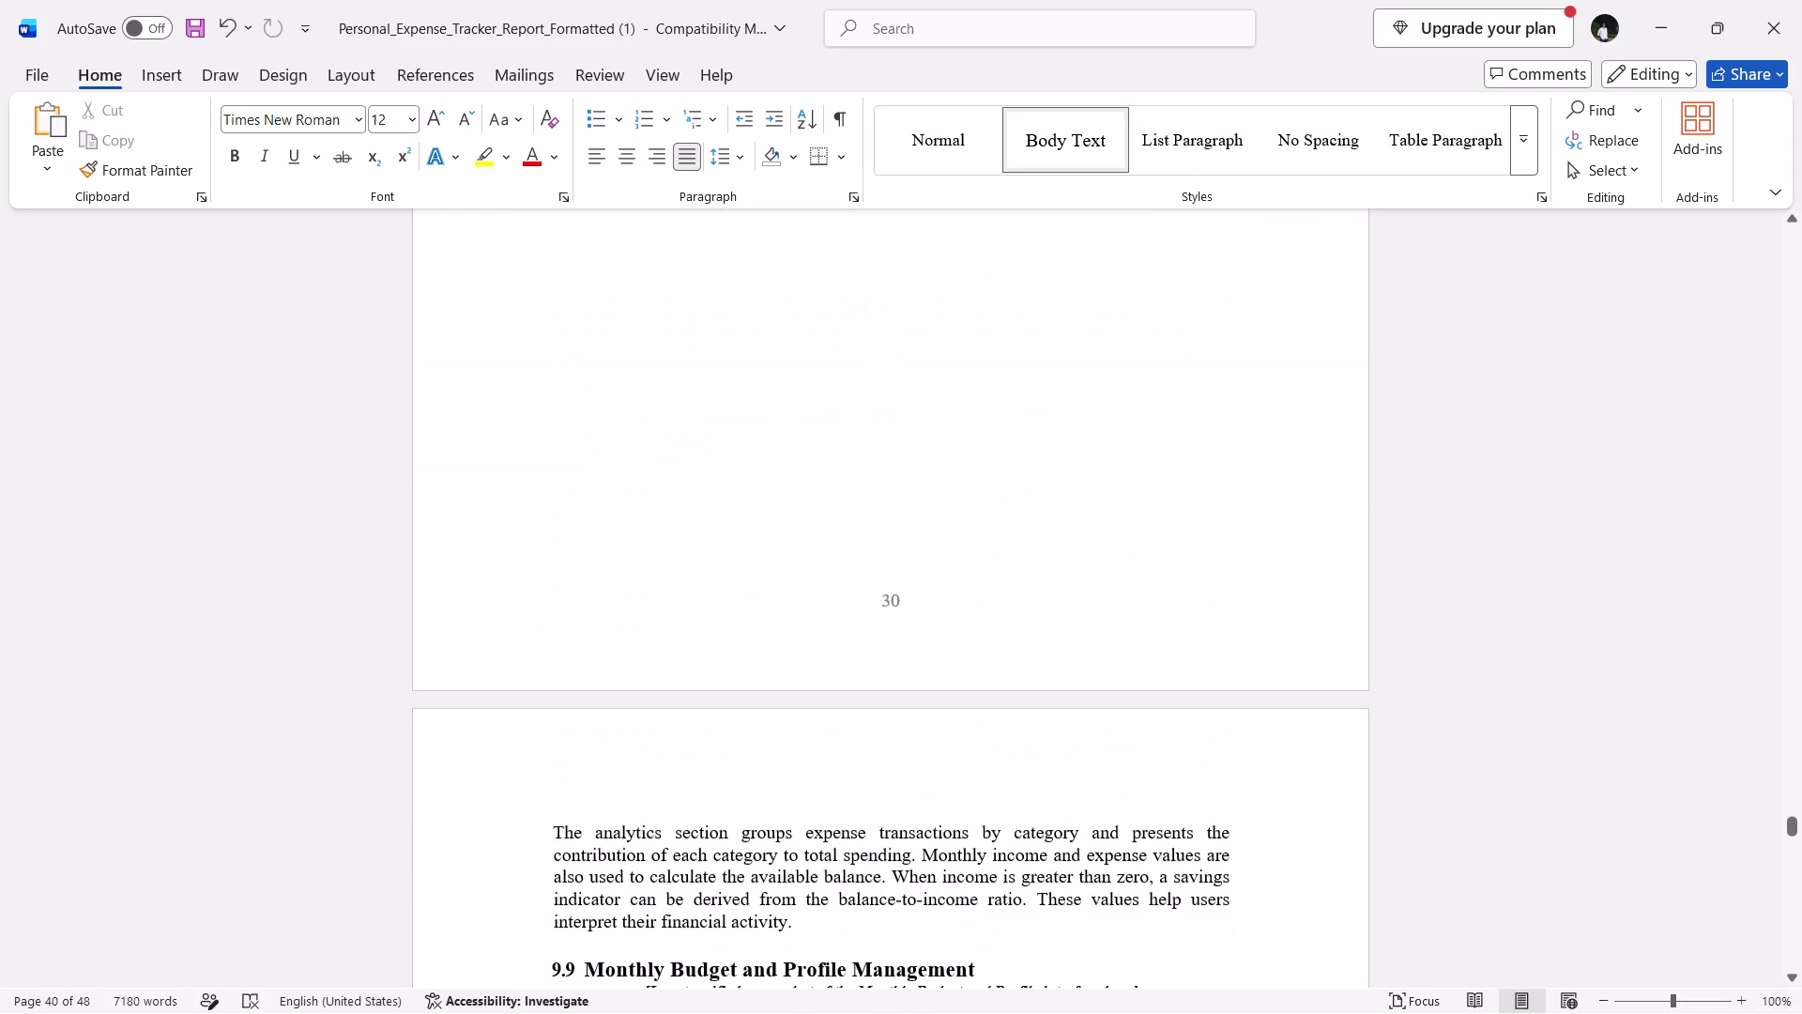
Copy the last line of the section 9.8 paragraph on page 30, "using representative transaction records.".
{"action": "scroll", "coordinate": [933, 607], "scroll_direction": "up", "scroll_amount": 3}
{"action": "left_click_drag", "start_coordinate": [859, 432], "coordinate": [634, 438]}
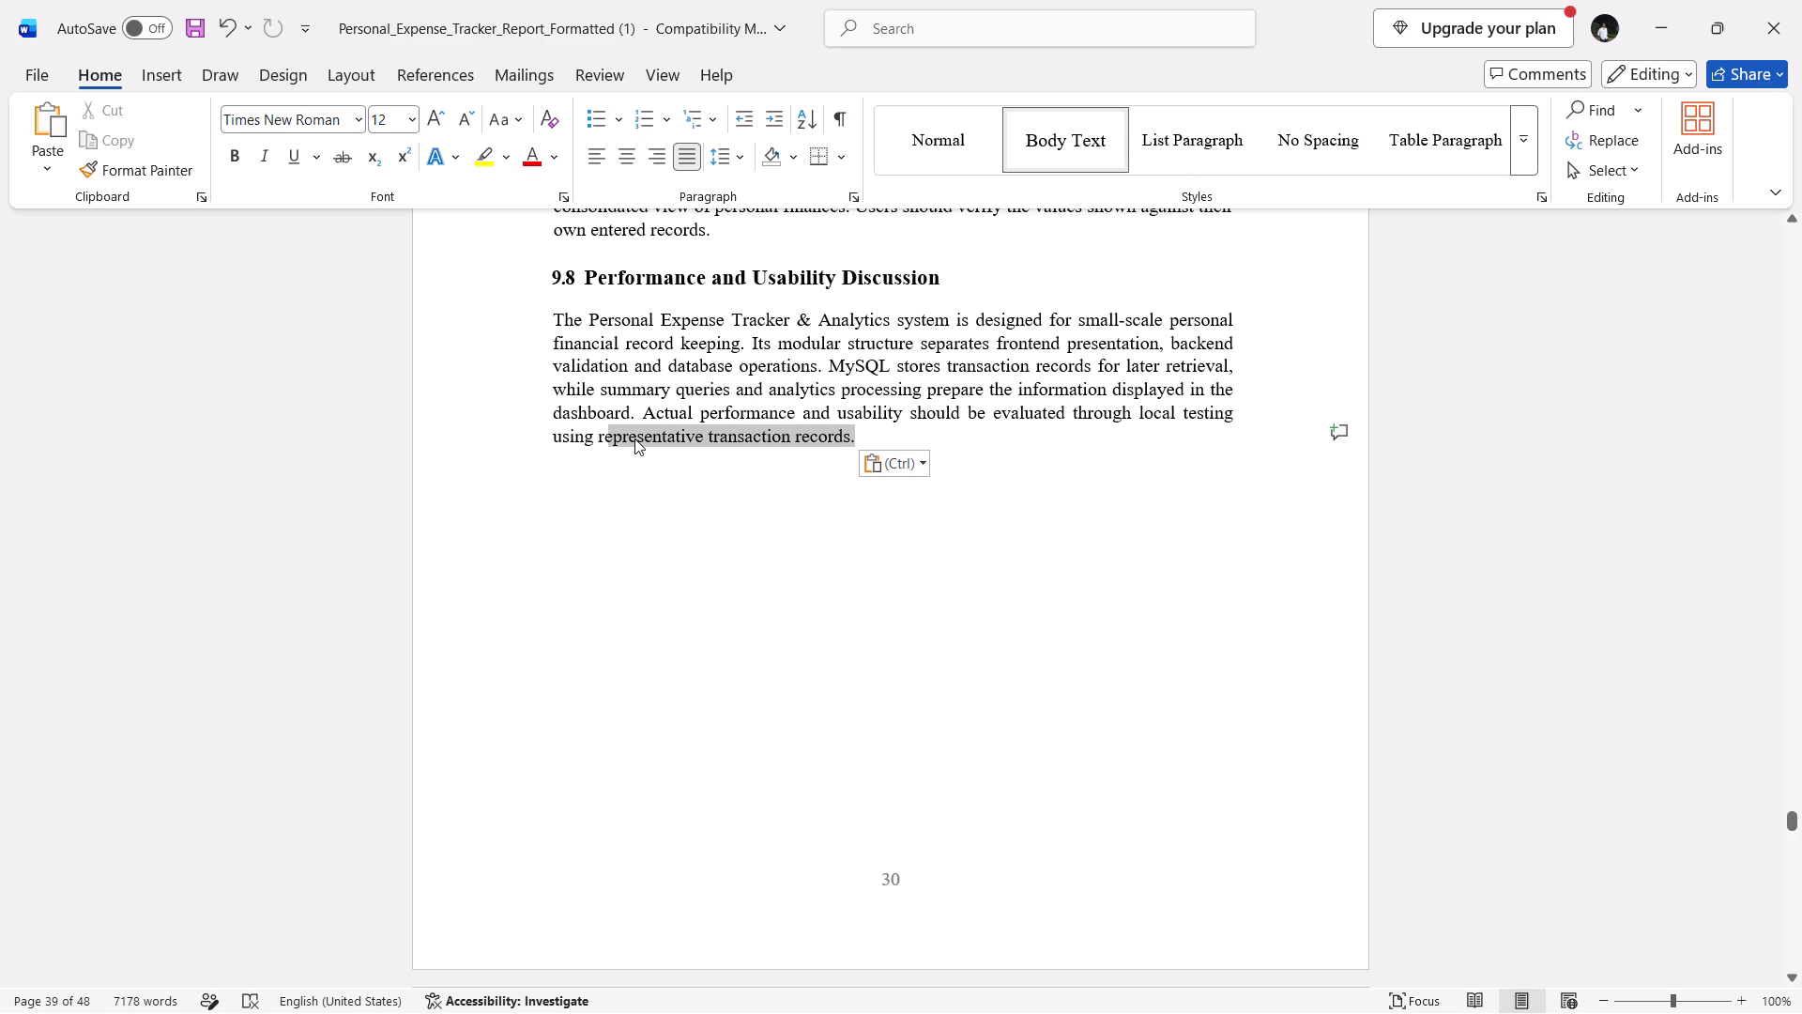
{"action": "left_click_drag", "start_coordinate": [634, 438], "coordinate": [563, 438]}
{"action": "key", "text": "ctrl+c"}
{"action": "left_click", "coordinate": [676, 572]}
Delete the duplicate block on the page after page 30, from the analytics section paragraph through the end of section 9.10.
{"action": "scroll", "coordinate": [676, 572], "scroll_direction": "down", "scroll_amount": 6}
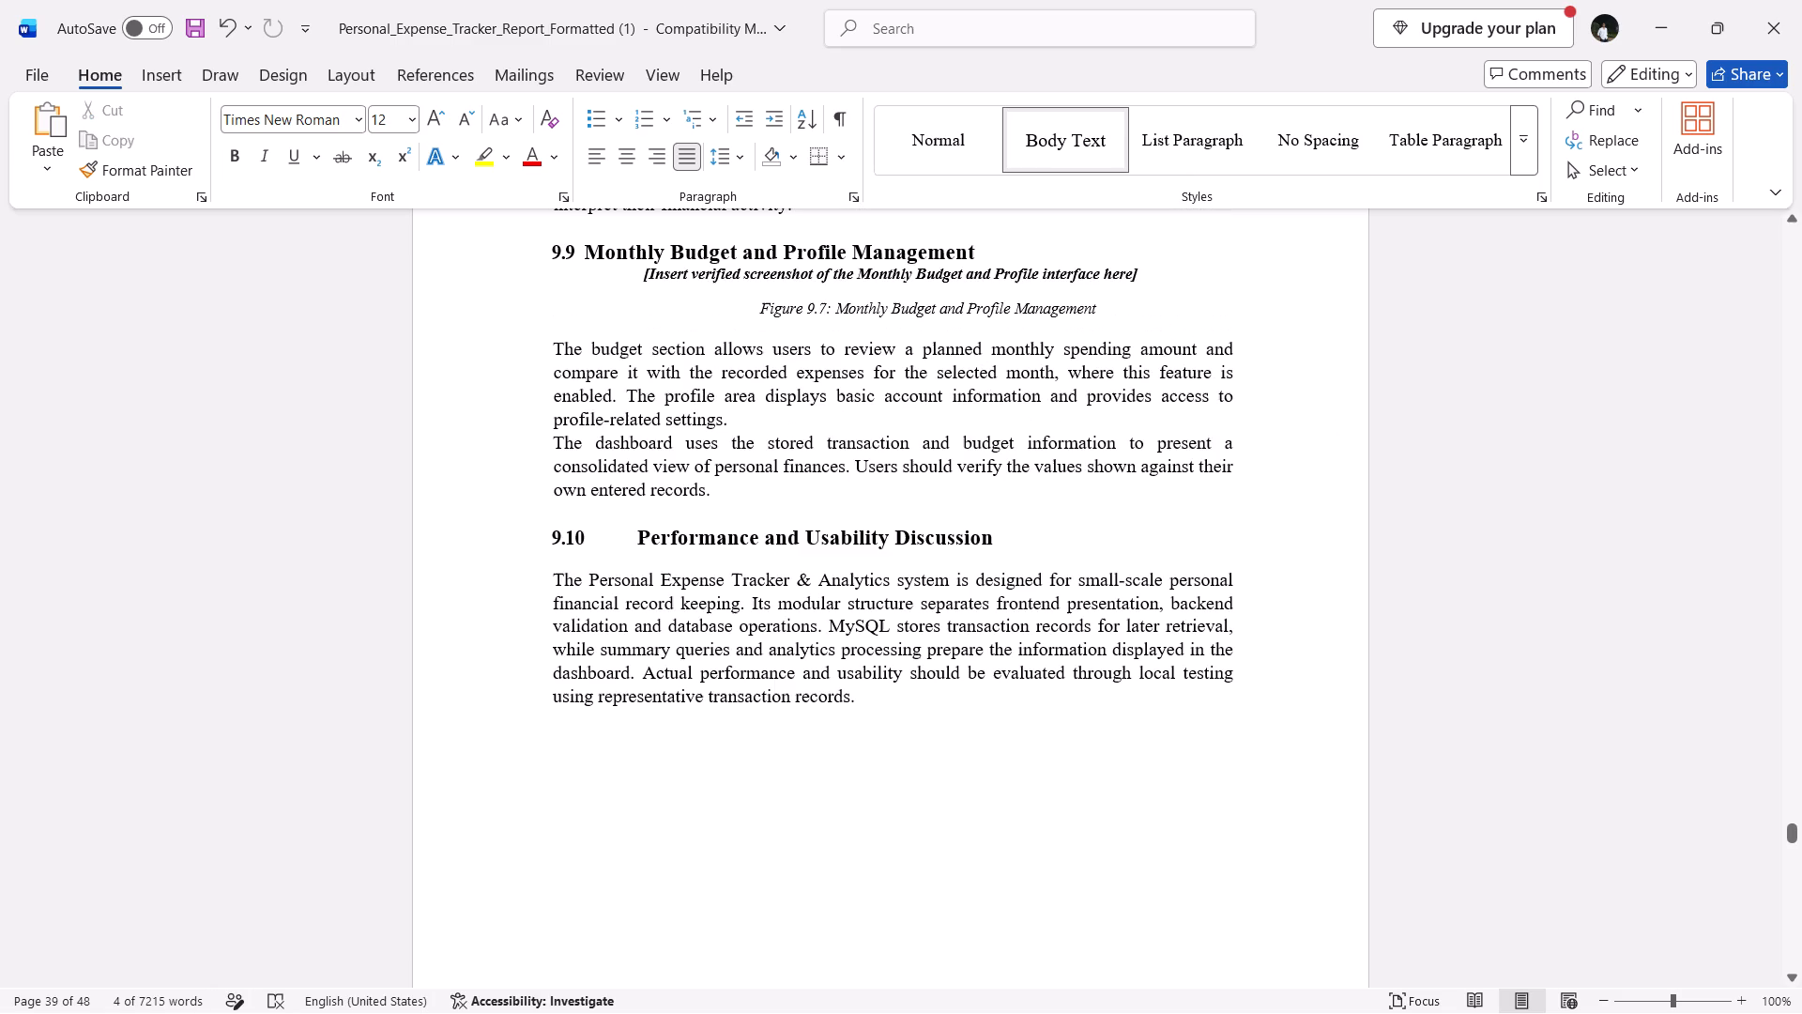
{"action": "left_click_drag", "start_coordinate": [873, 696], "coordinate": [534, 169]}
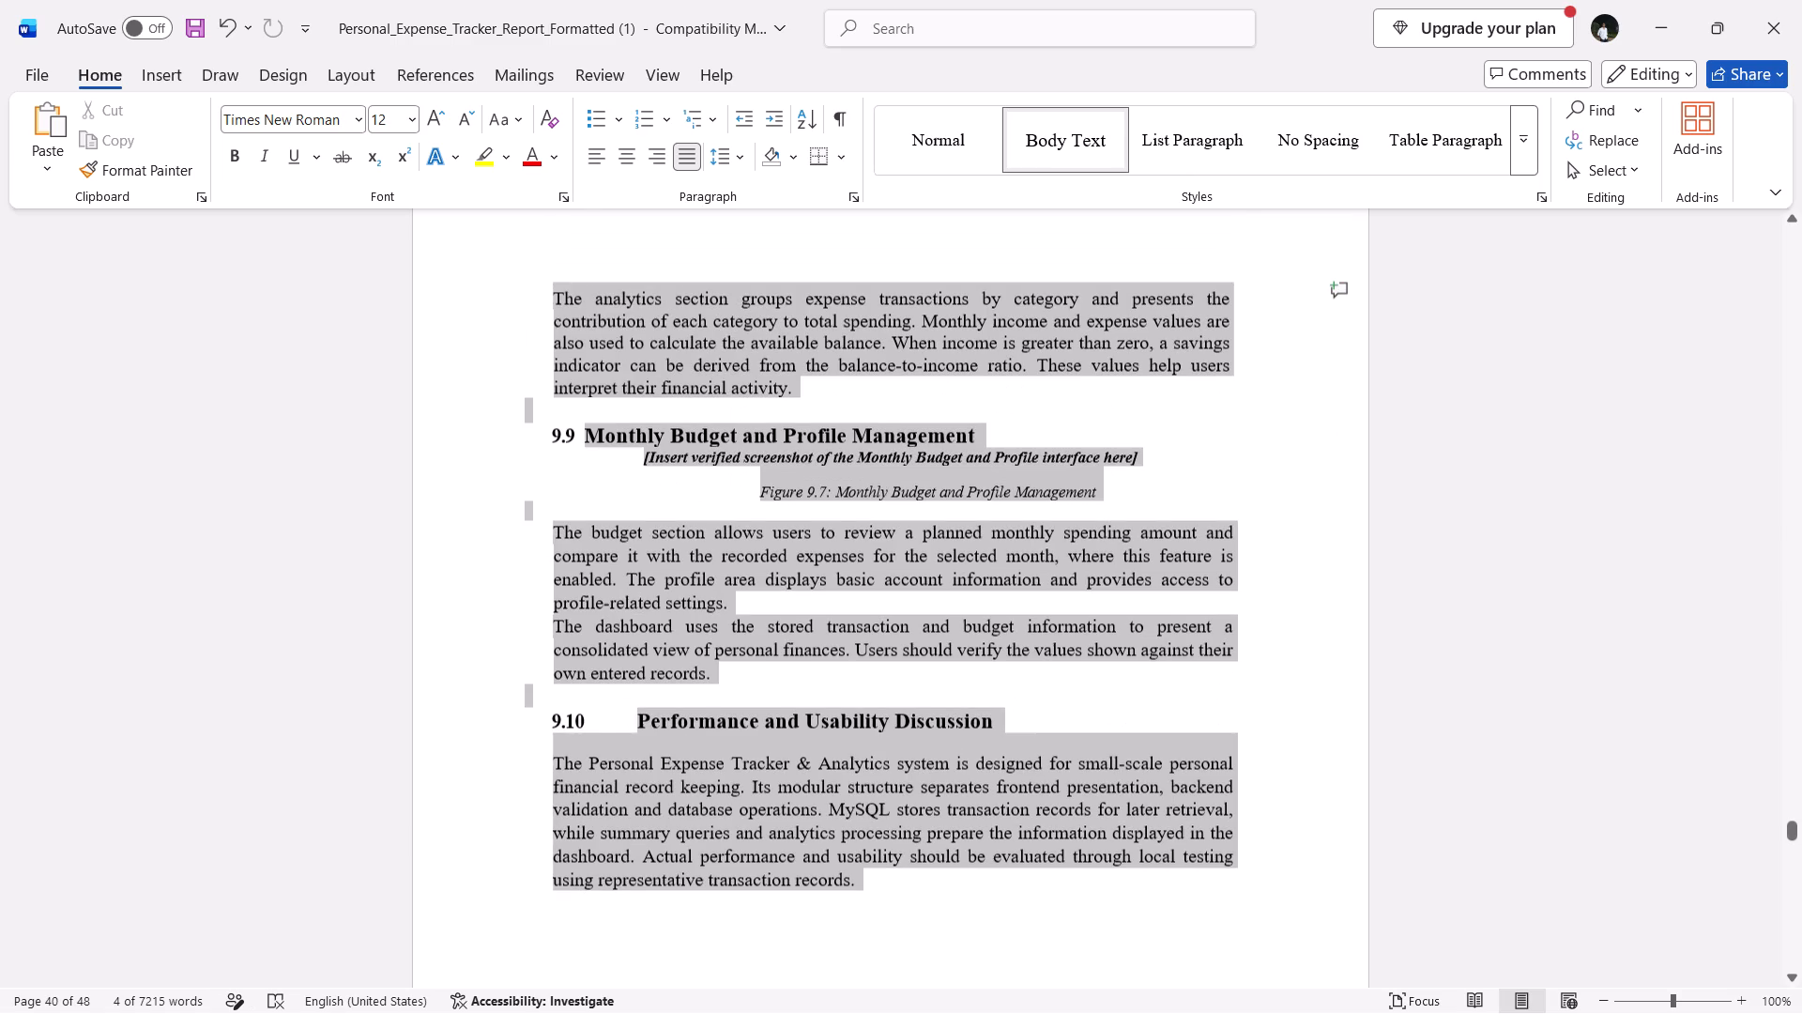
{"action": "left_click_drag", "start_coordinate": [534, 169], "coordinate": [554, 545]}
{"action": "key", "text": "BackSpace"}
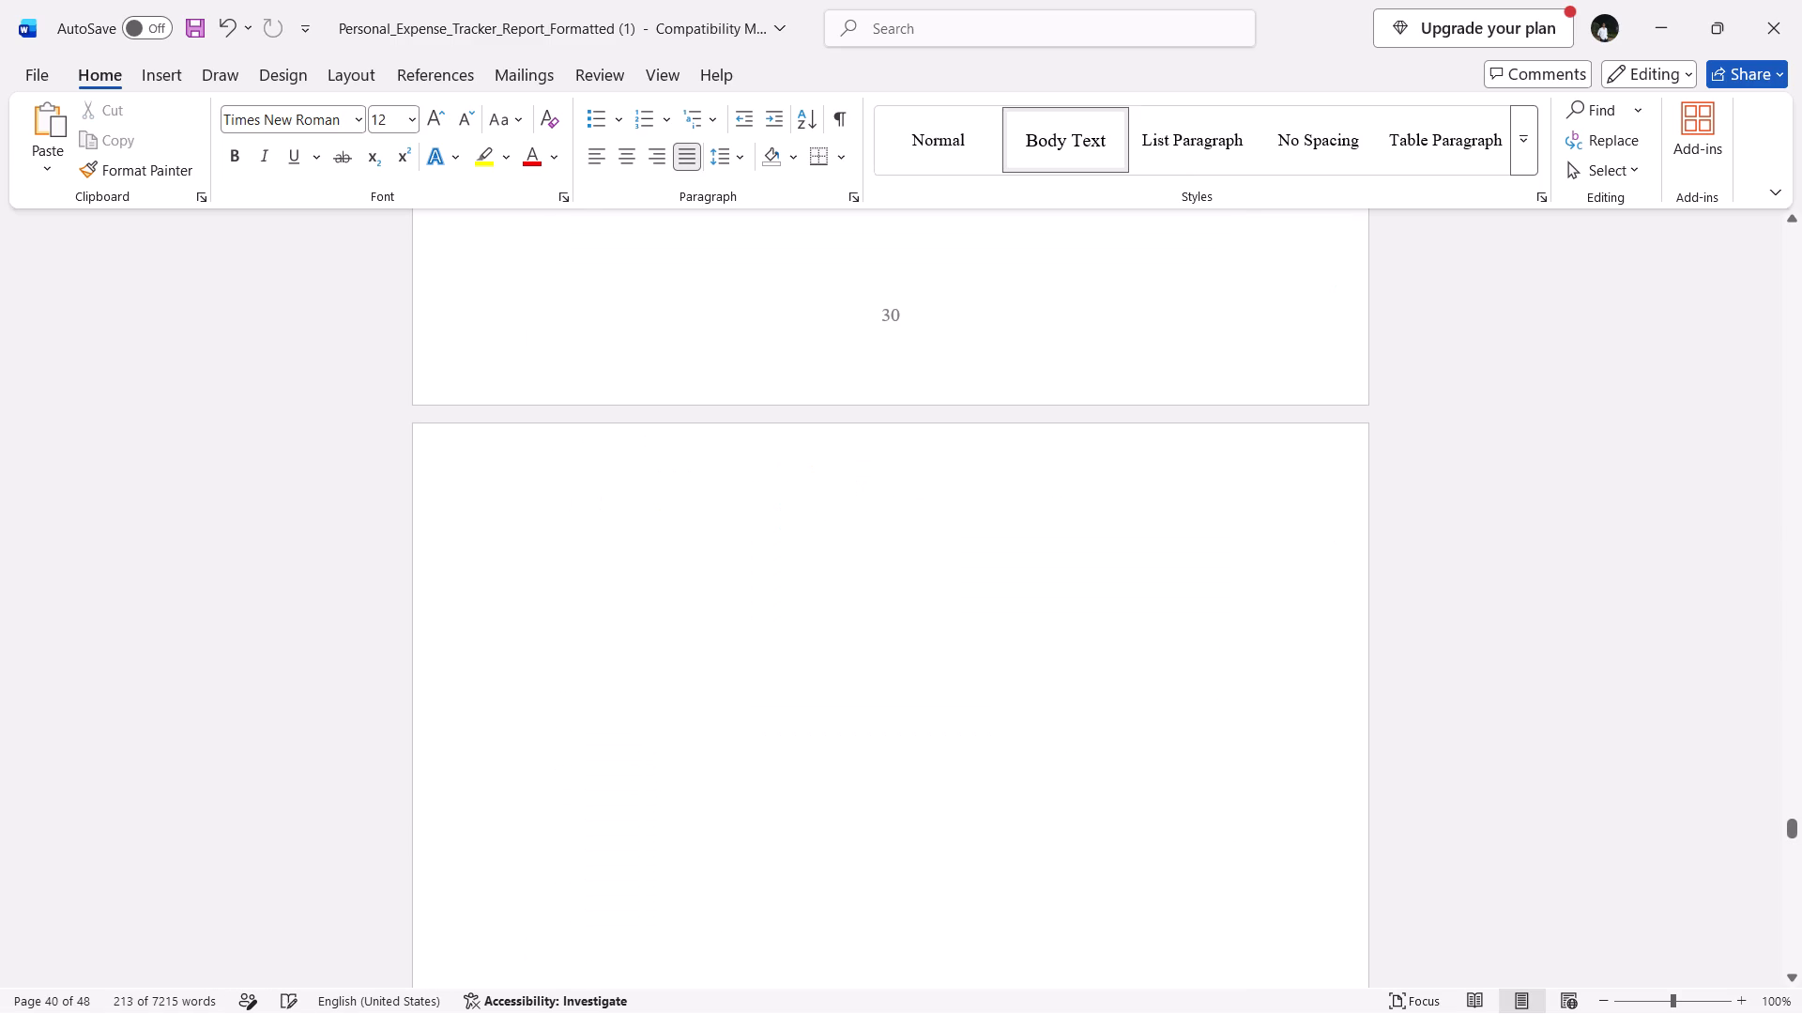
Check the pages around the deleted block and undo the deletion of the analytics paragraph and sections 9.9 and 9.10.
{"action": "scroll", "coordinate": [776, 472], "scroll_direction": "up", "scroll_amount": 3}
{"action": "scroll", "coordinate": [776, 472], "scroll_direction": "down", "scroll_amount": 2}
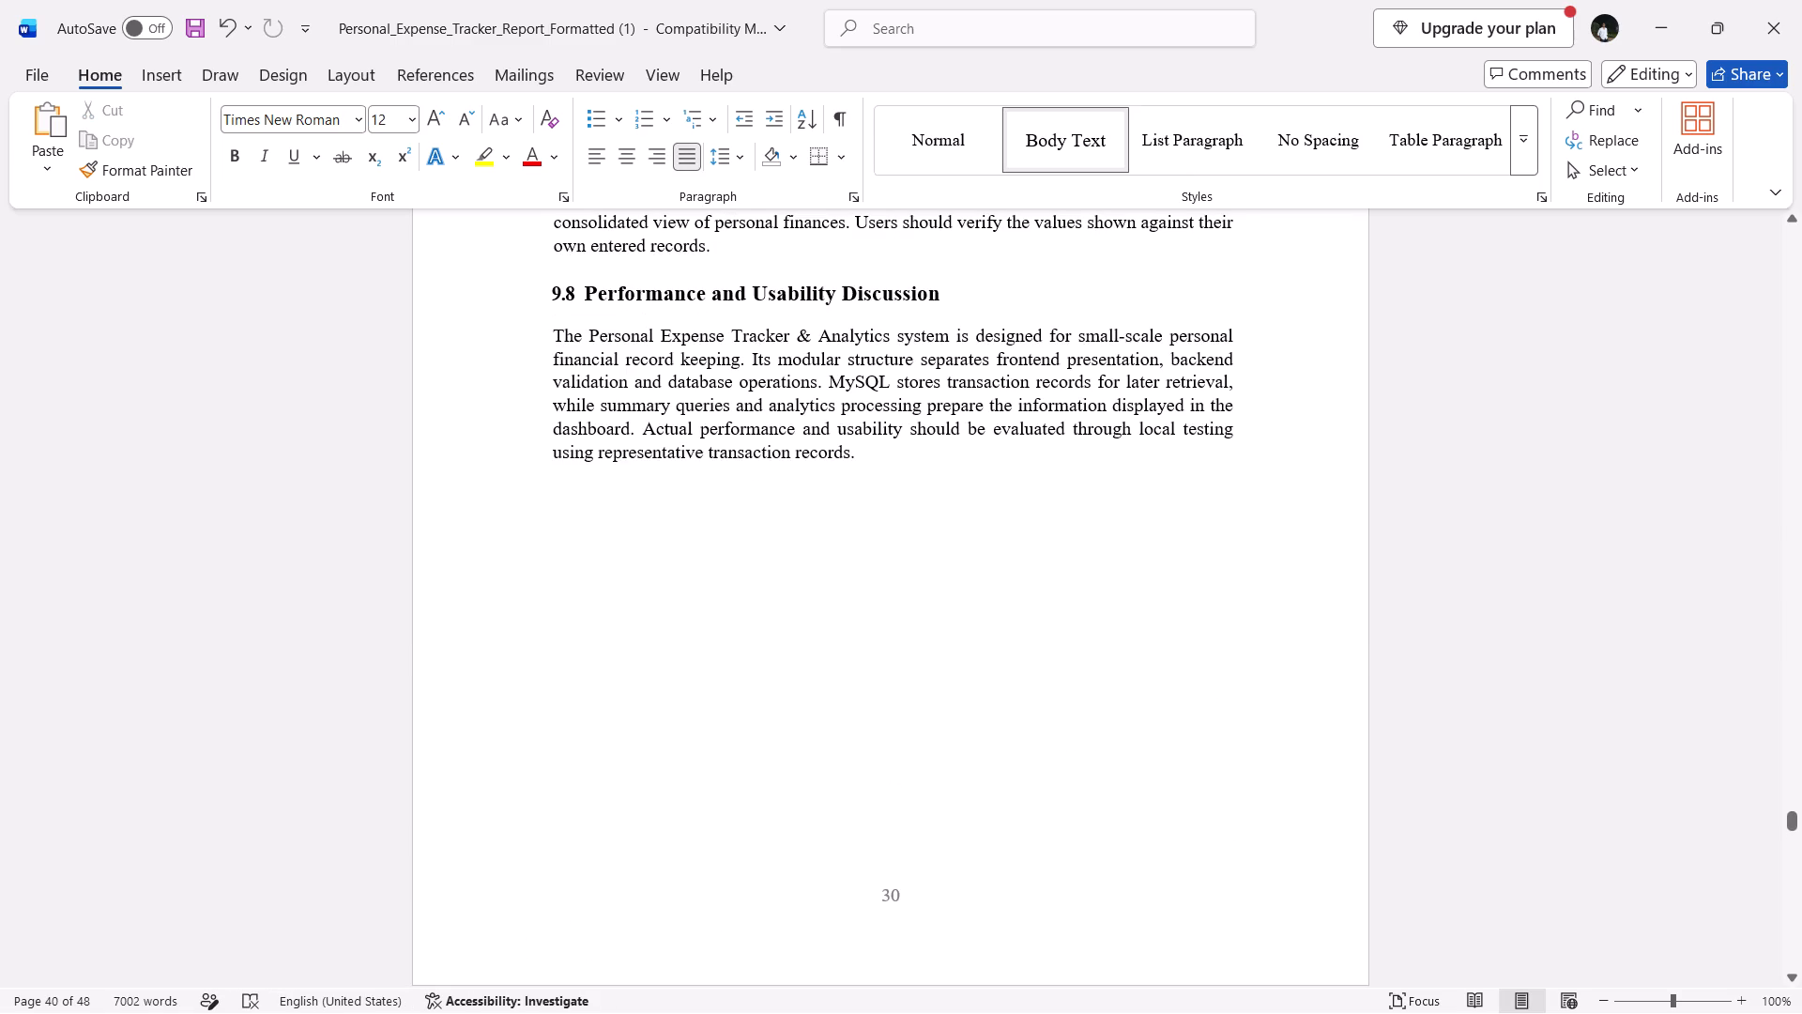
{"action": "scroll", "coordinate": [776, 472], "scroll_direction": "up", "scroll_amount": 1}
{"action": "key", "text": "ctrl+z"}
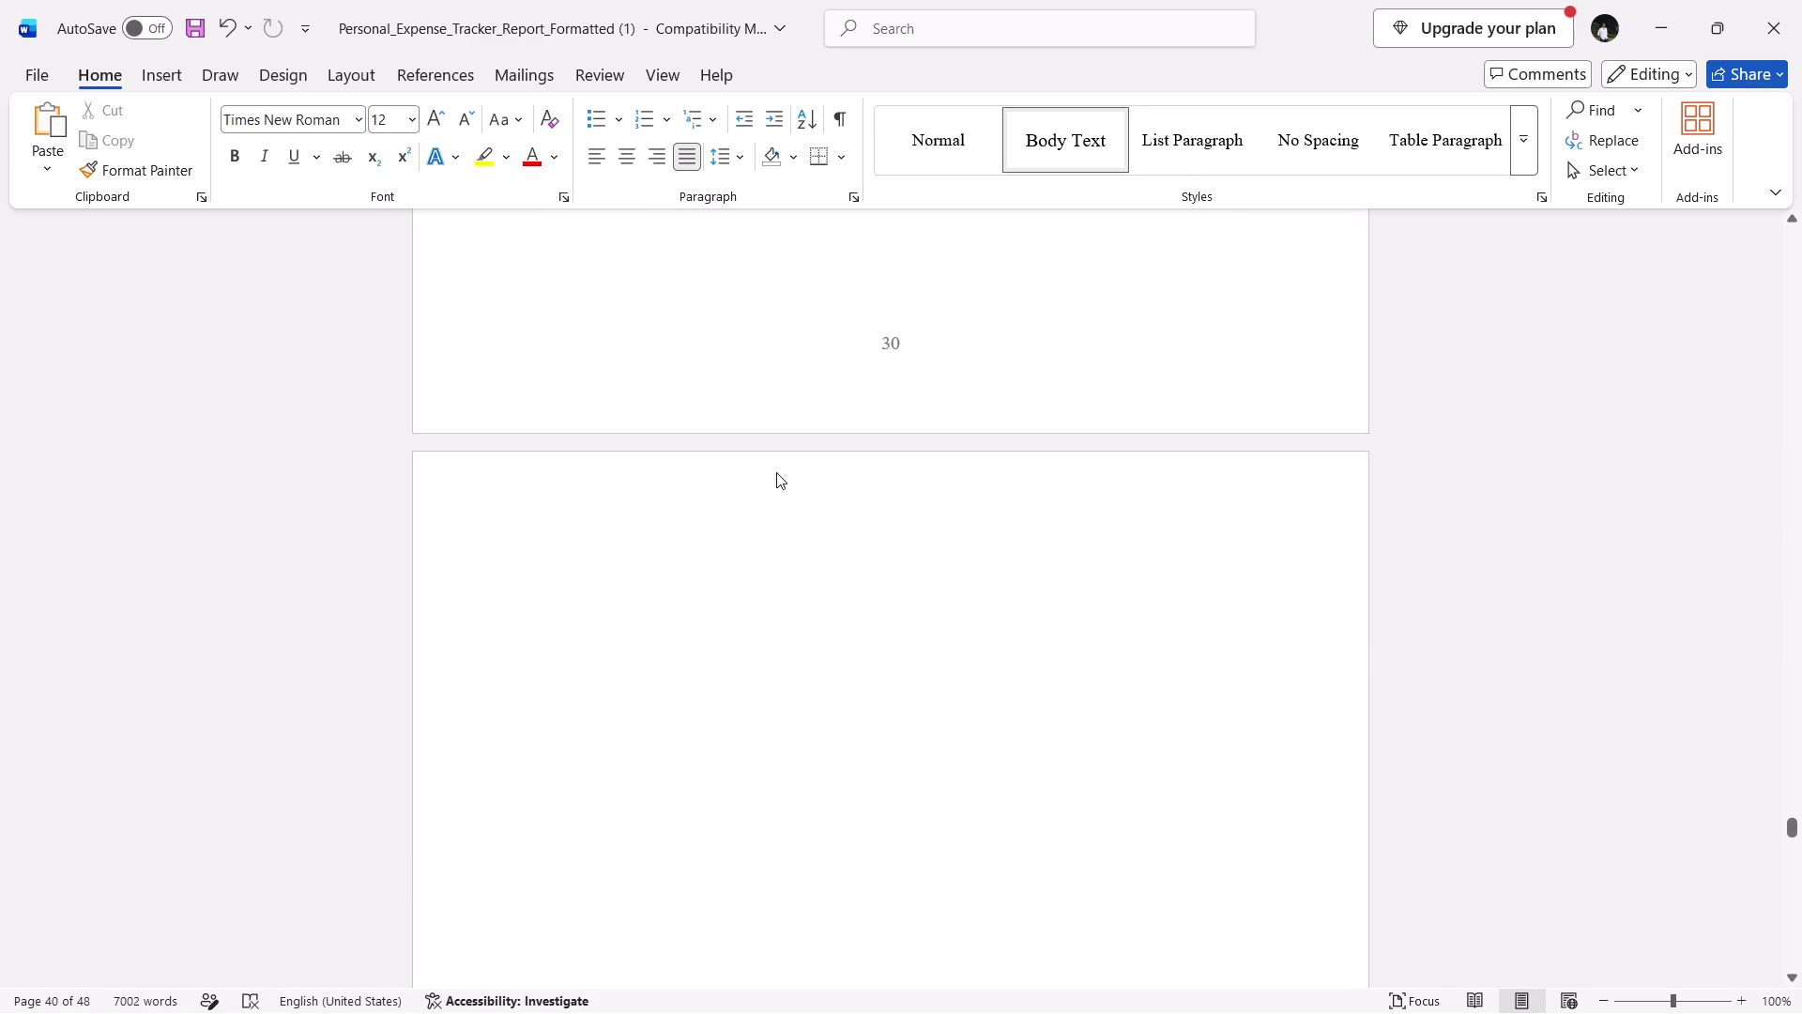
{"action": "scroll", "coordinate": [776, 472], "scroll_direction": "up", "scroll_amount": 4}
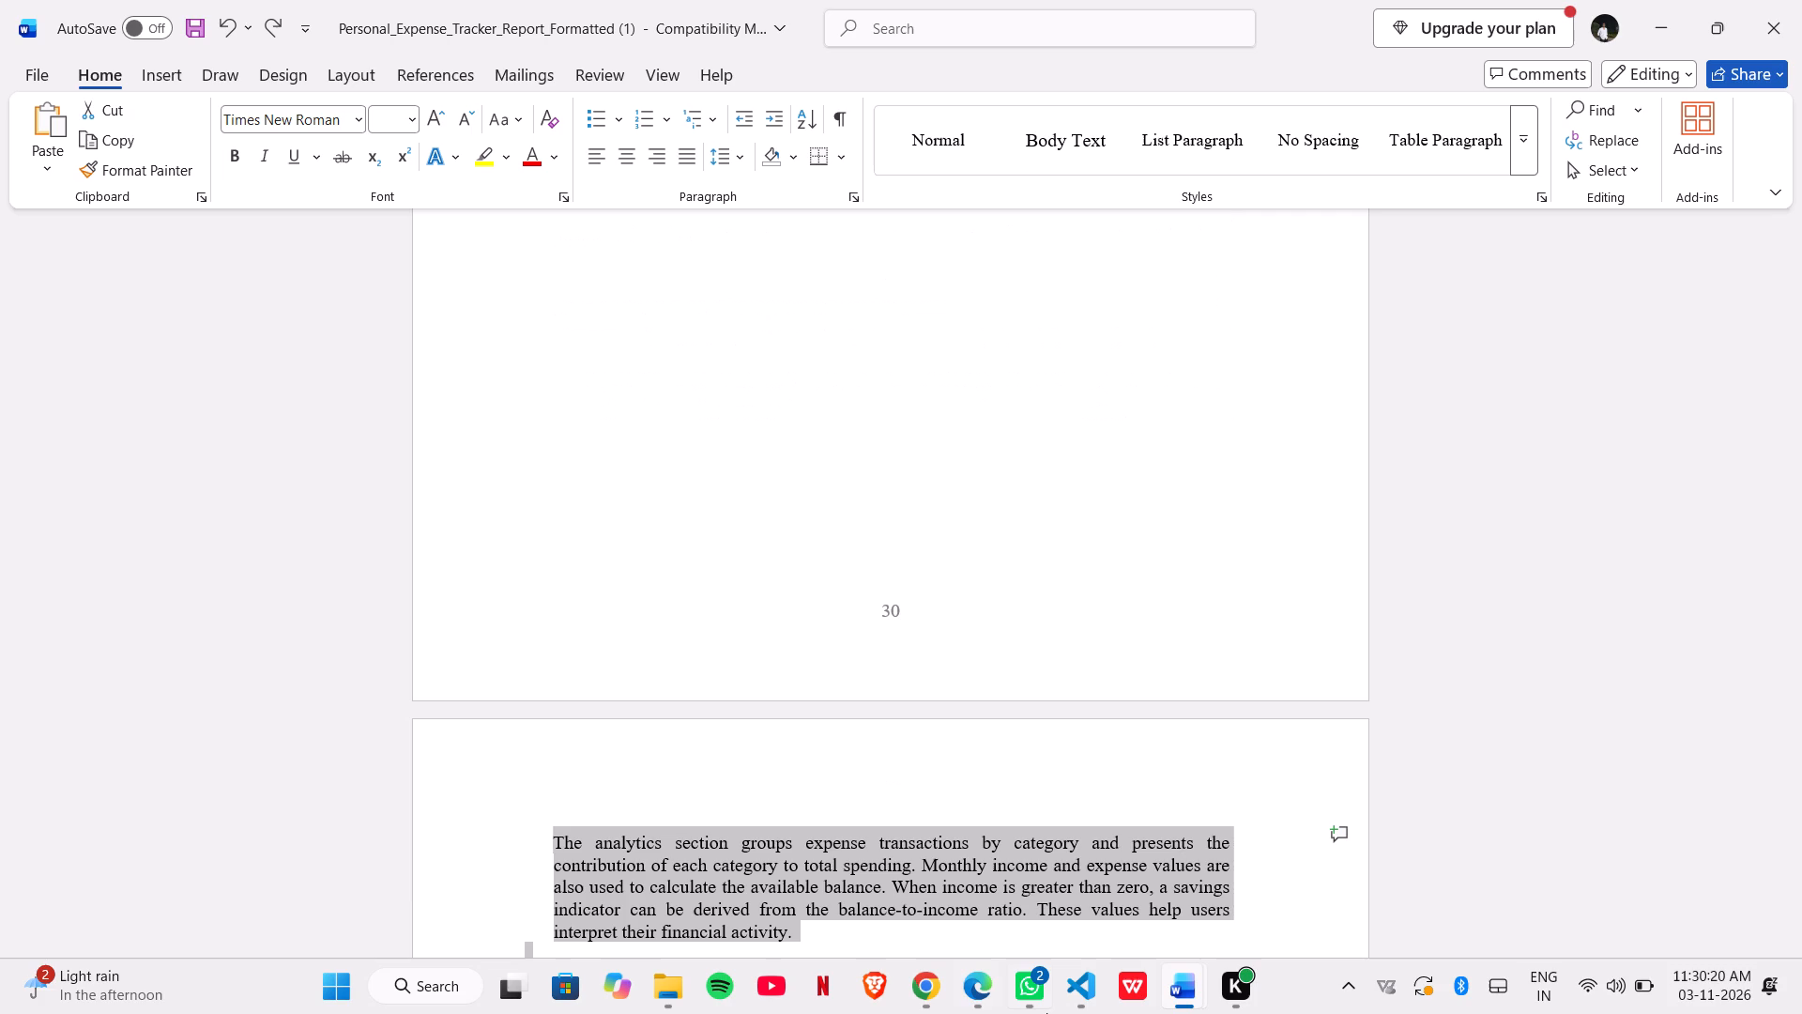
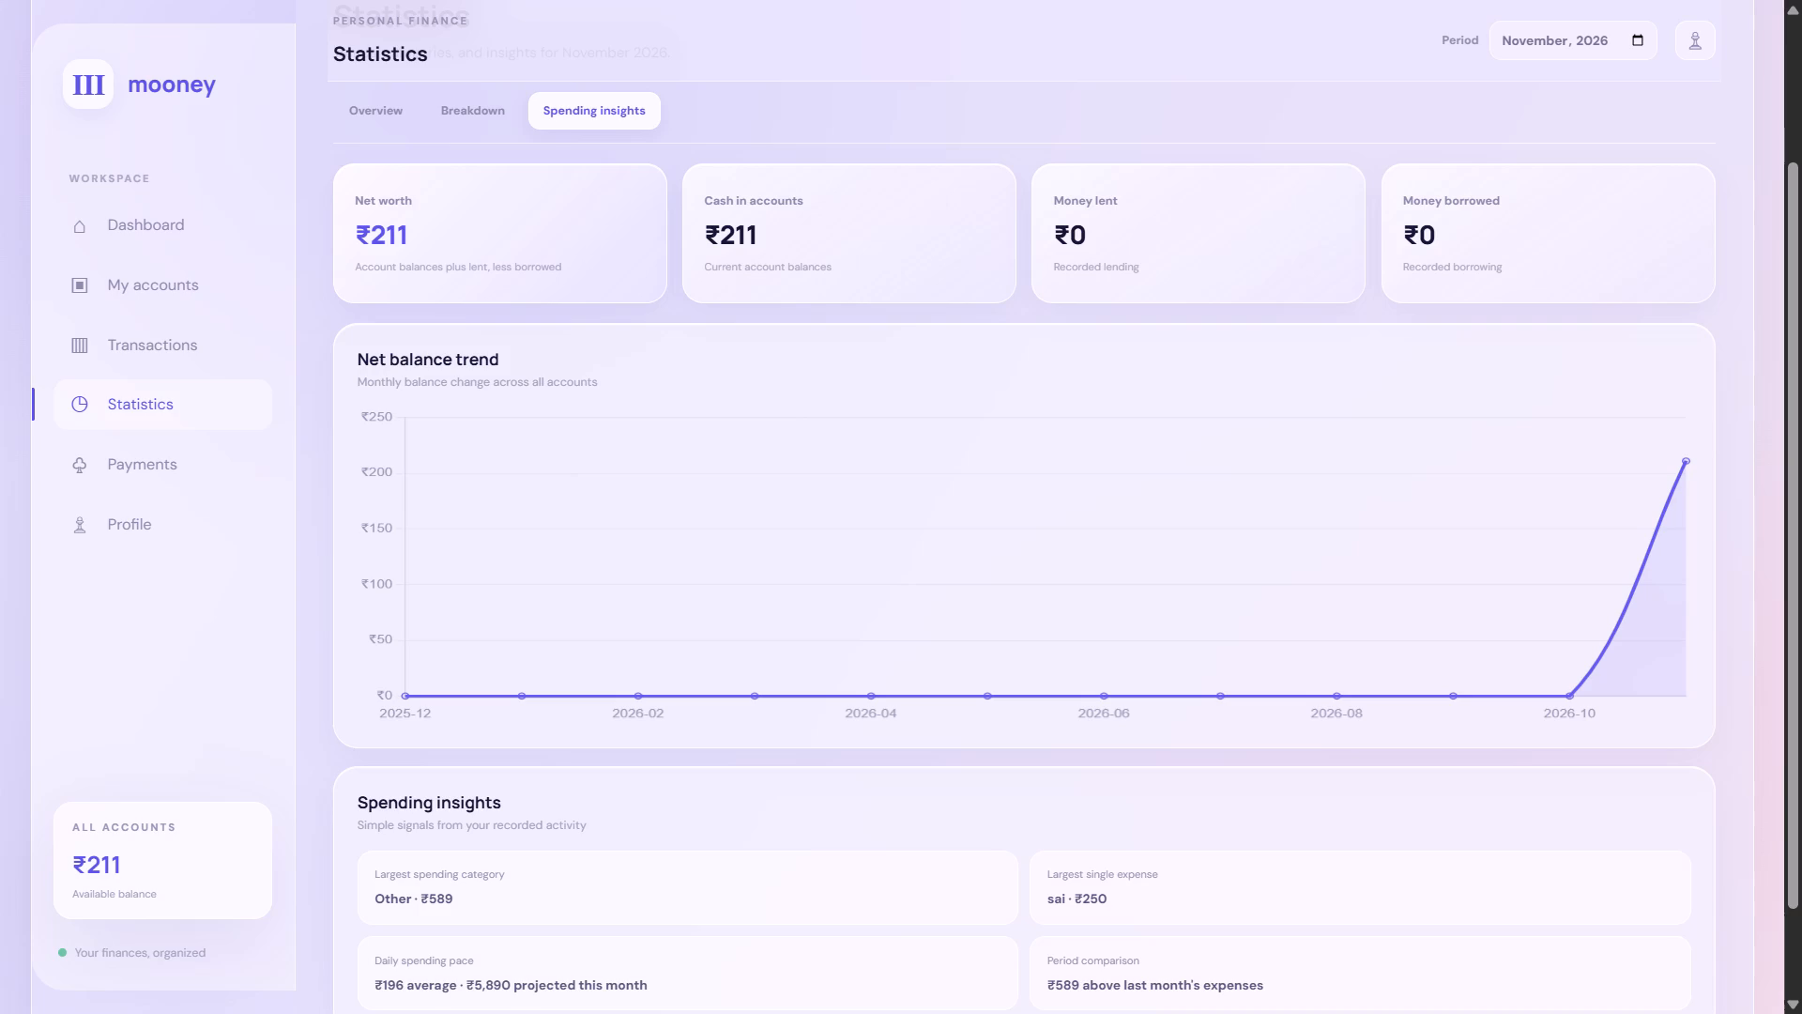
Capture a screenshot of the Statistics page's Spending insights view, from the view tabs and net worth cards down to the insight cards.
{"action": "key", "text": "Print"}
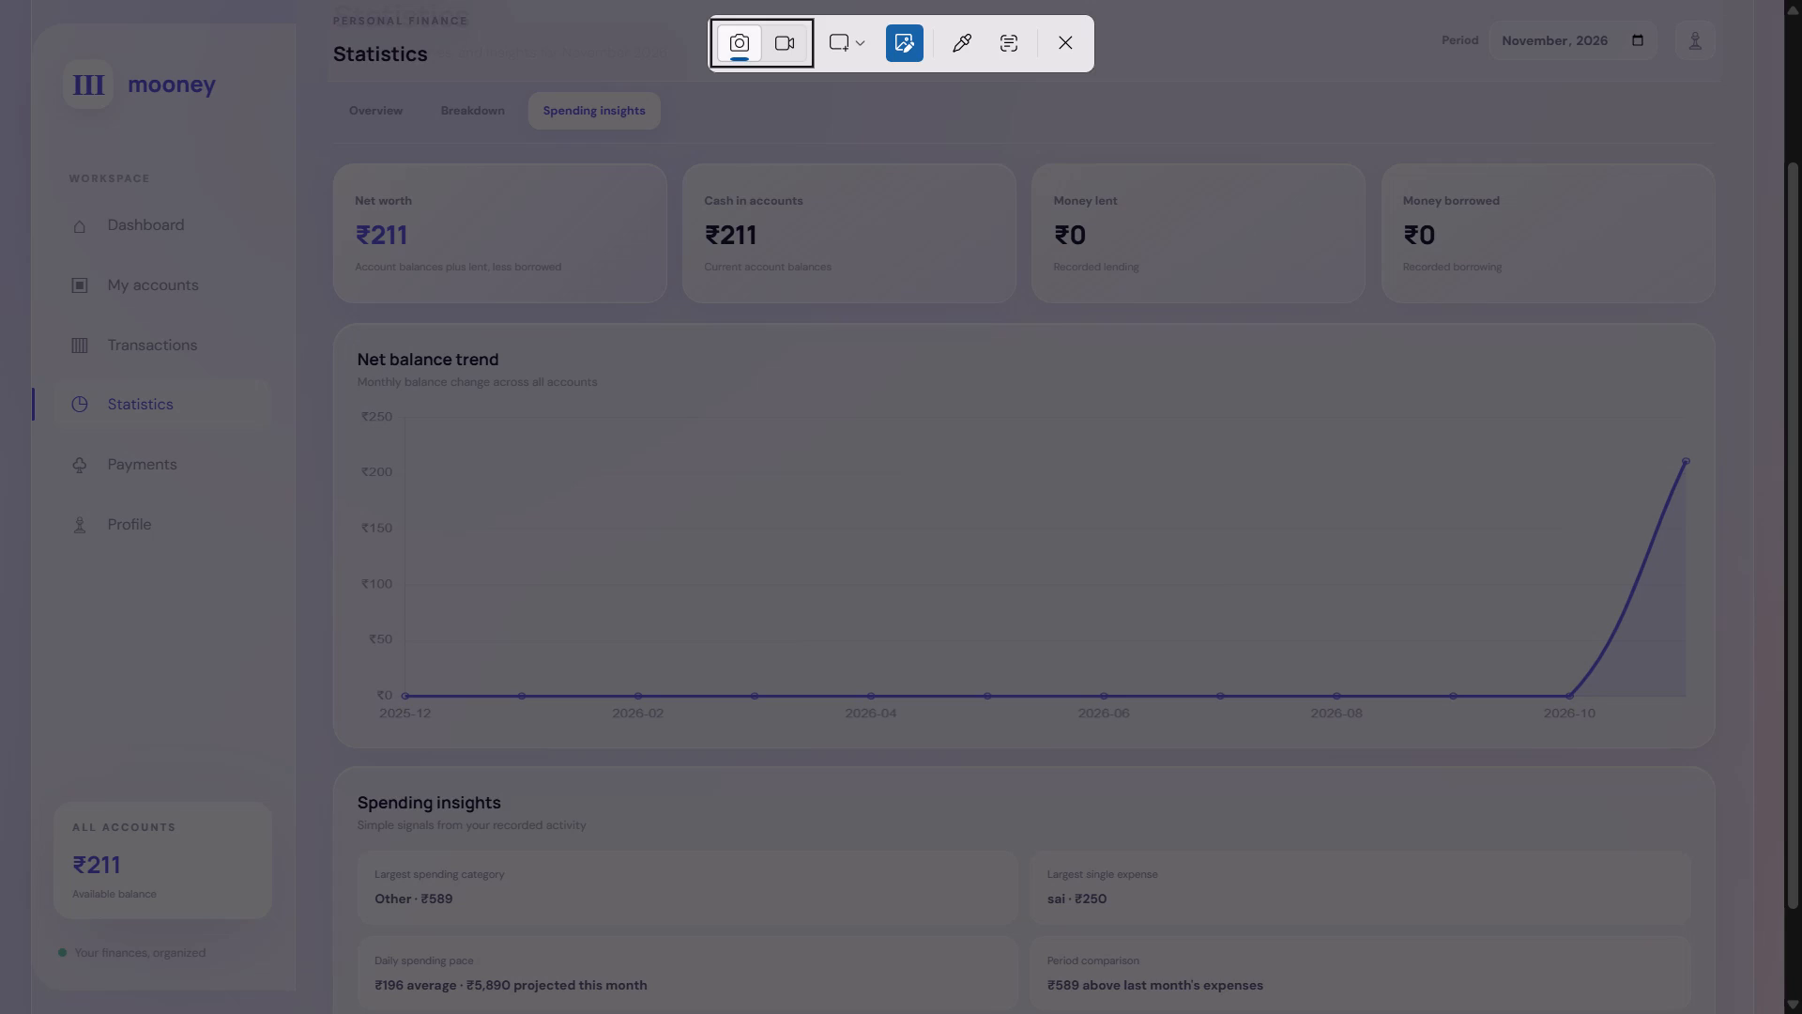
{"action": "left_click_drag", "start_coordinate": [335, 90], "coordinate": [423, 151]}
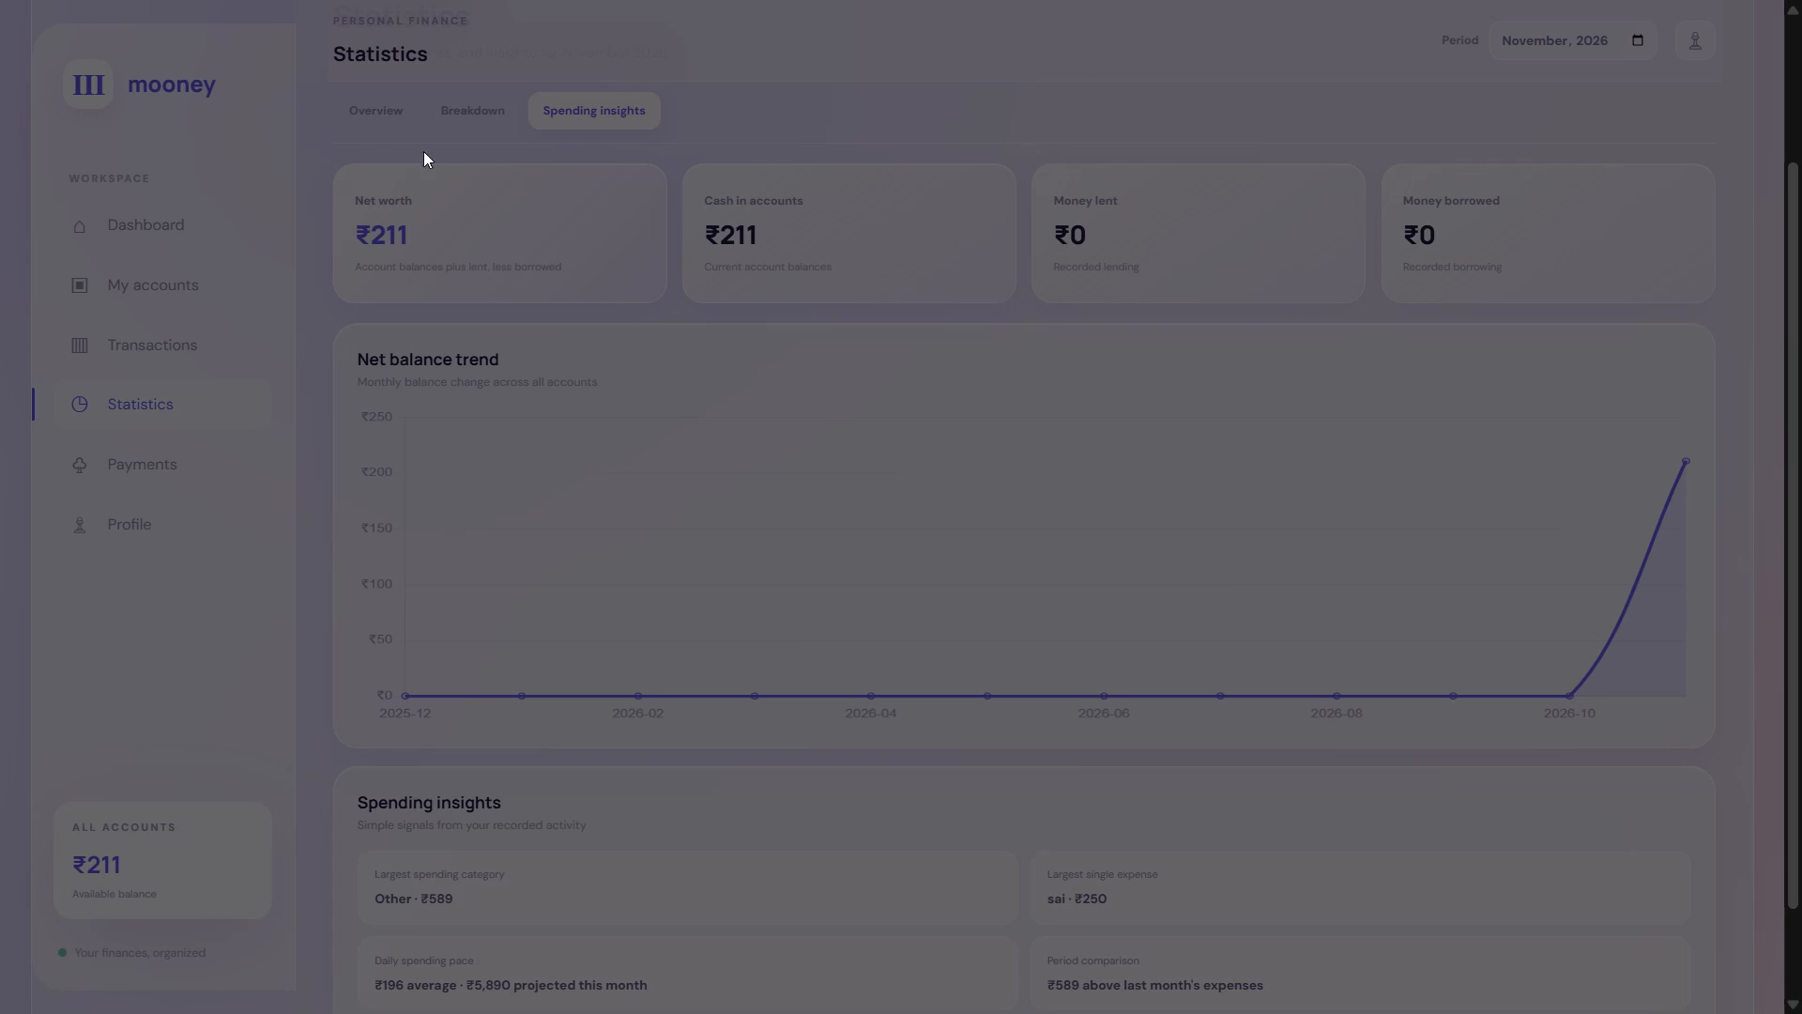
{"action": "left_click_drag", "start_coordinate": [423, 151], "coordinate": [1238, 711]}
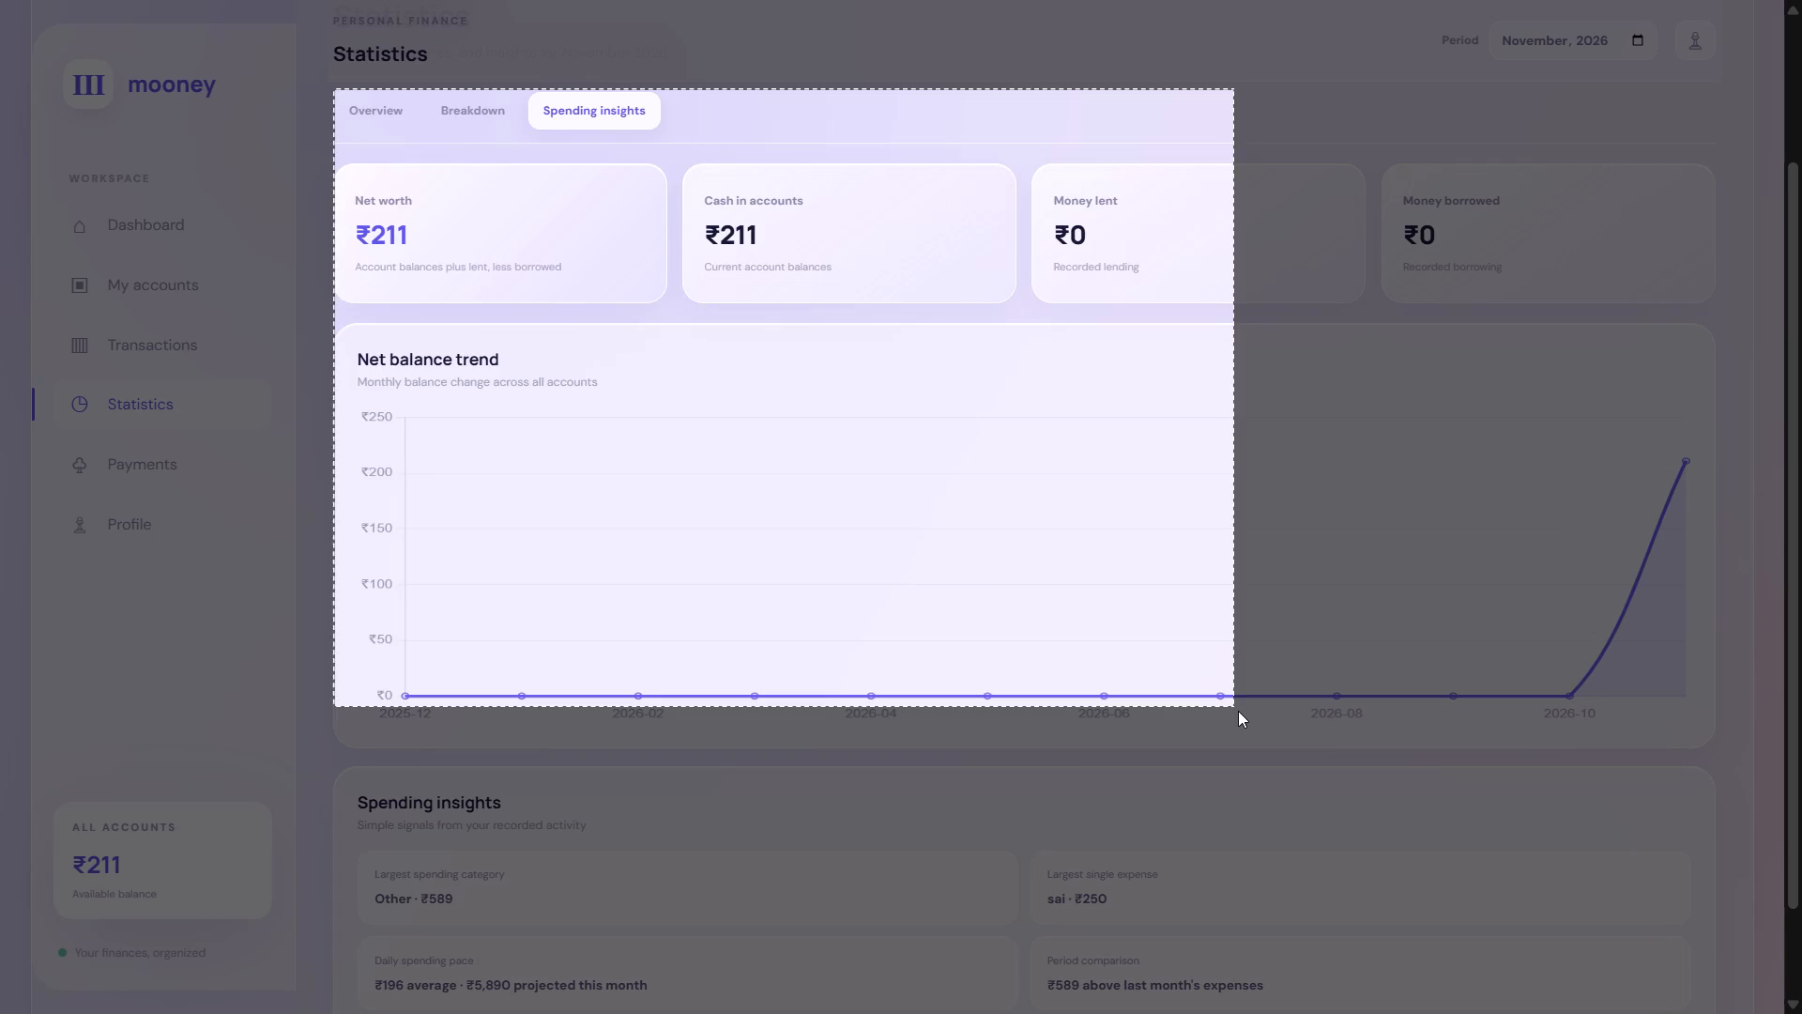
{"action": "left_click_drag", "start_coordinate": [1238, 711], "coordinate": [1563, 1003]}
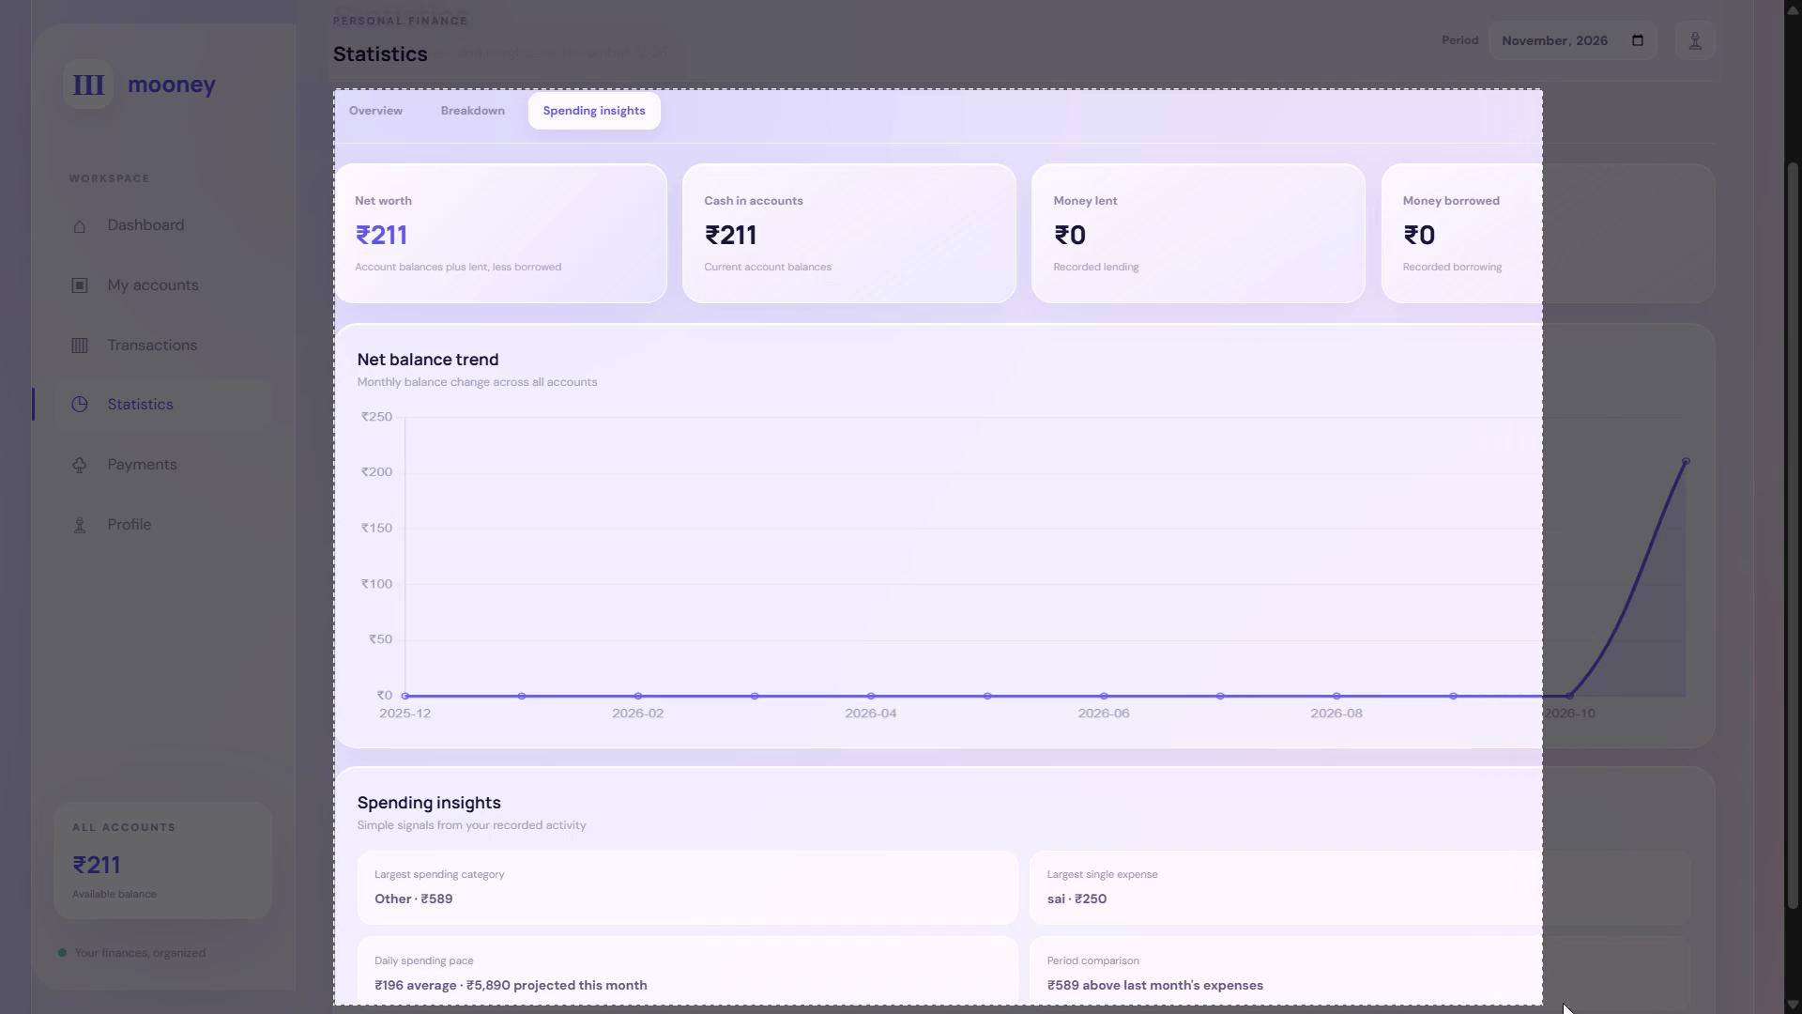
{"action": "left_click_drag", "start_coordinate": [1563, 1003], "coordinate": [1730, 998]}
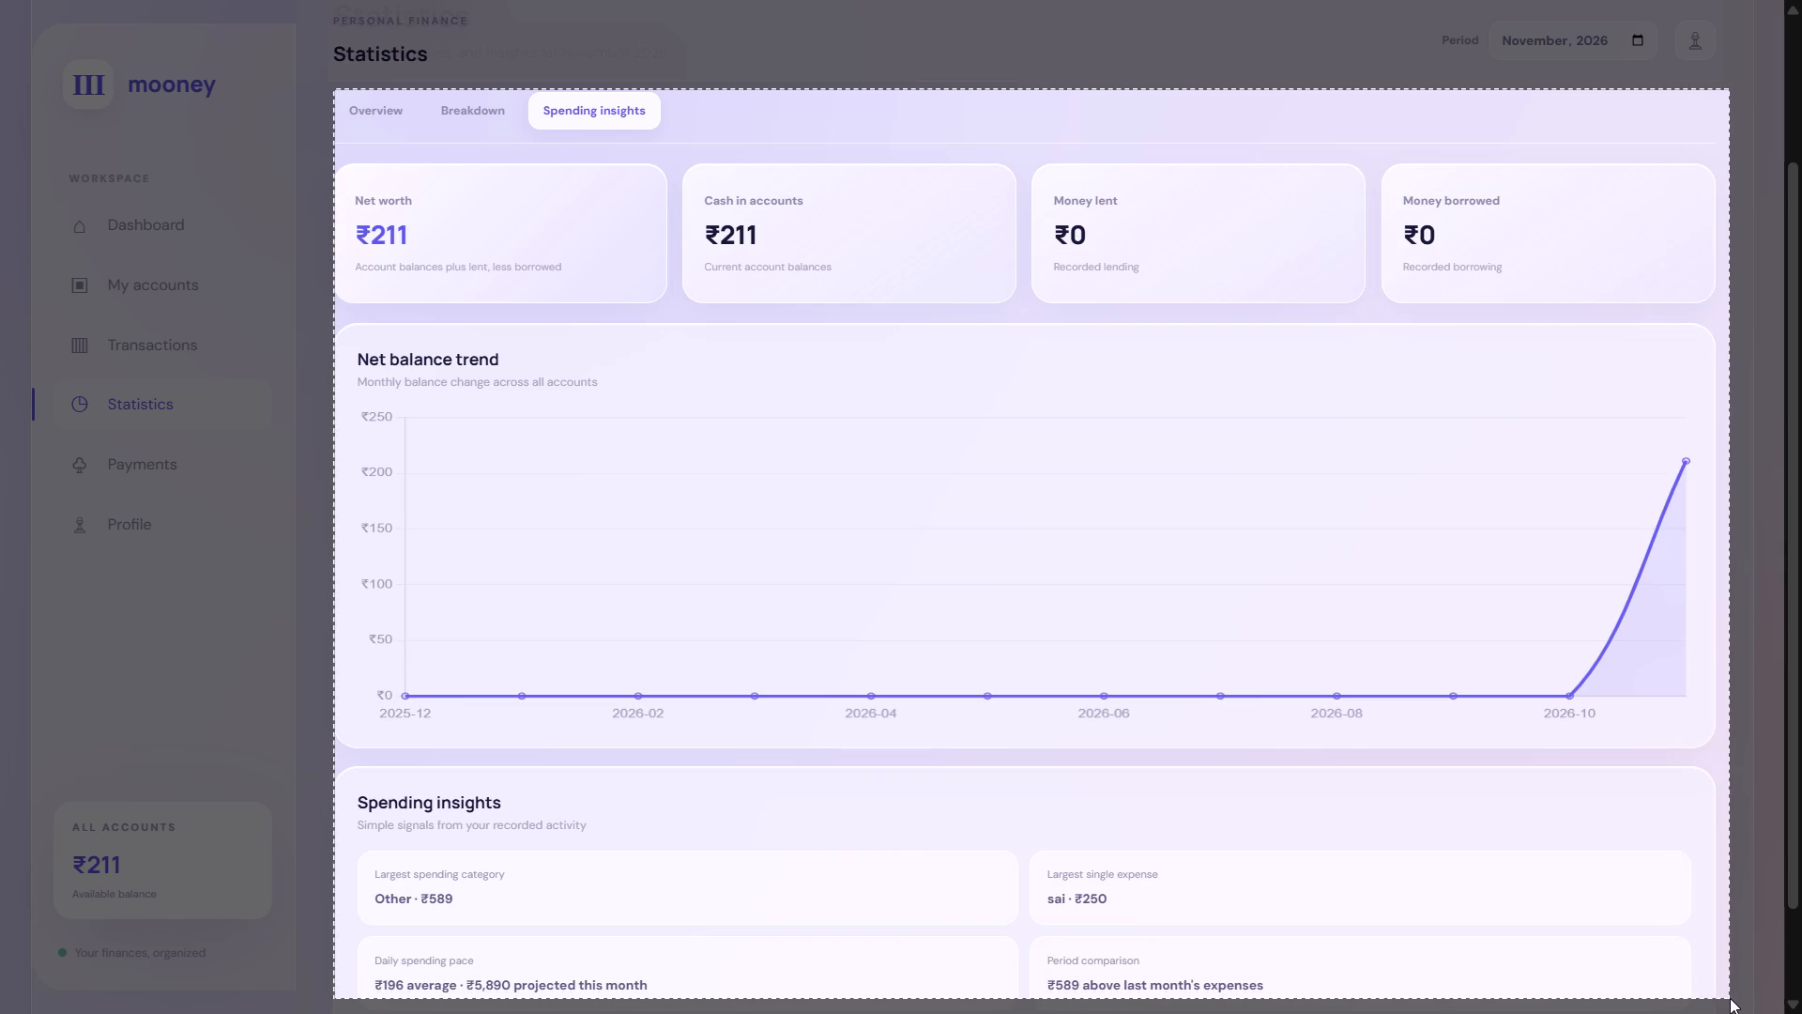
{"action": "left_click_drag", "start_coordinate": [1730, 998], "coordinate": [1777, 991]}
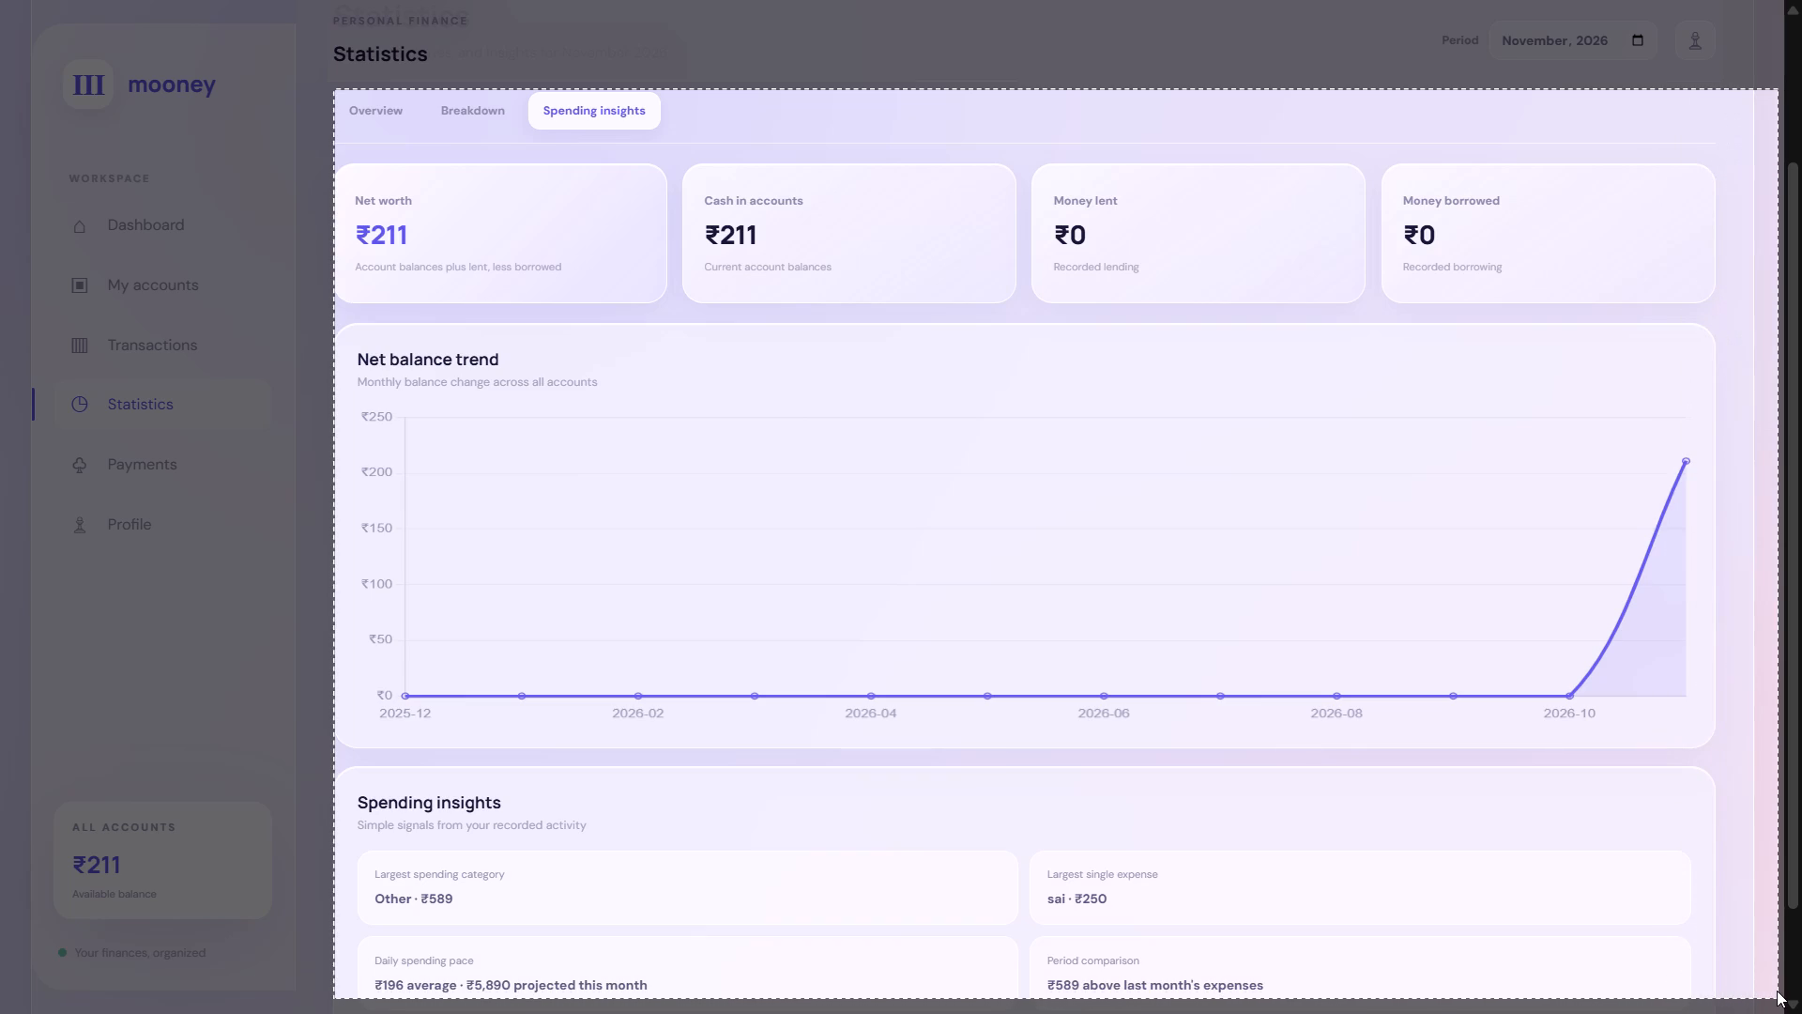
{"action": "left_click_drag", "start_coordinate": [1777, 991], "coordinate": [1751, 997]}
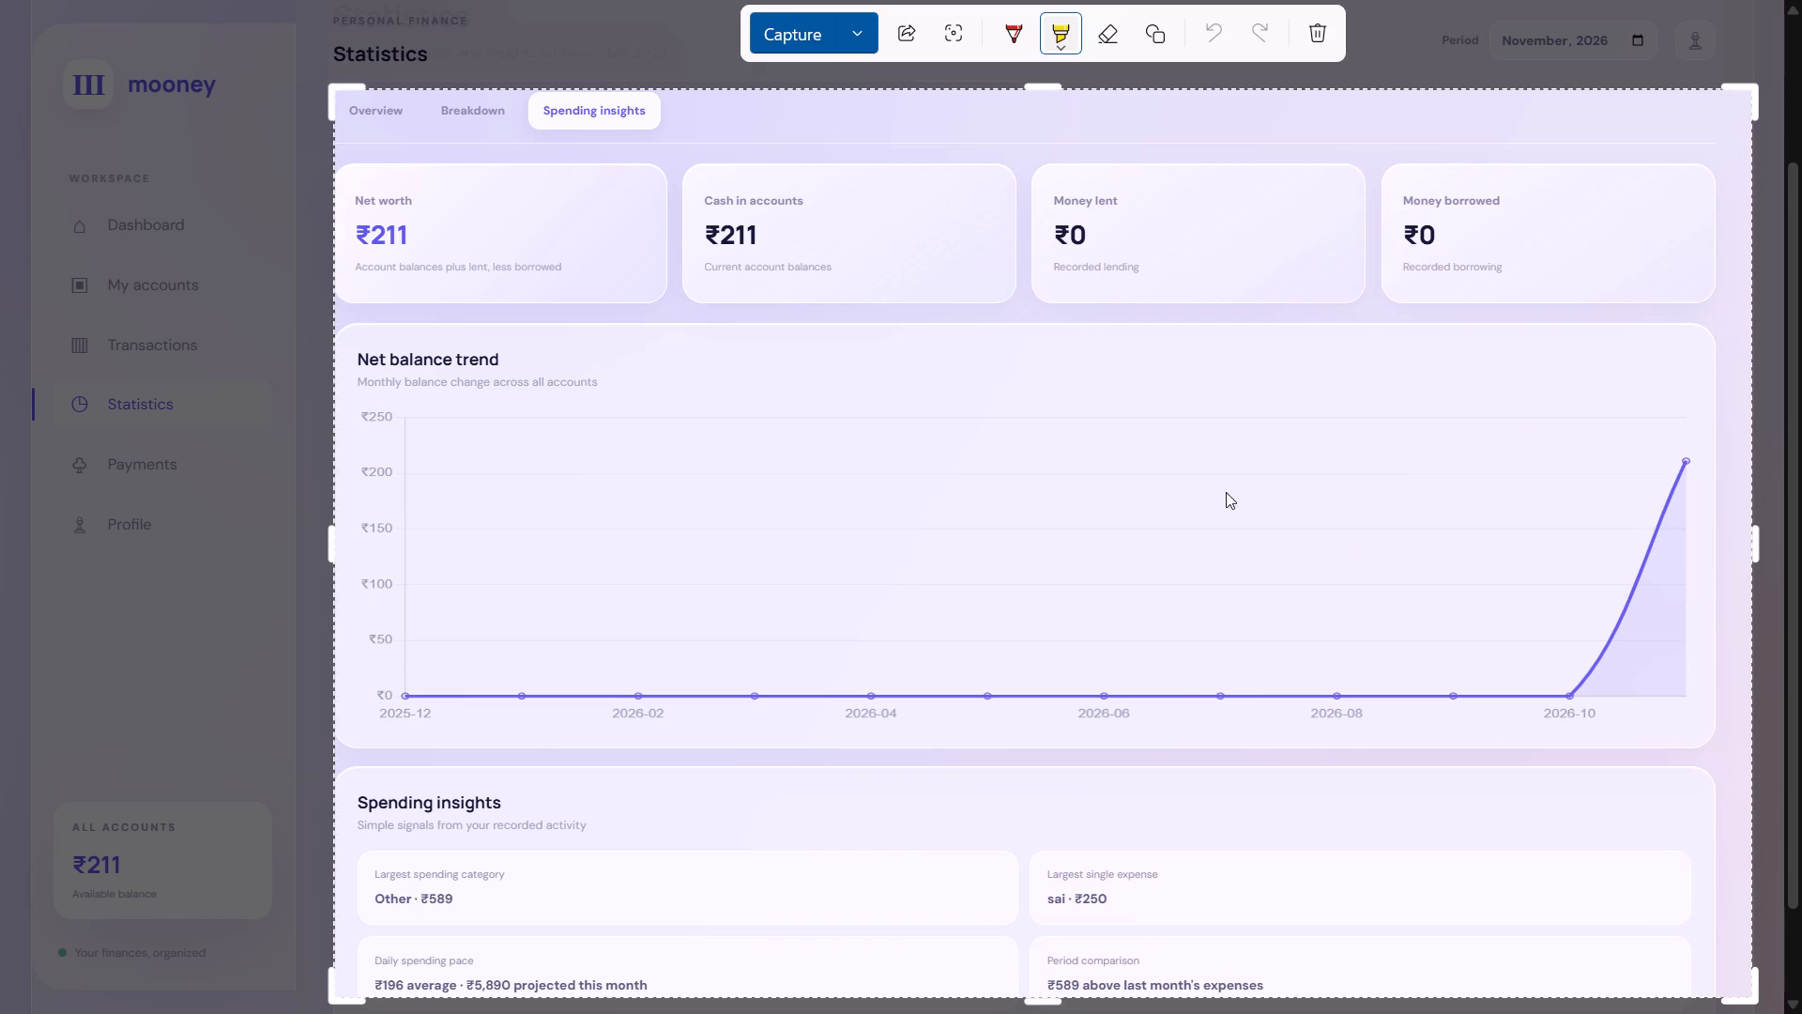
{"action": "left_click", "coordinate": [818, 43]}
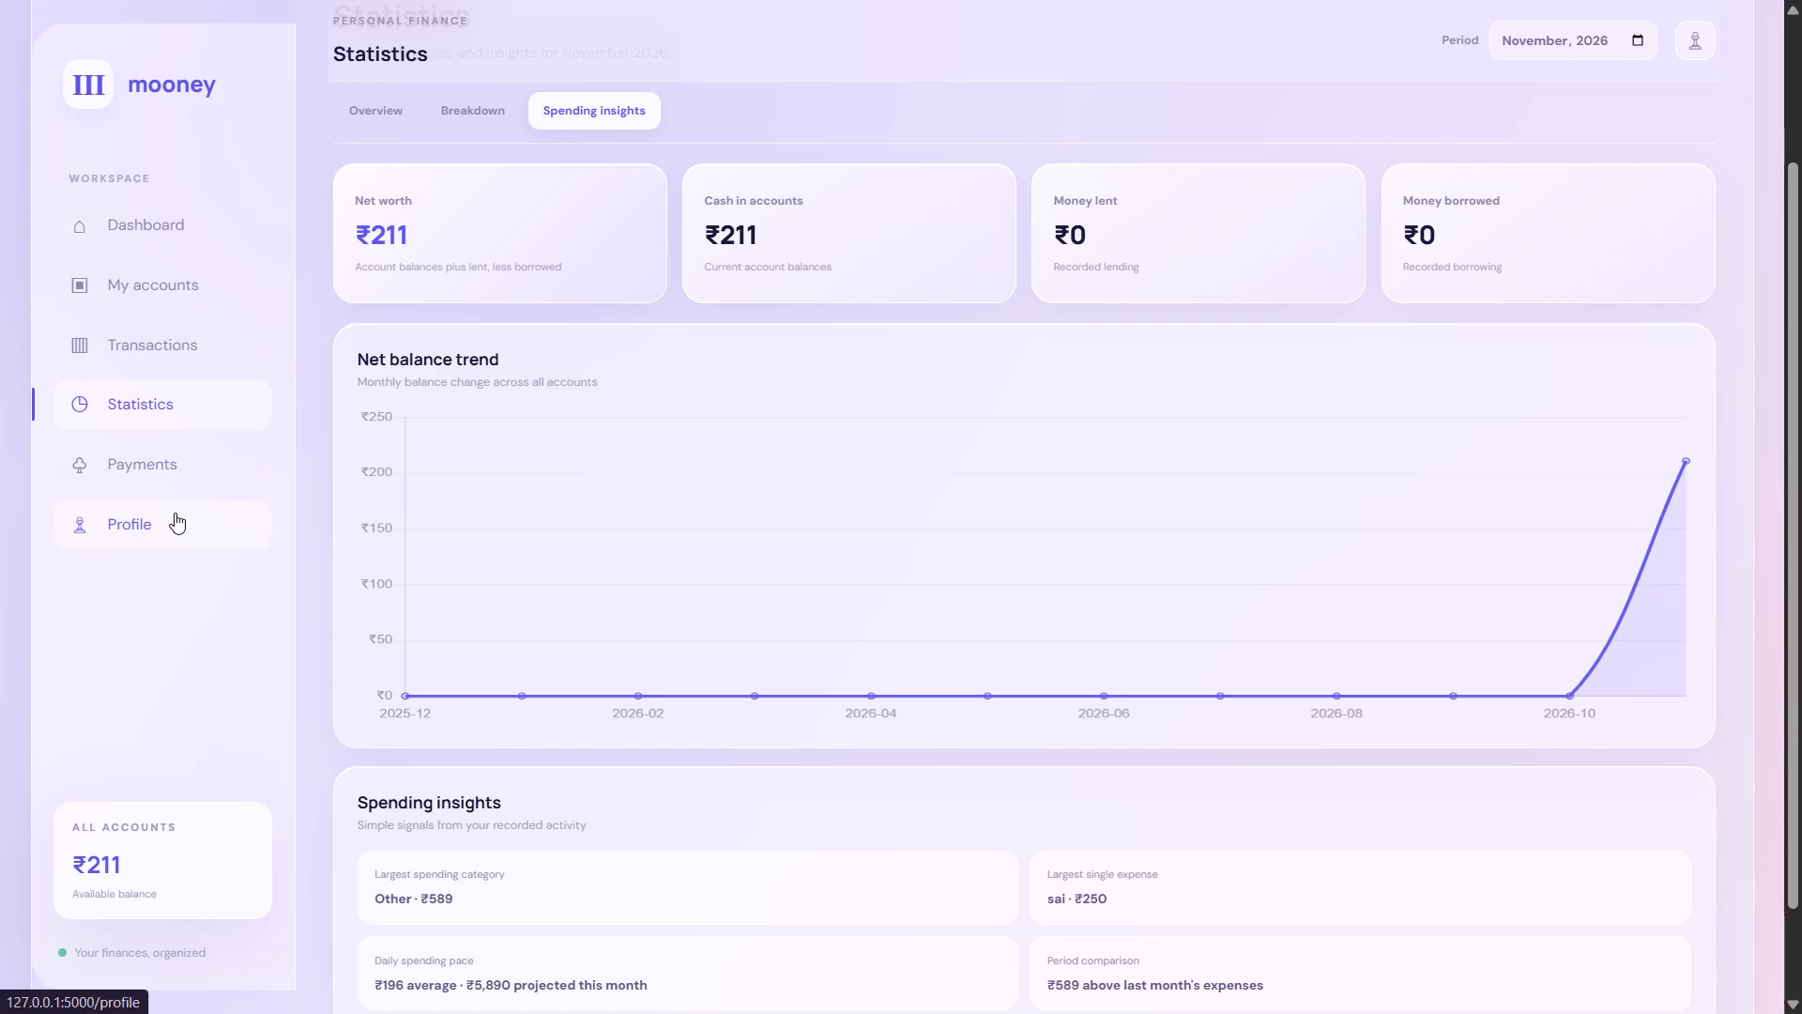
Open the Mooney profile page.
{"action": "left_click", "coordinate": [175, 513]}
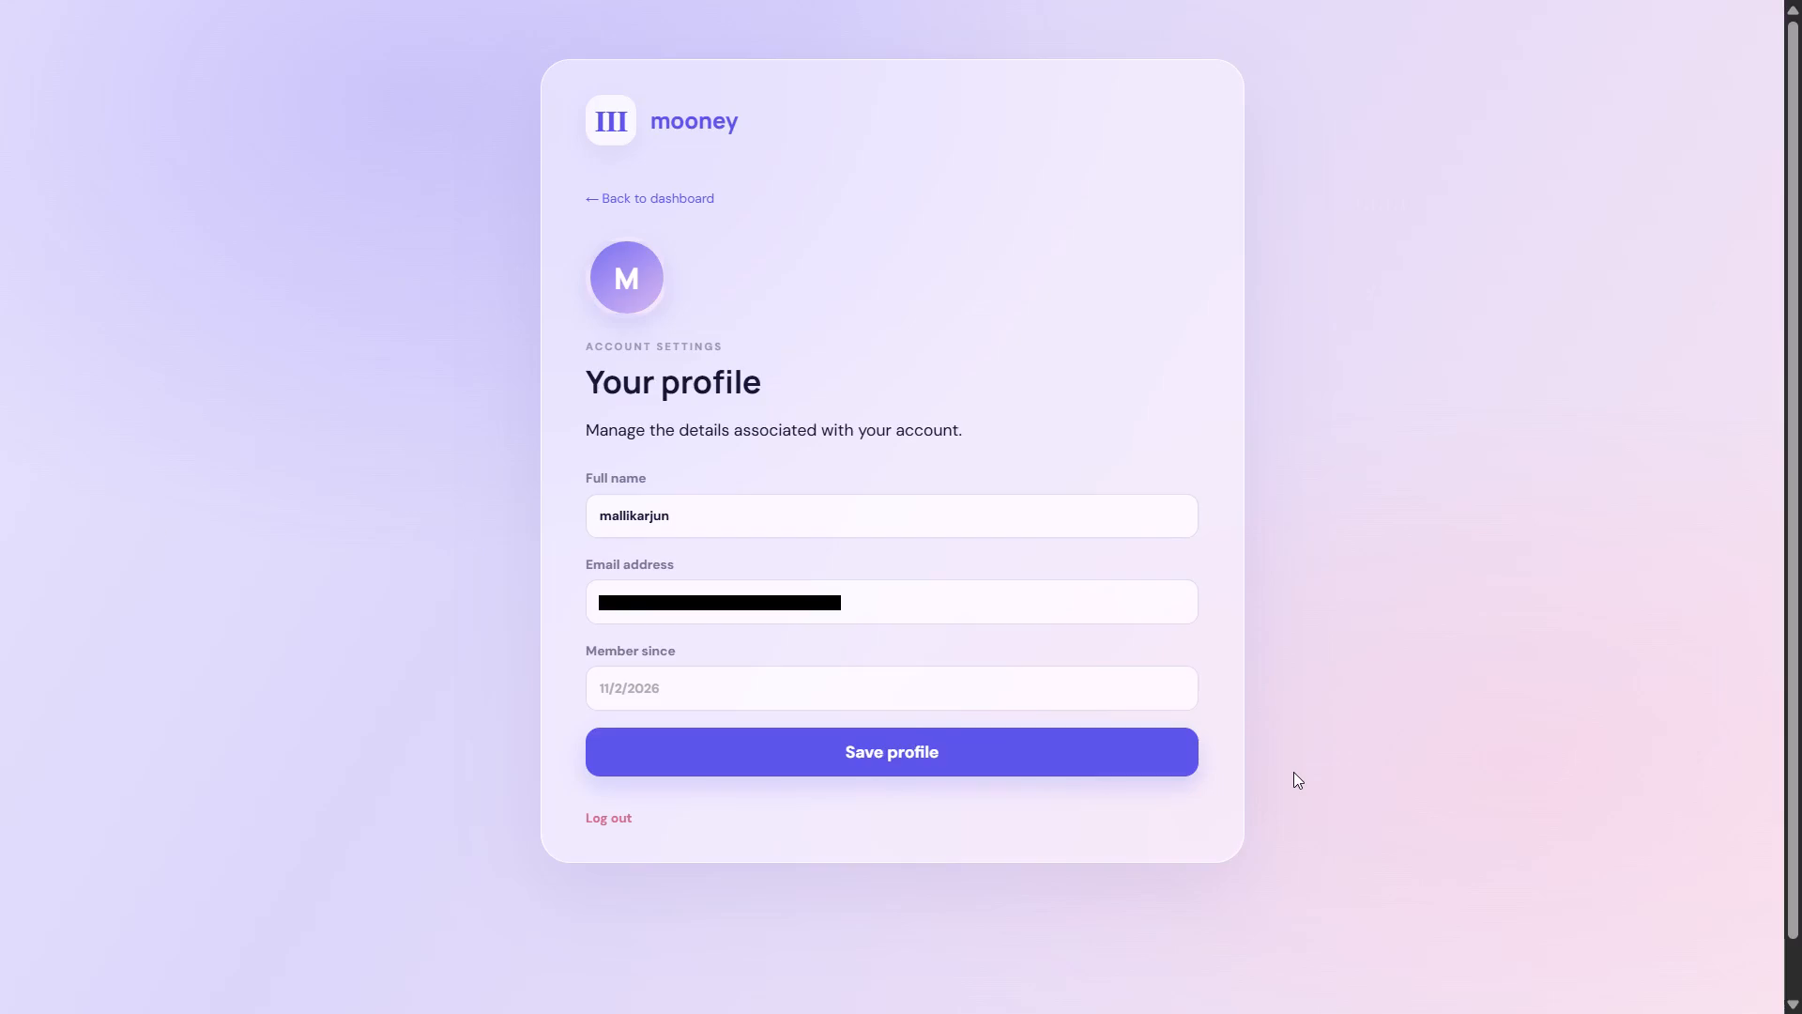
{"action": "key", "text": "BackSpace"}
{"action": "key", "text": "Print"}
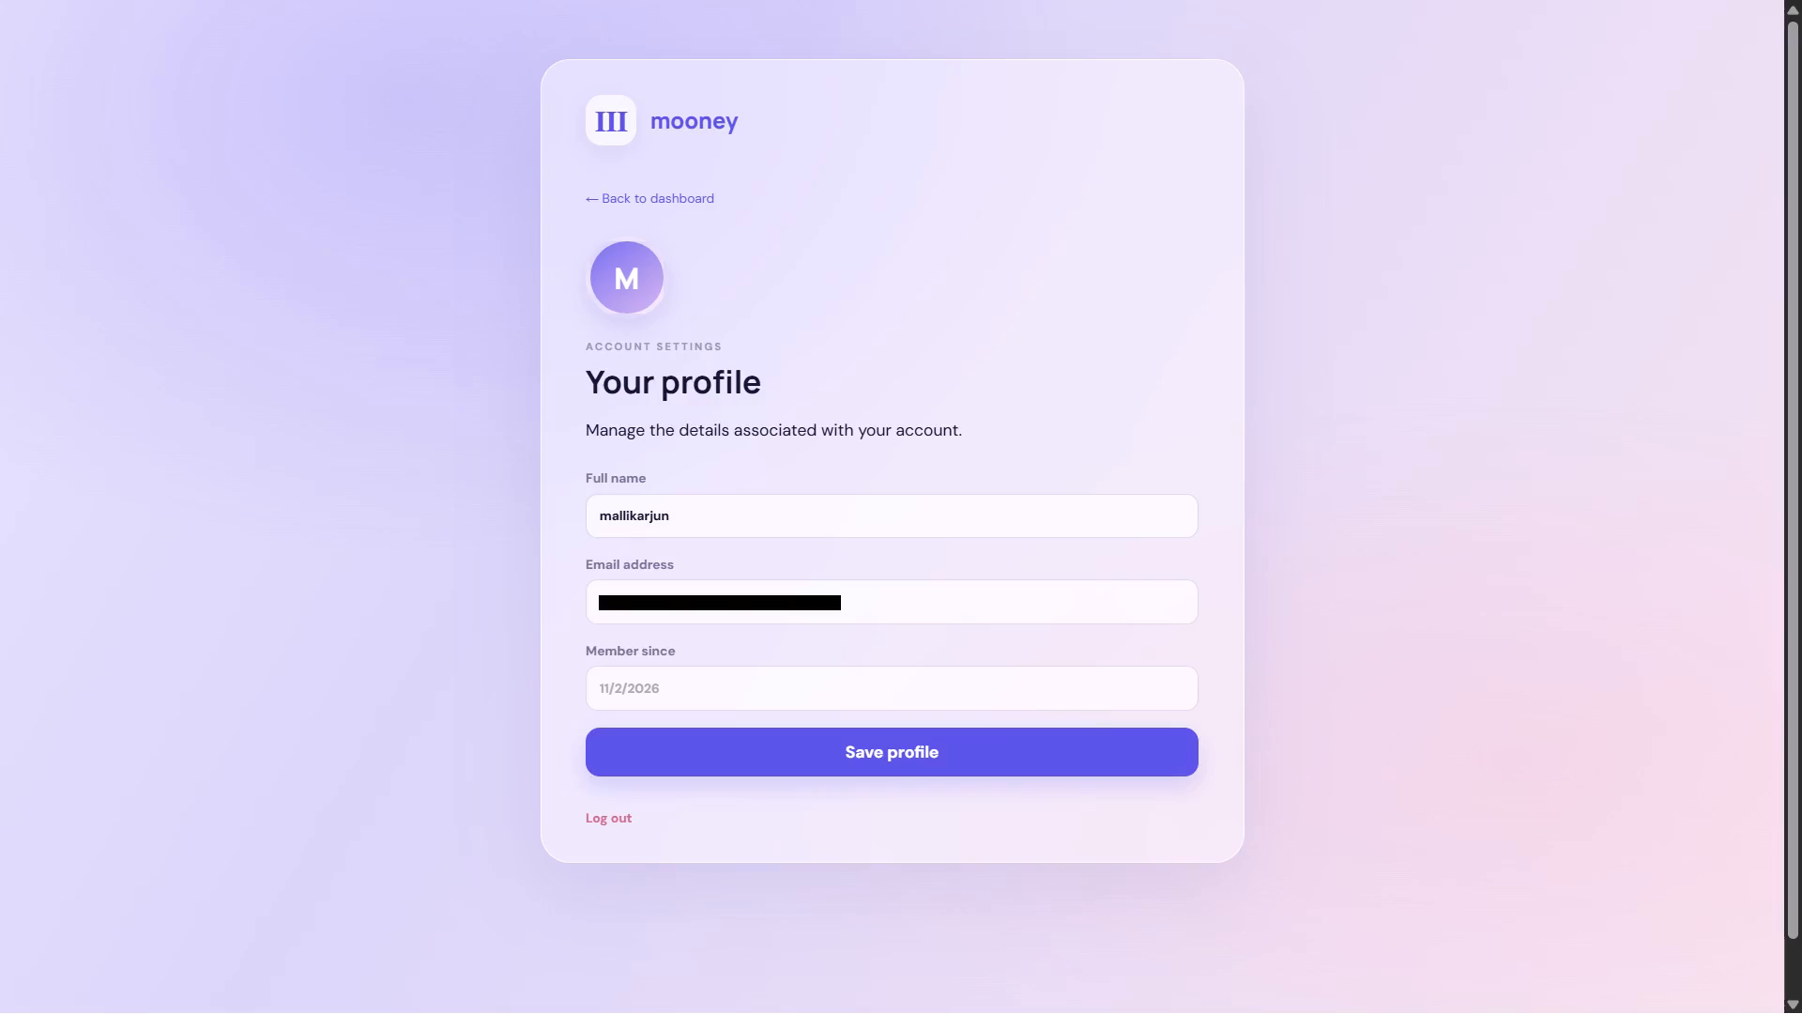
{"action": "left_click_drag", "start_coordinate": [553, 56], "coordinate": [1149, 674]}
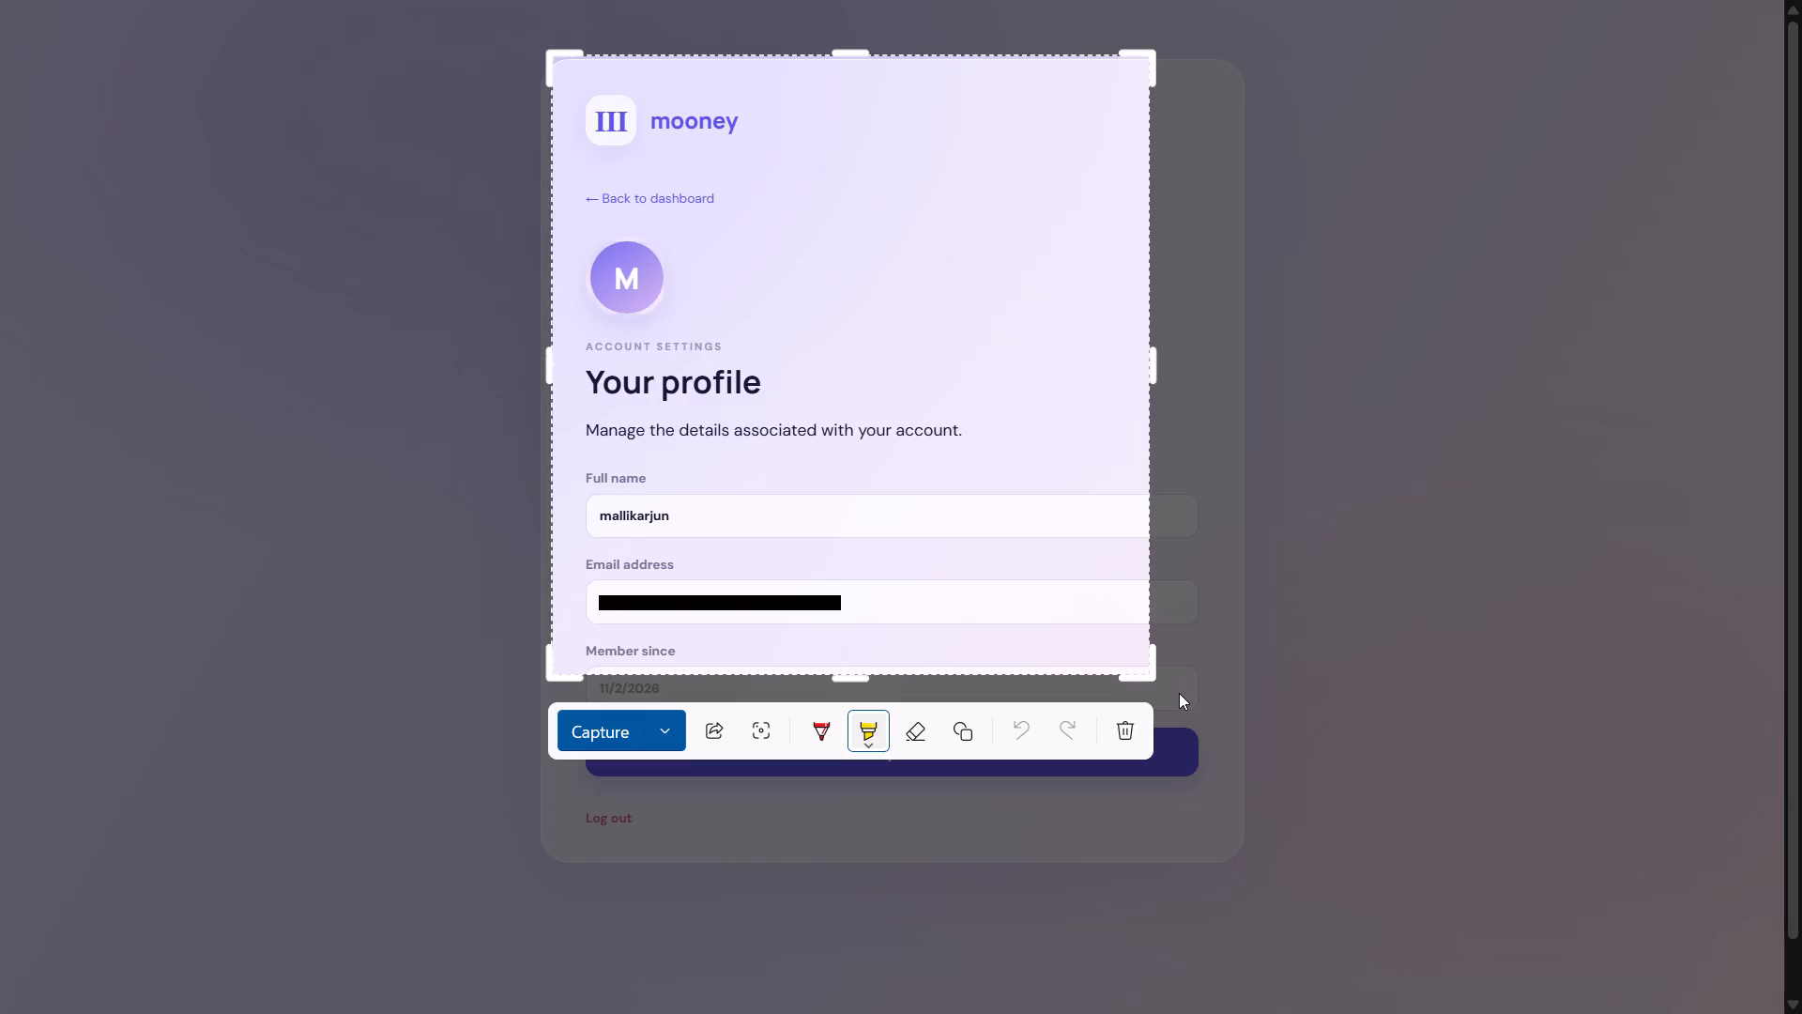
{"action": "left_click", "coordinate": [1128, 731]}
Capture a screenshot of the whole Your profile card, from the mooney logo down to the Log out link.
{"action": "key", "text": "Print"}
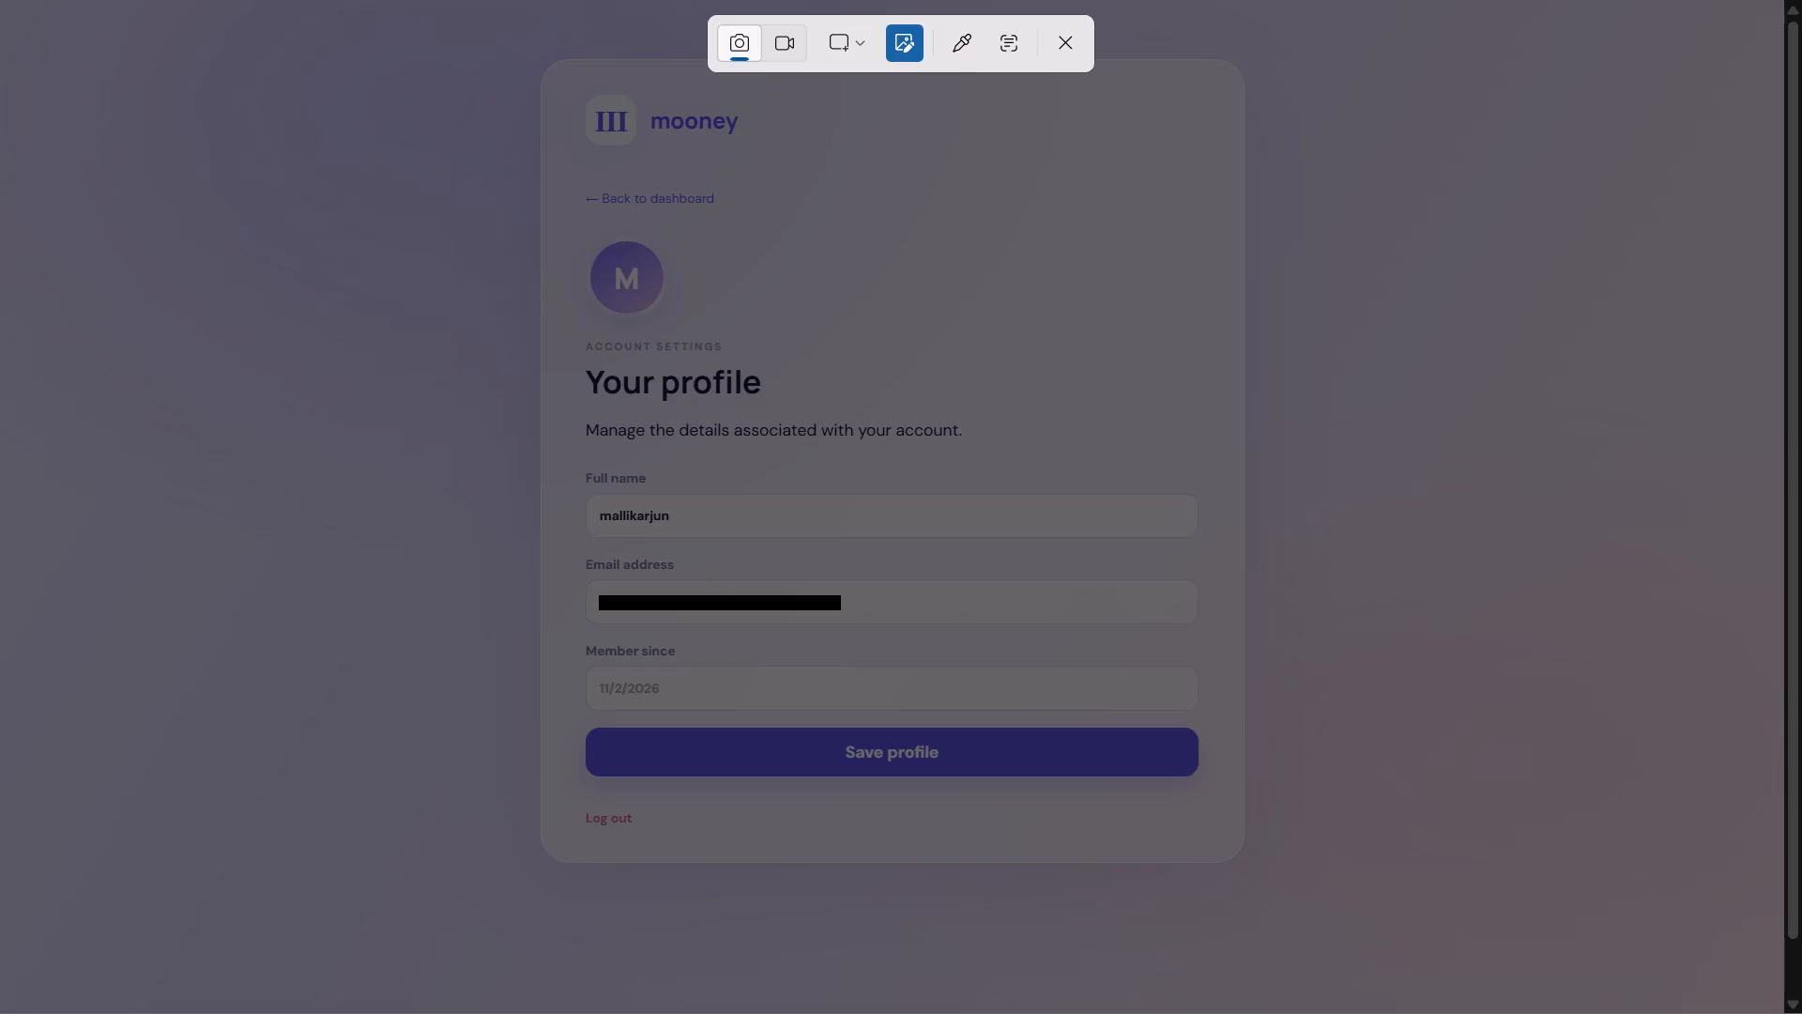
{"action": "left_click_drag", "start_coordinate": [532, 56], "coordinate": [792, 343]}
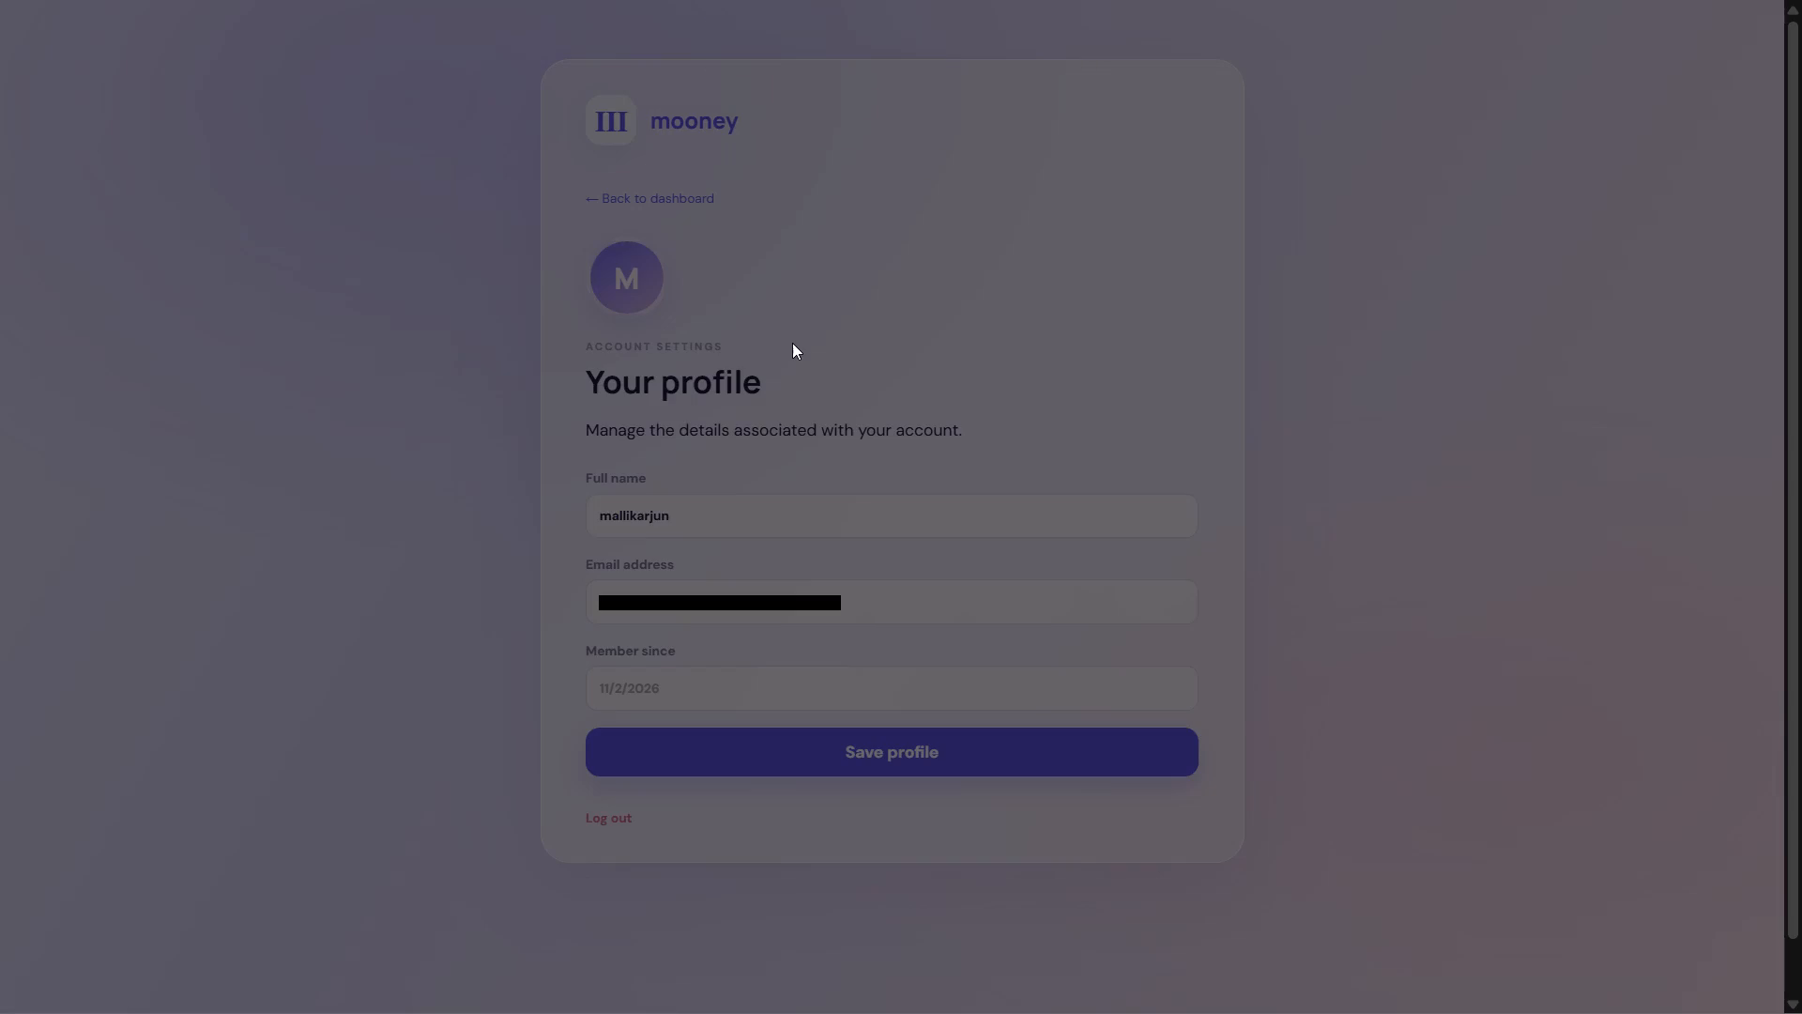
{"action": "left_click_drag", "start_coordinate": [792, 343], "coordinate": [1251, 907]}
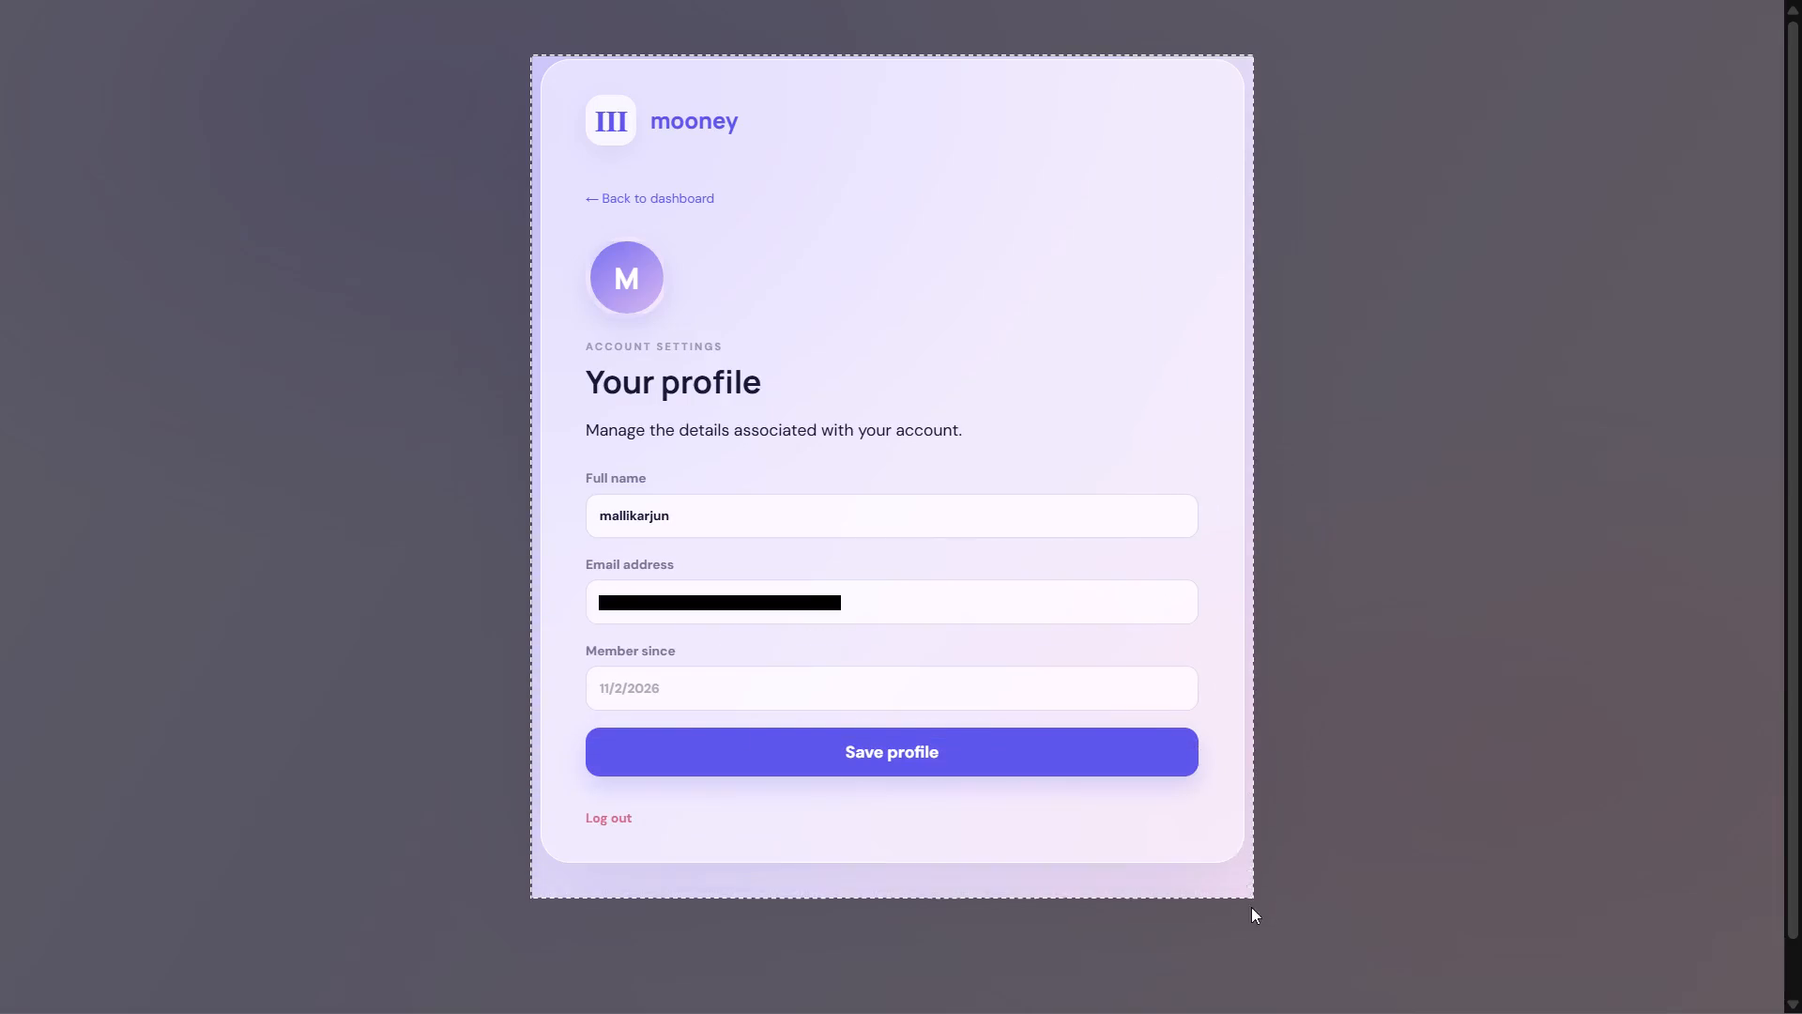
{"action": "left_click_drag", "start_coordinate": [1251, 907], "coordinate": [1247, 867]}
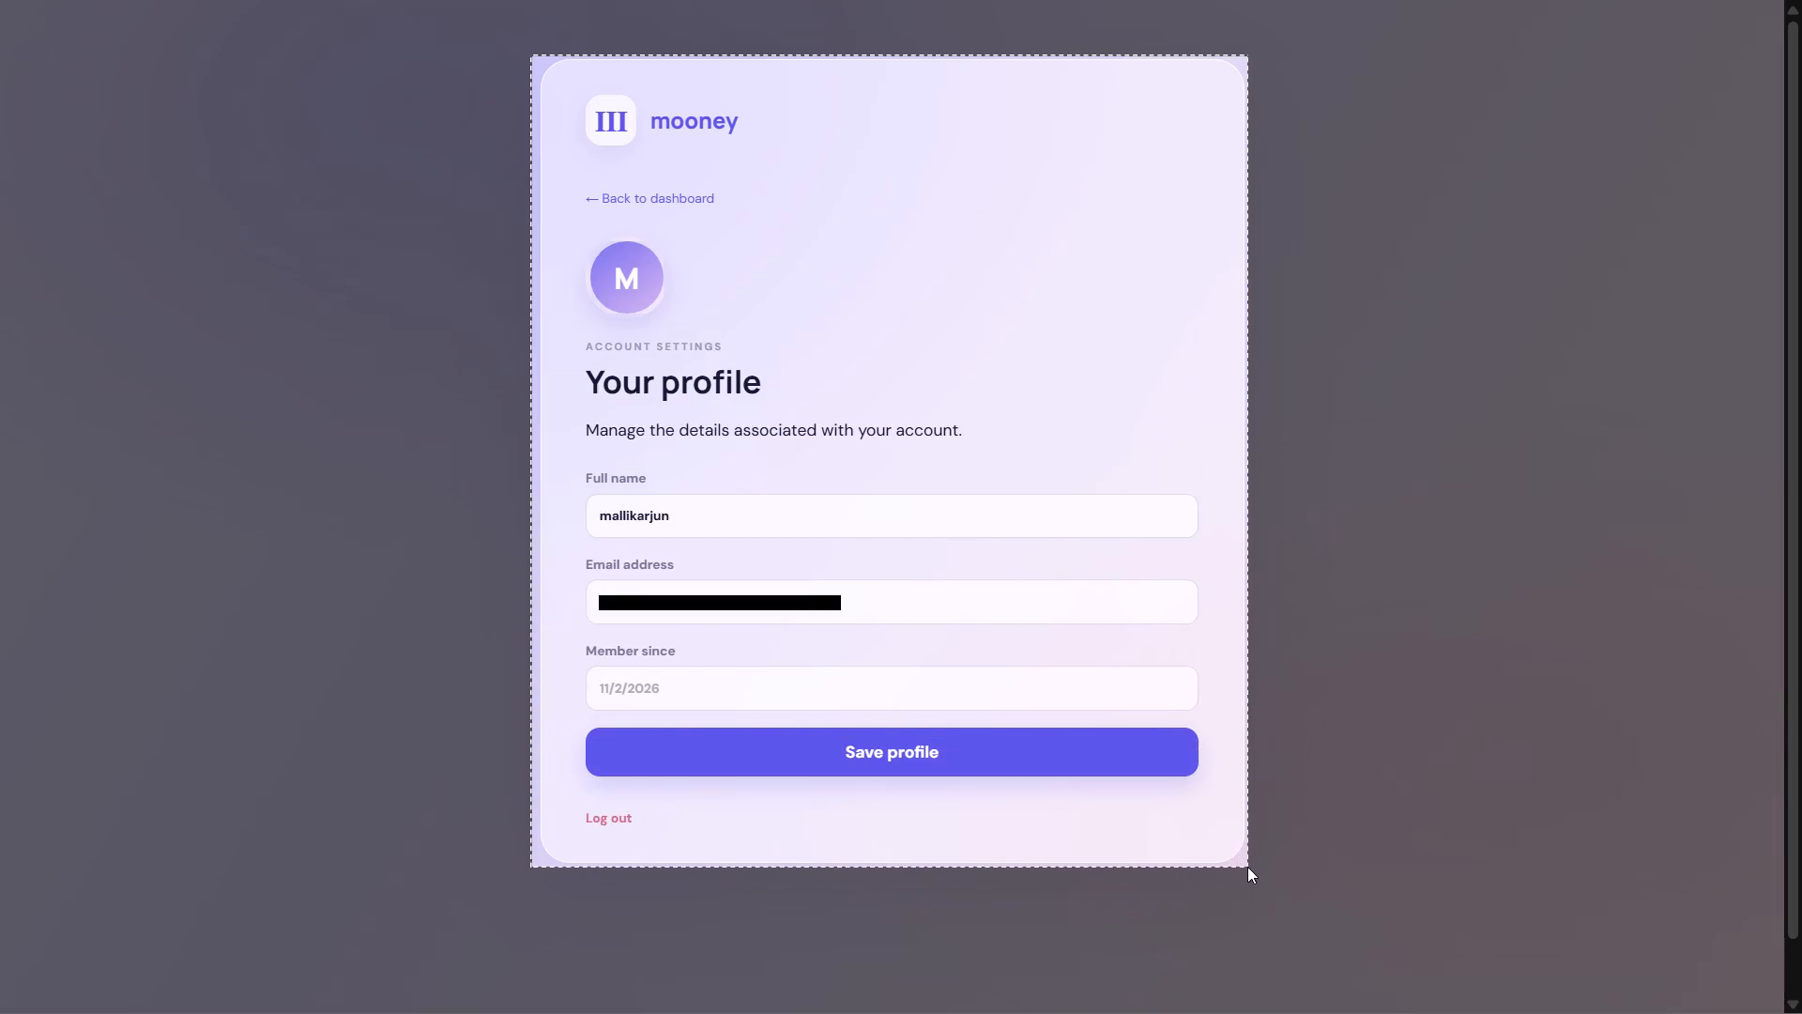
{"action": "left_click_drag", "start_coordinate": [1247, 867], "coordinate": [1248, 868]}
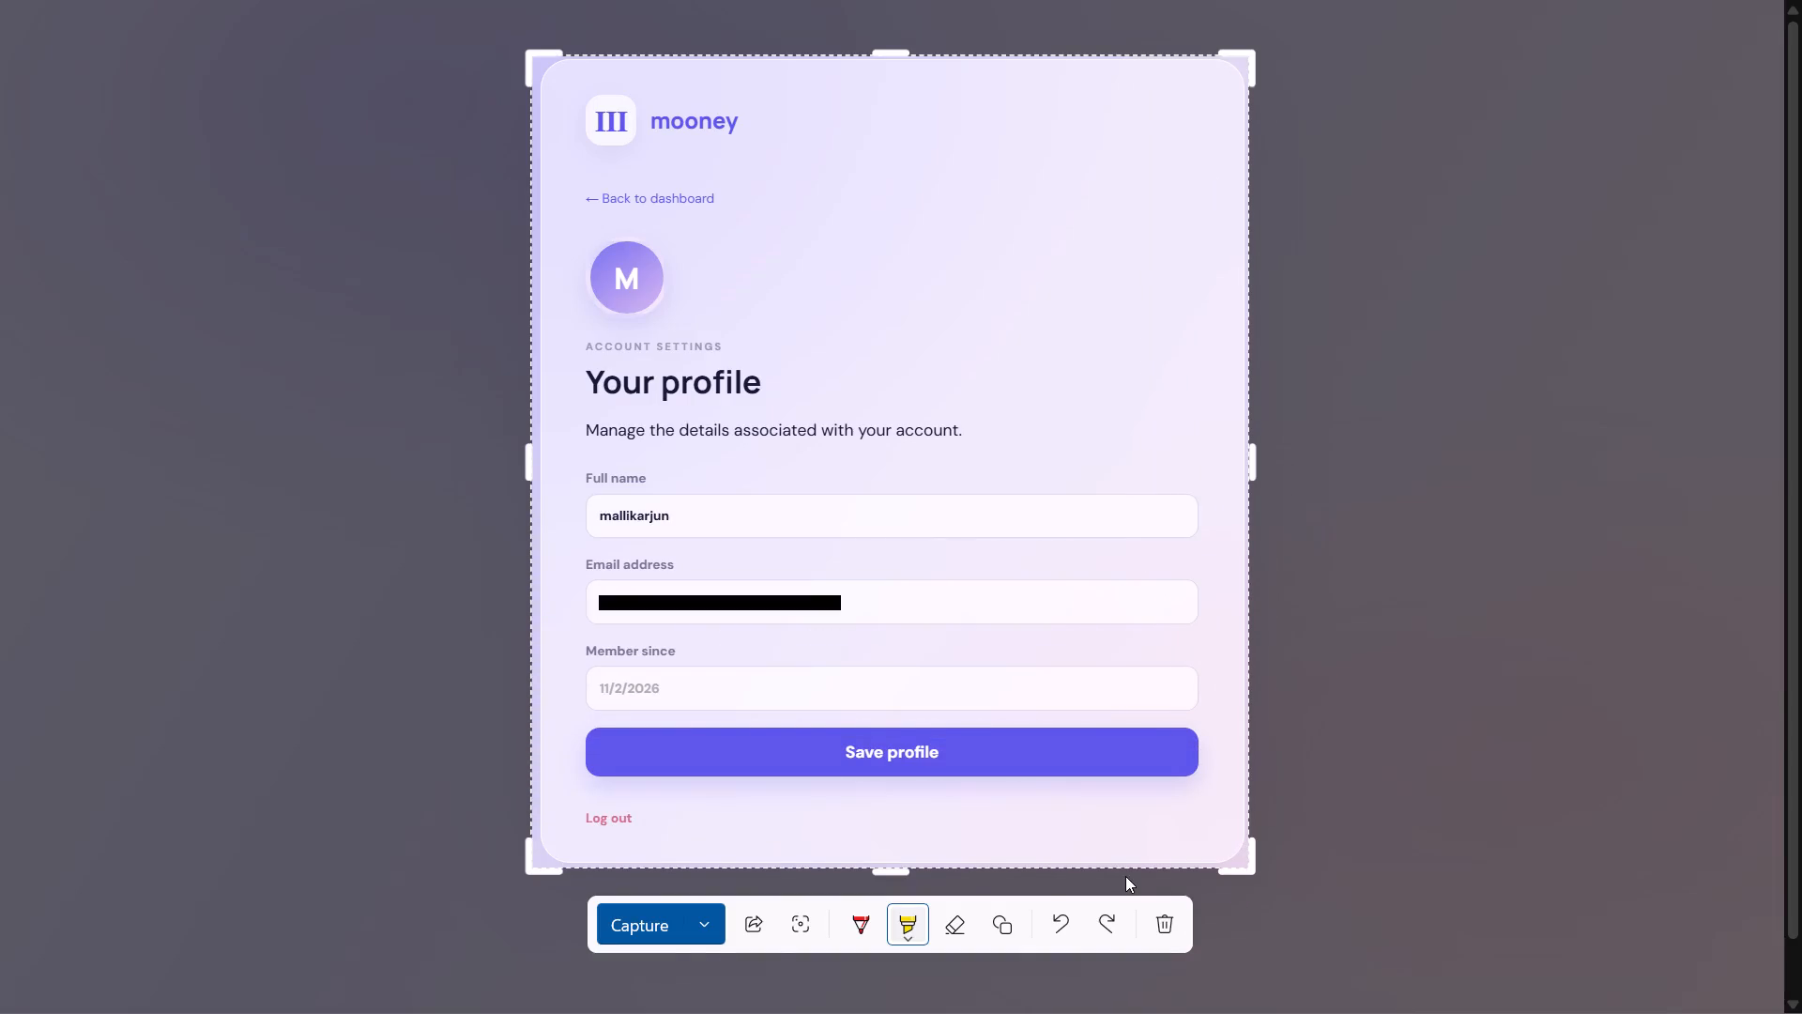
{"action": "left_click", "coordinate": [667, 928]}
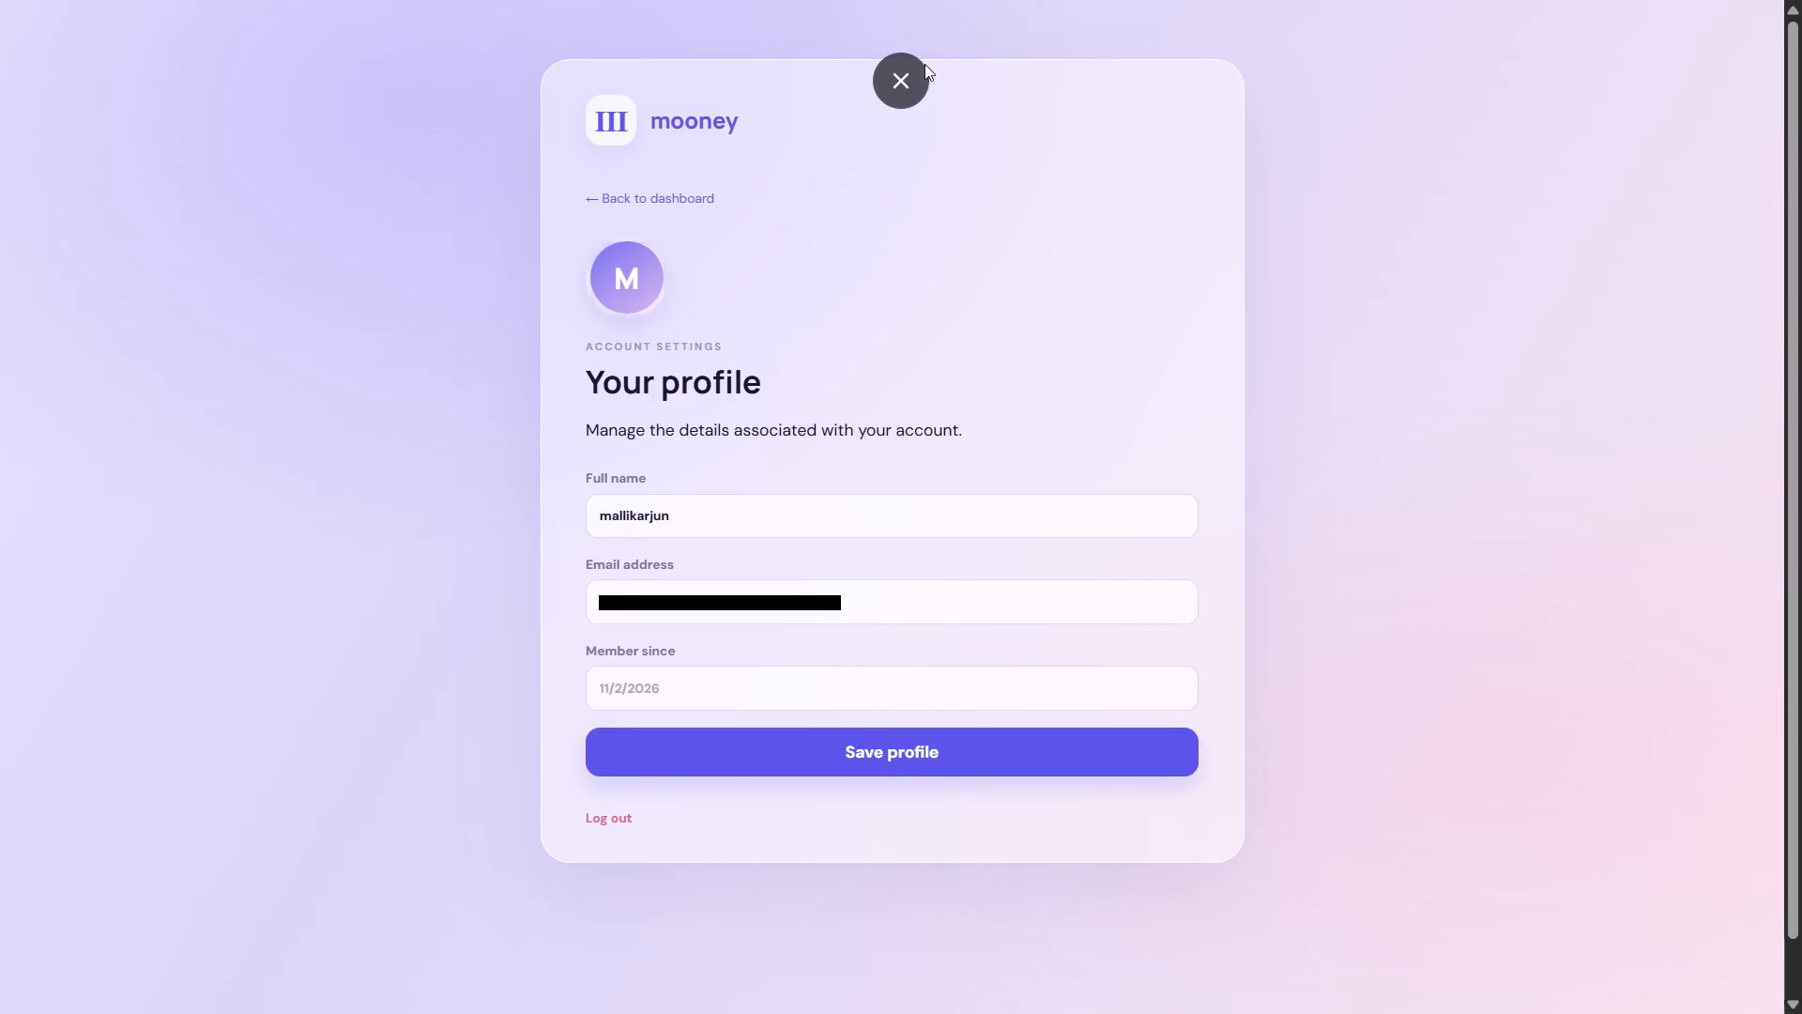
{"action": "left_click", "coordinate": [909, 73]}
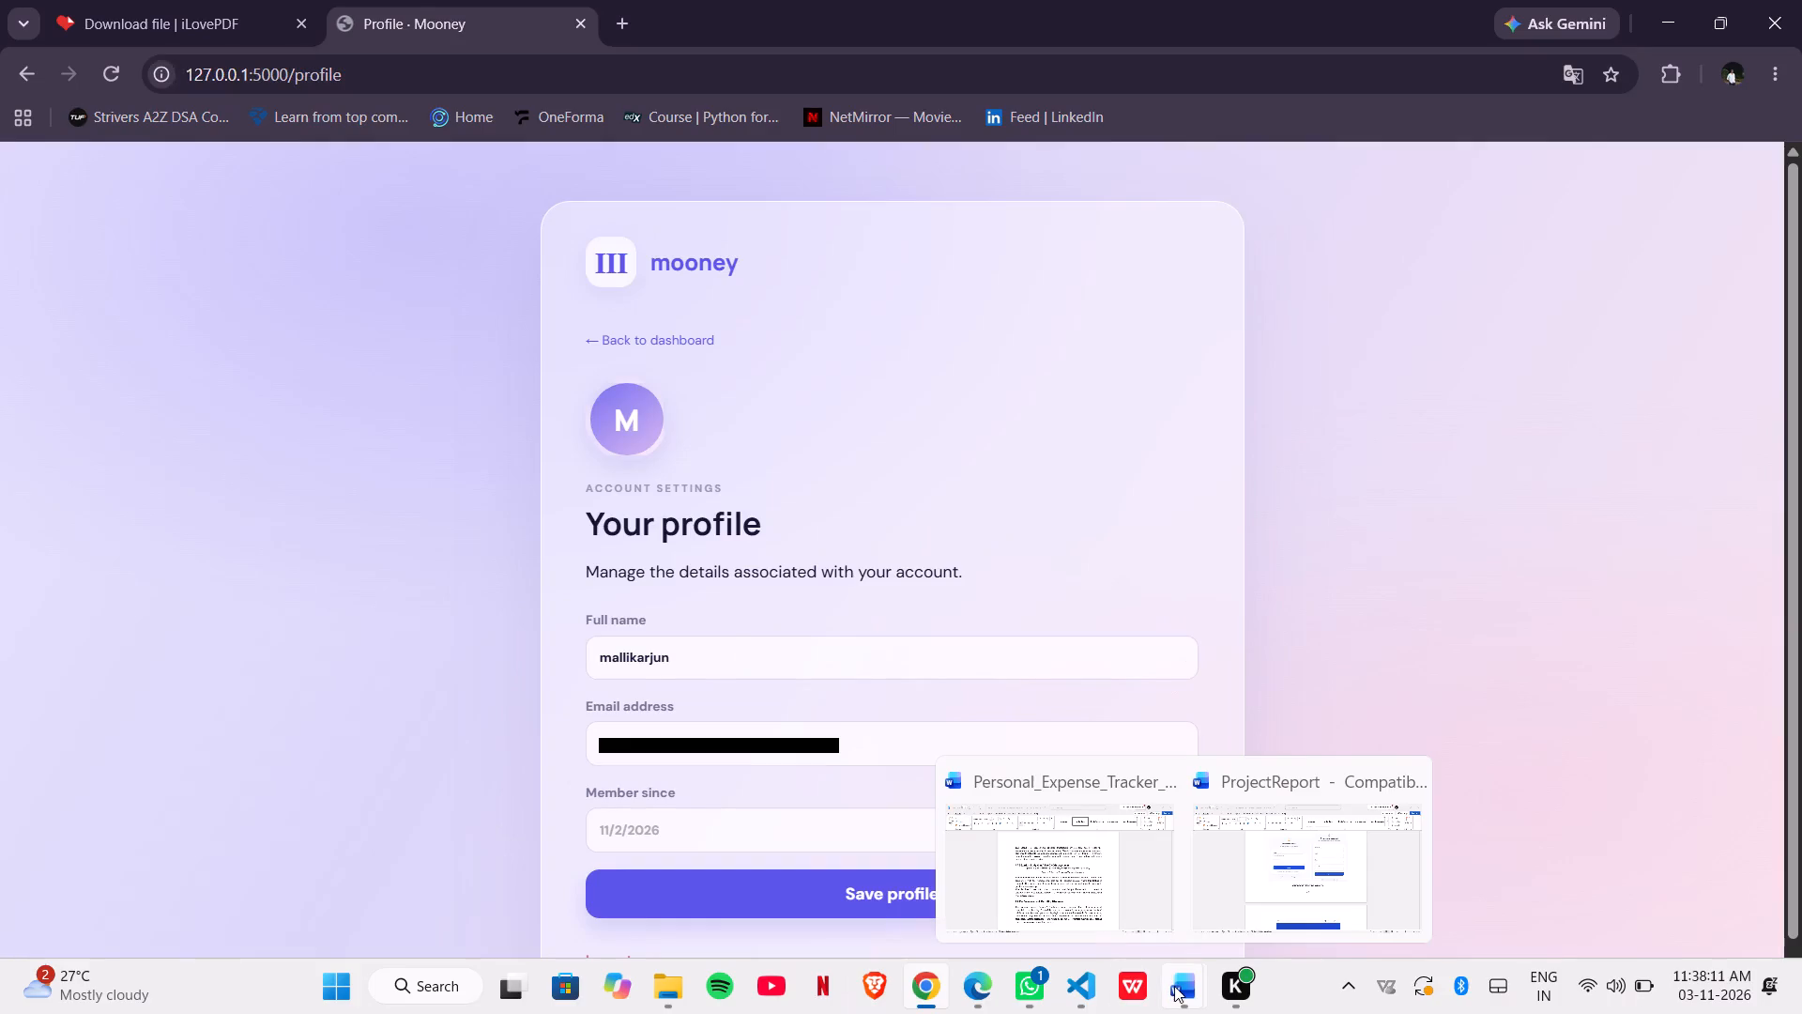
{"action": "left_click", "coordinate": [1130, 919]}
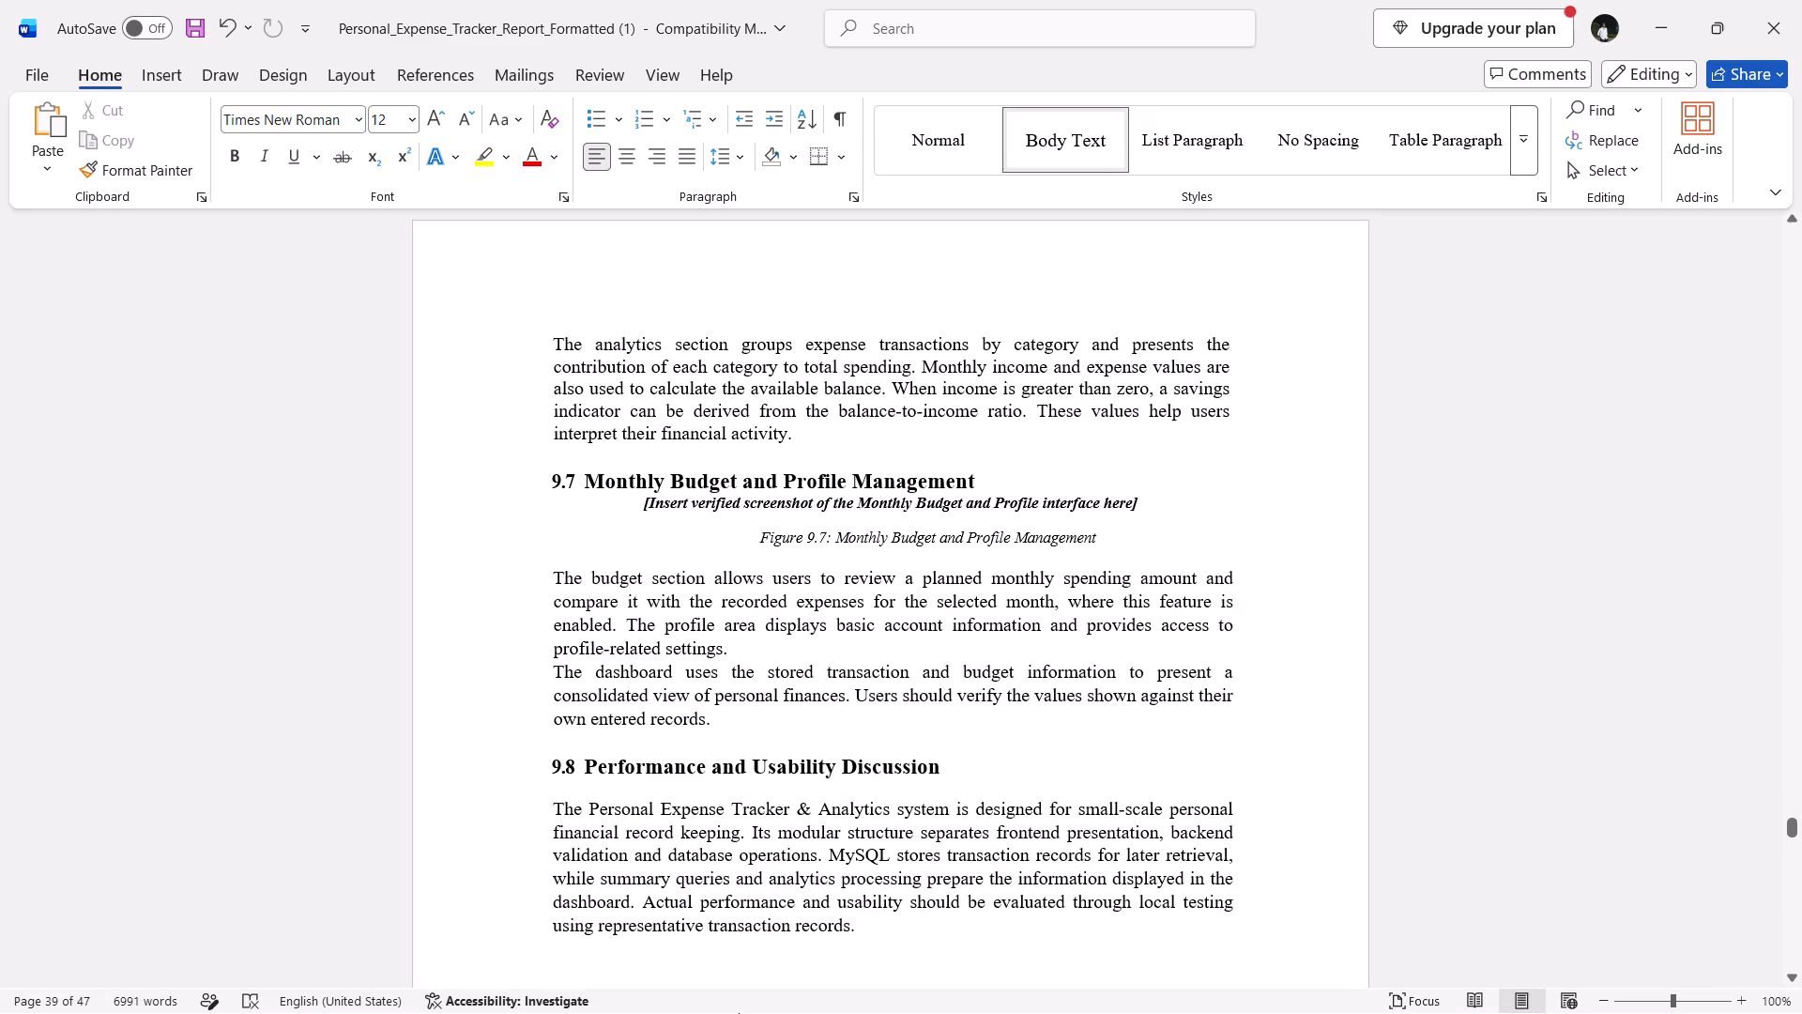
{"action": "left_click_drag", "start_coordinate": [673, 1004], "coordinate": [920, 702]}
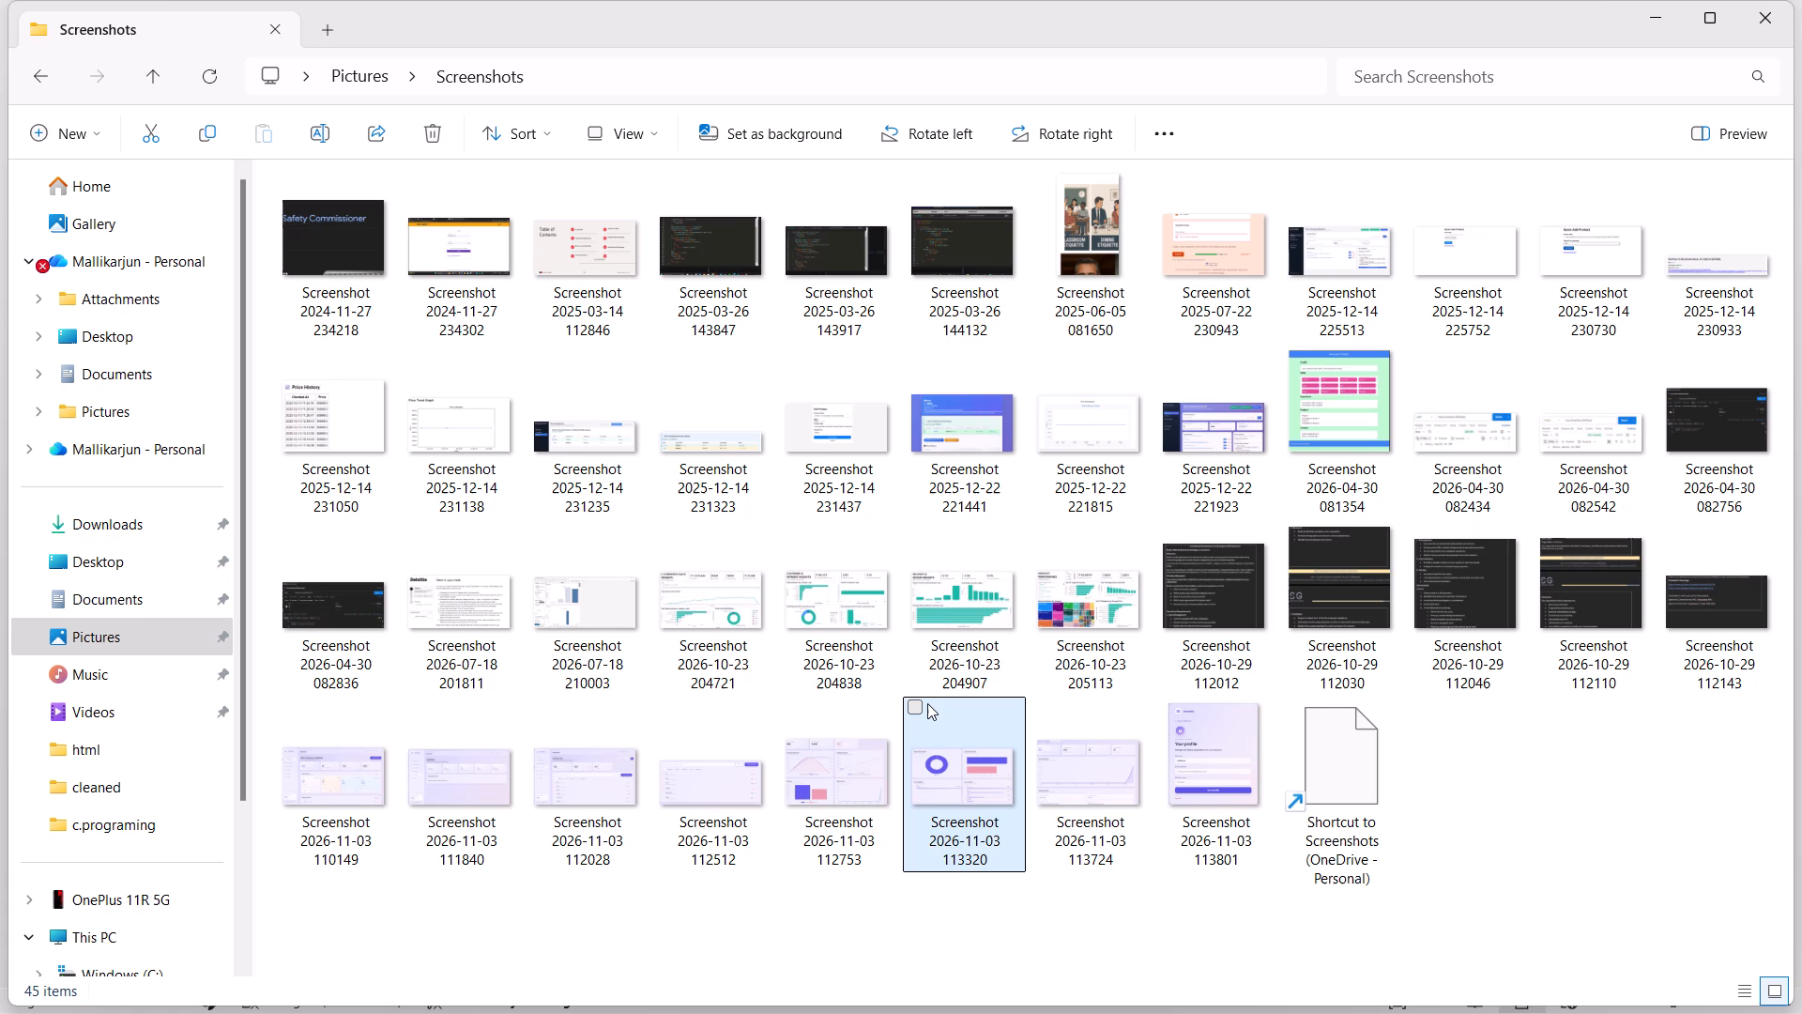
{"action": "left_click", "coordinate": [1046, 718]}
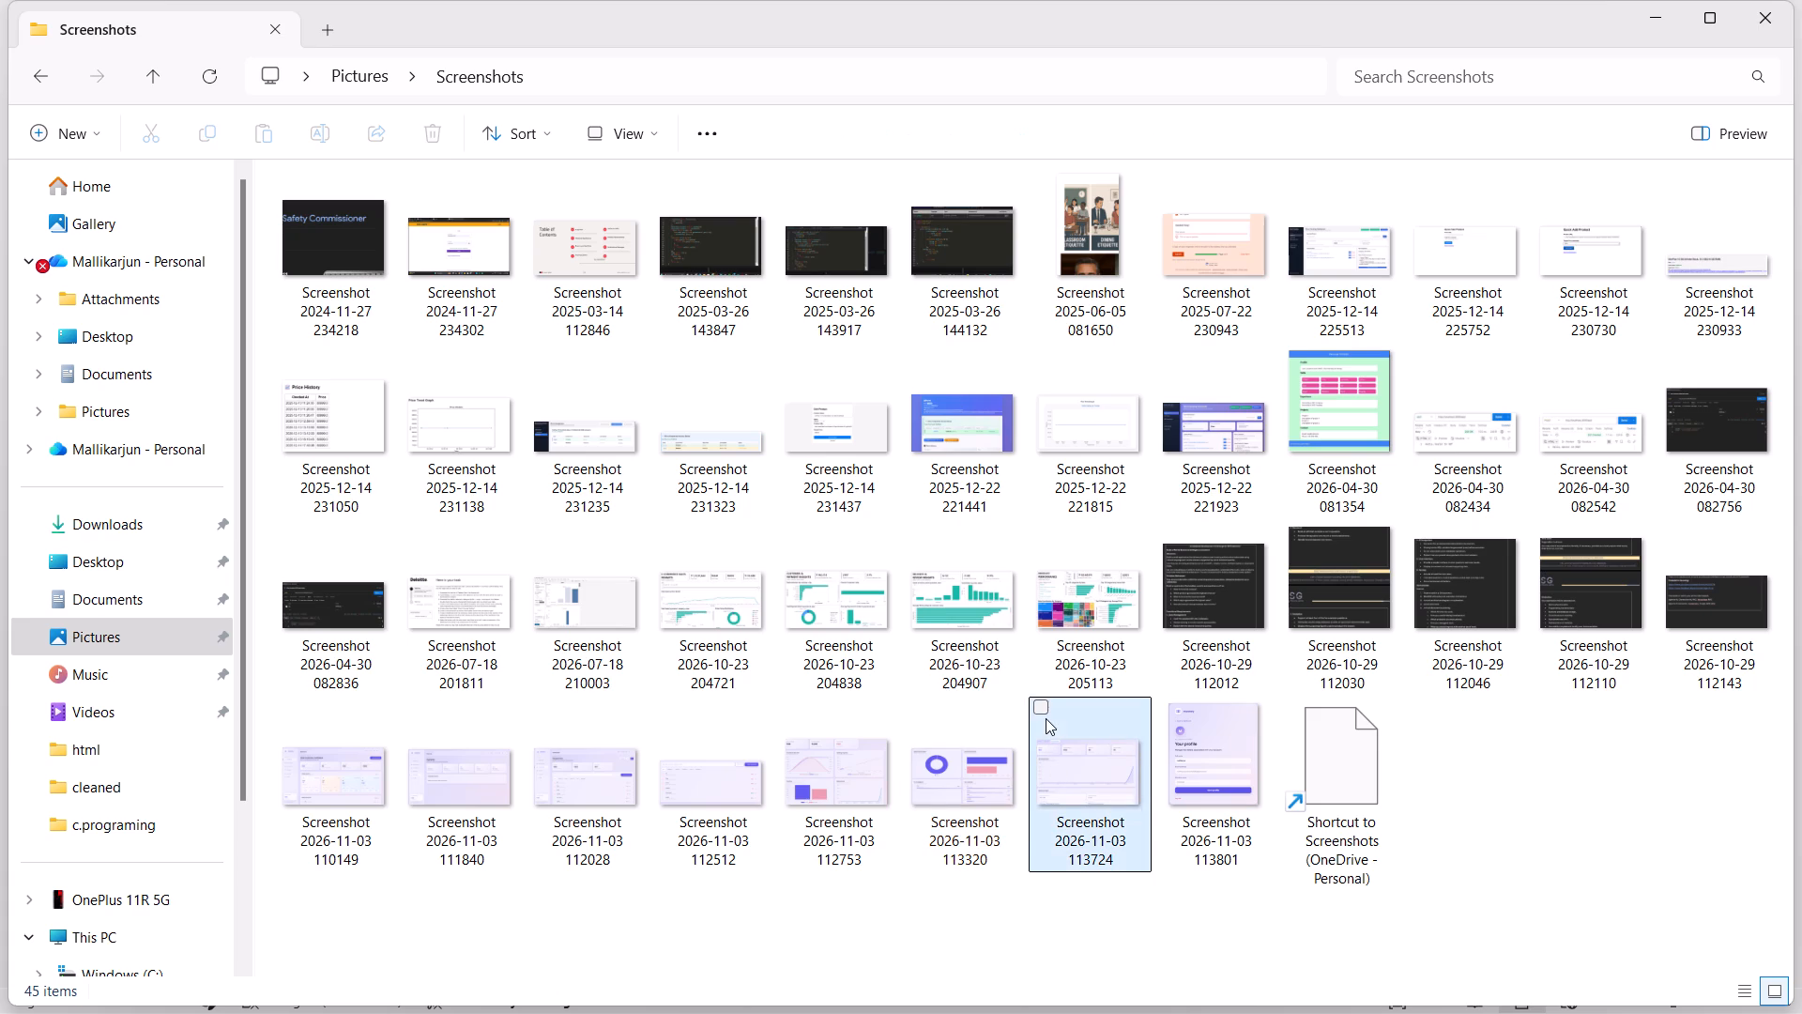
{"action": "key", "text": "ctrl+c"}
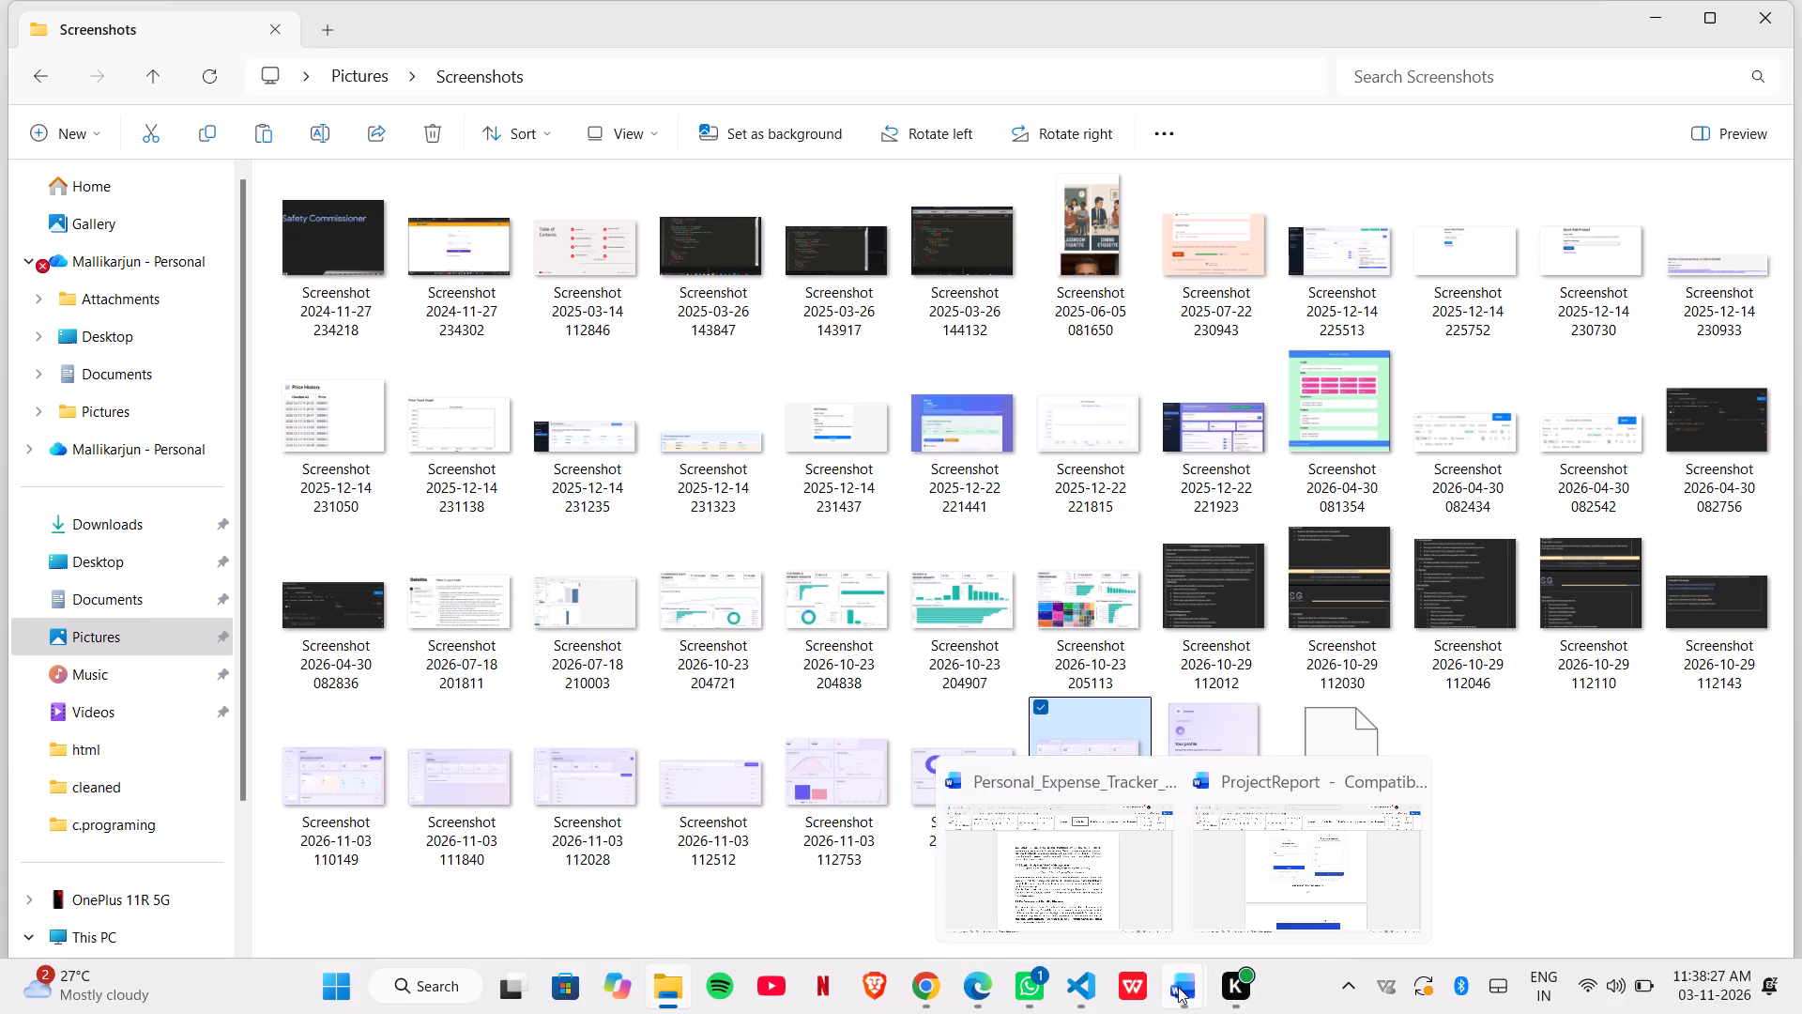
{"action": "left_click", "coordinate": [1119, 924]}
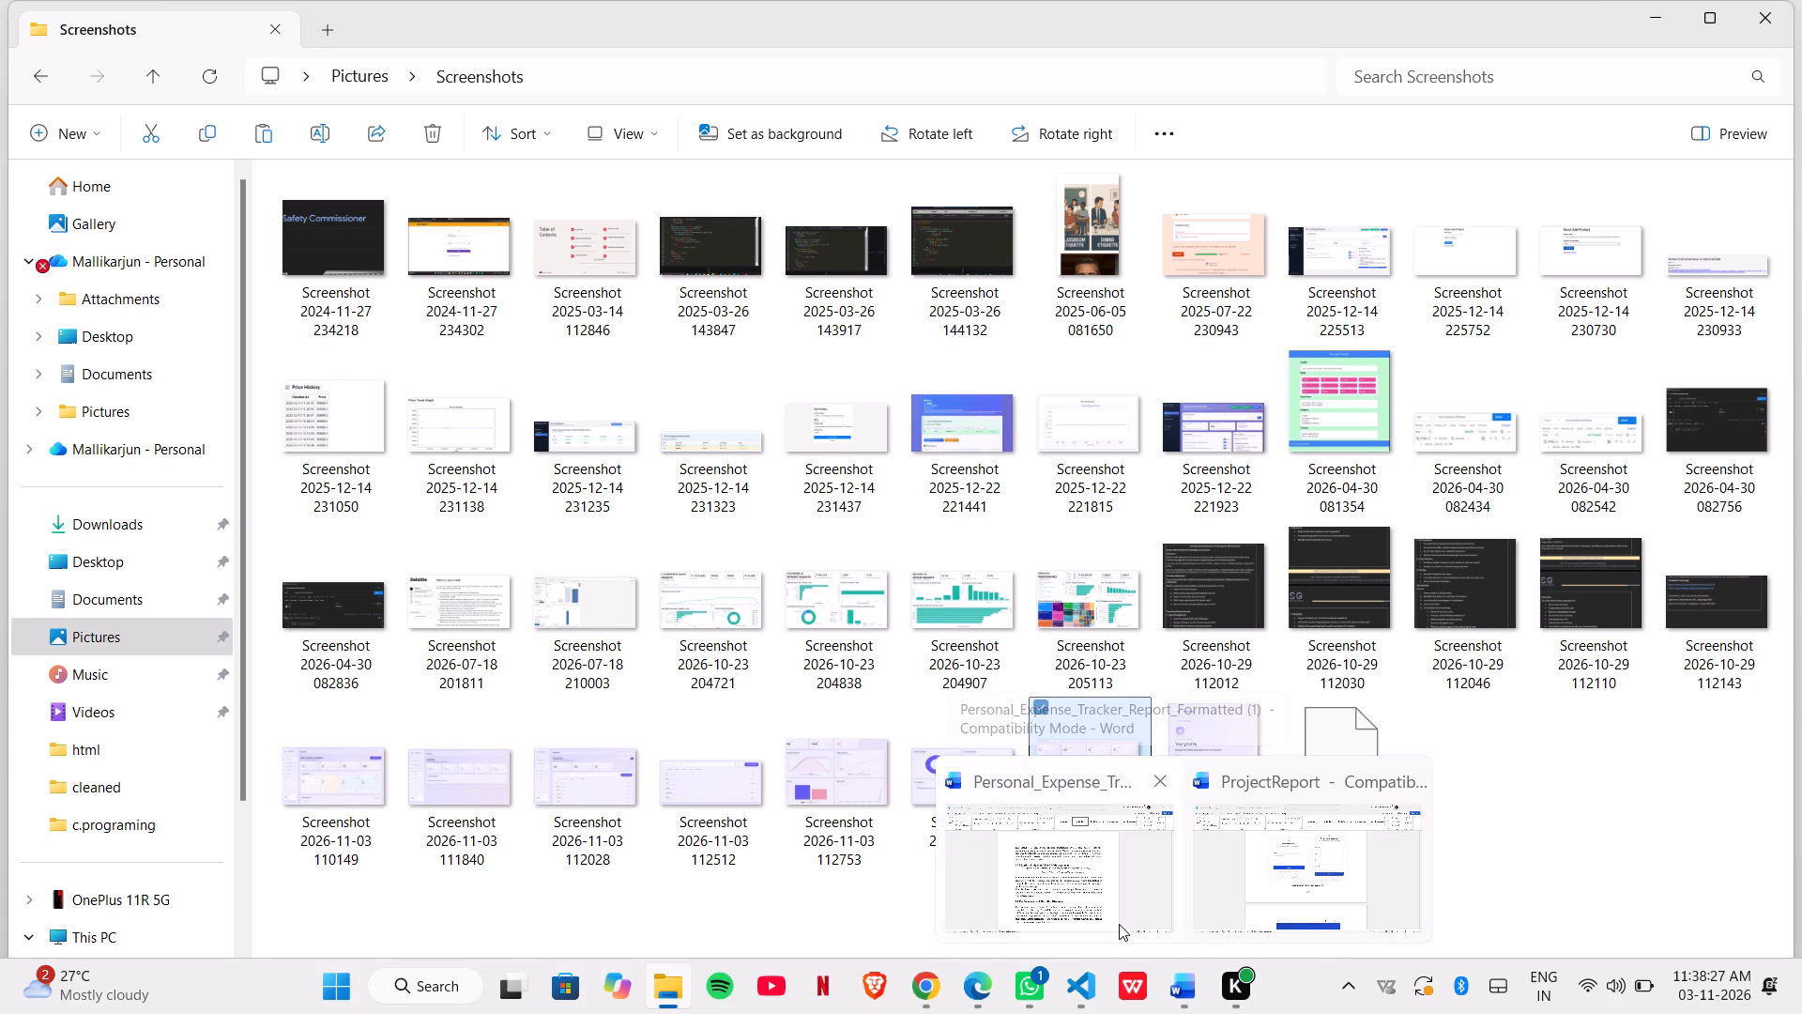
{"action": "left_click", "coordinate": [645, 496]}
{"action": "key", "text": "ctrl+v"}
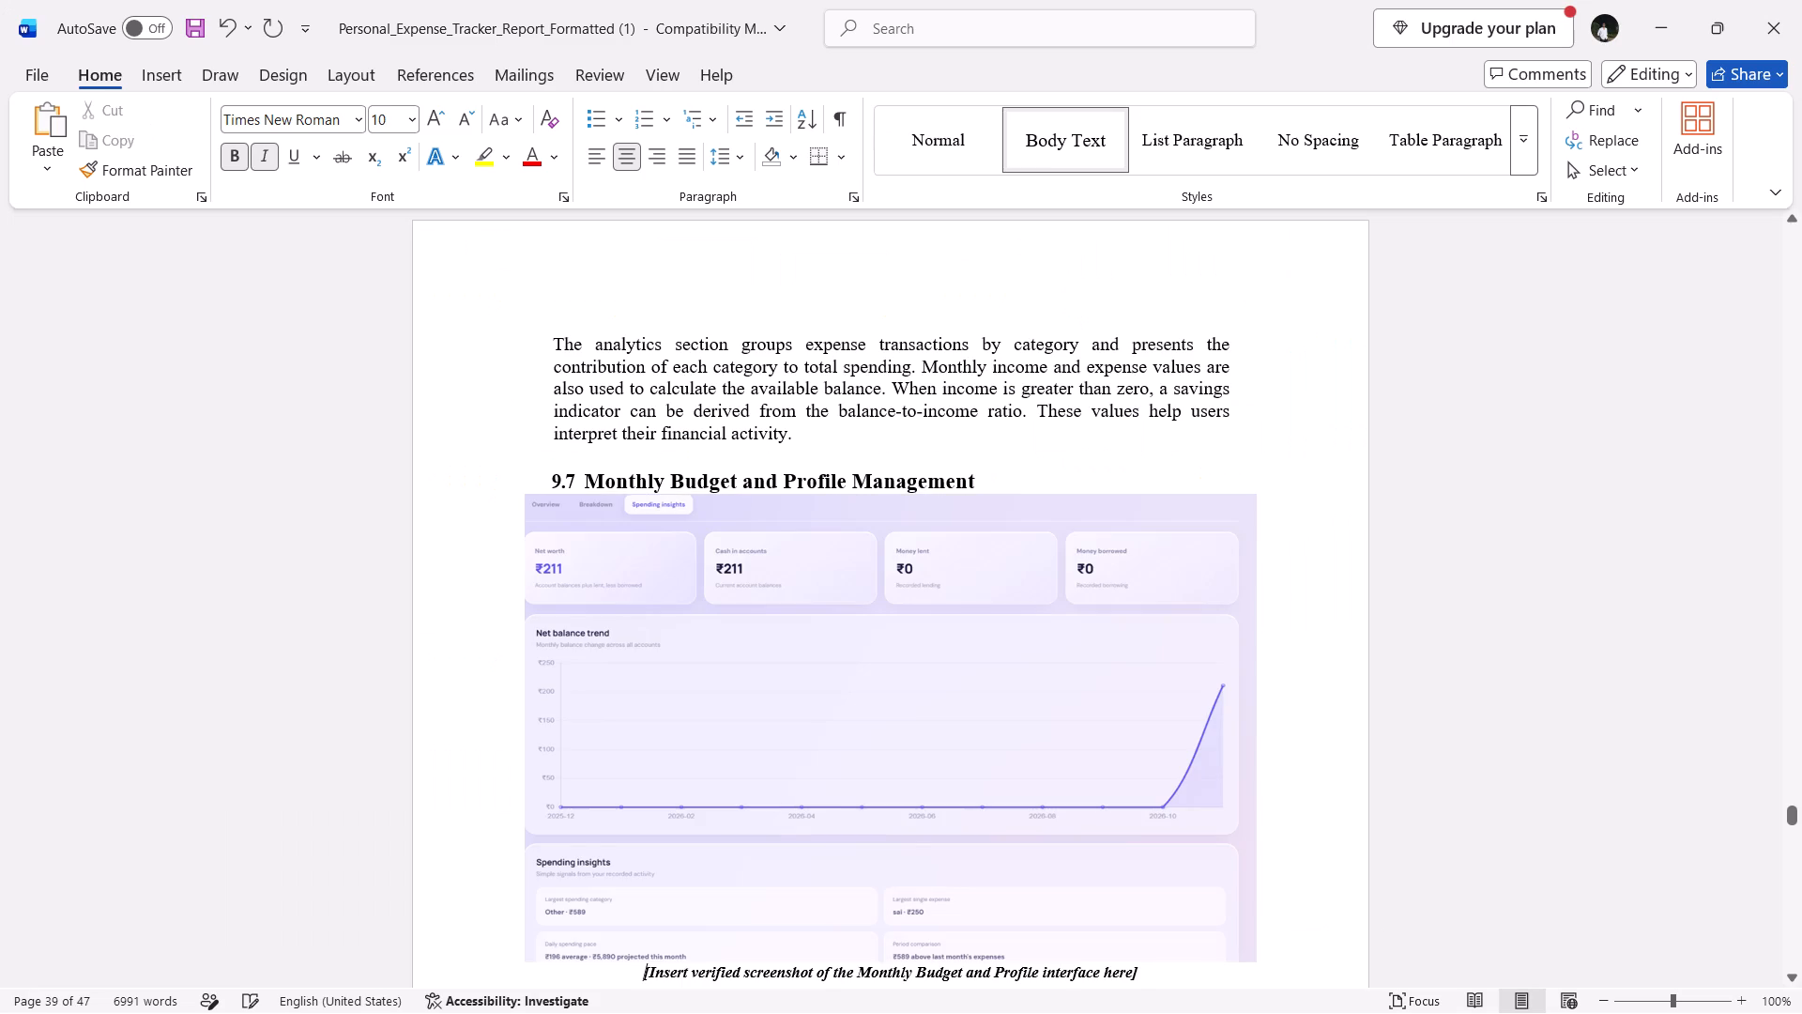
Narrow the pasted spending insights picture under heading 9.7 so it fits within the text margins.
{"action": "left_click", "coordinate": [812, 658]}
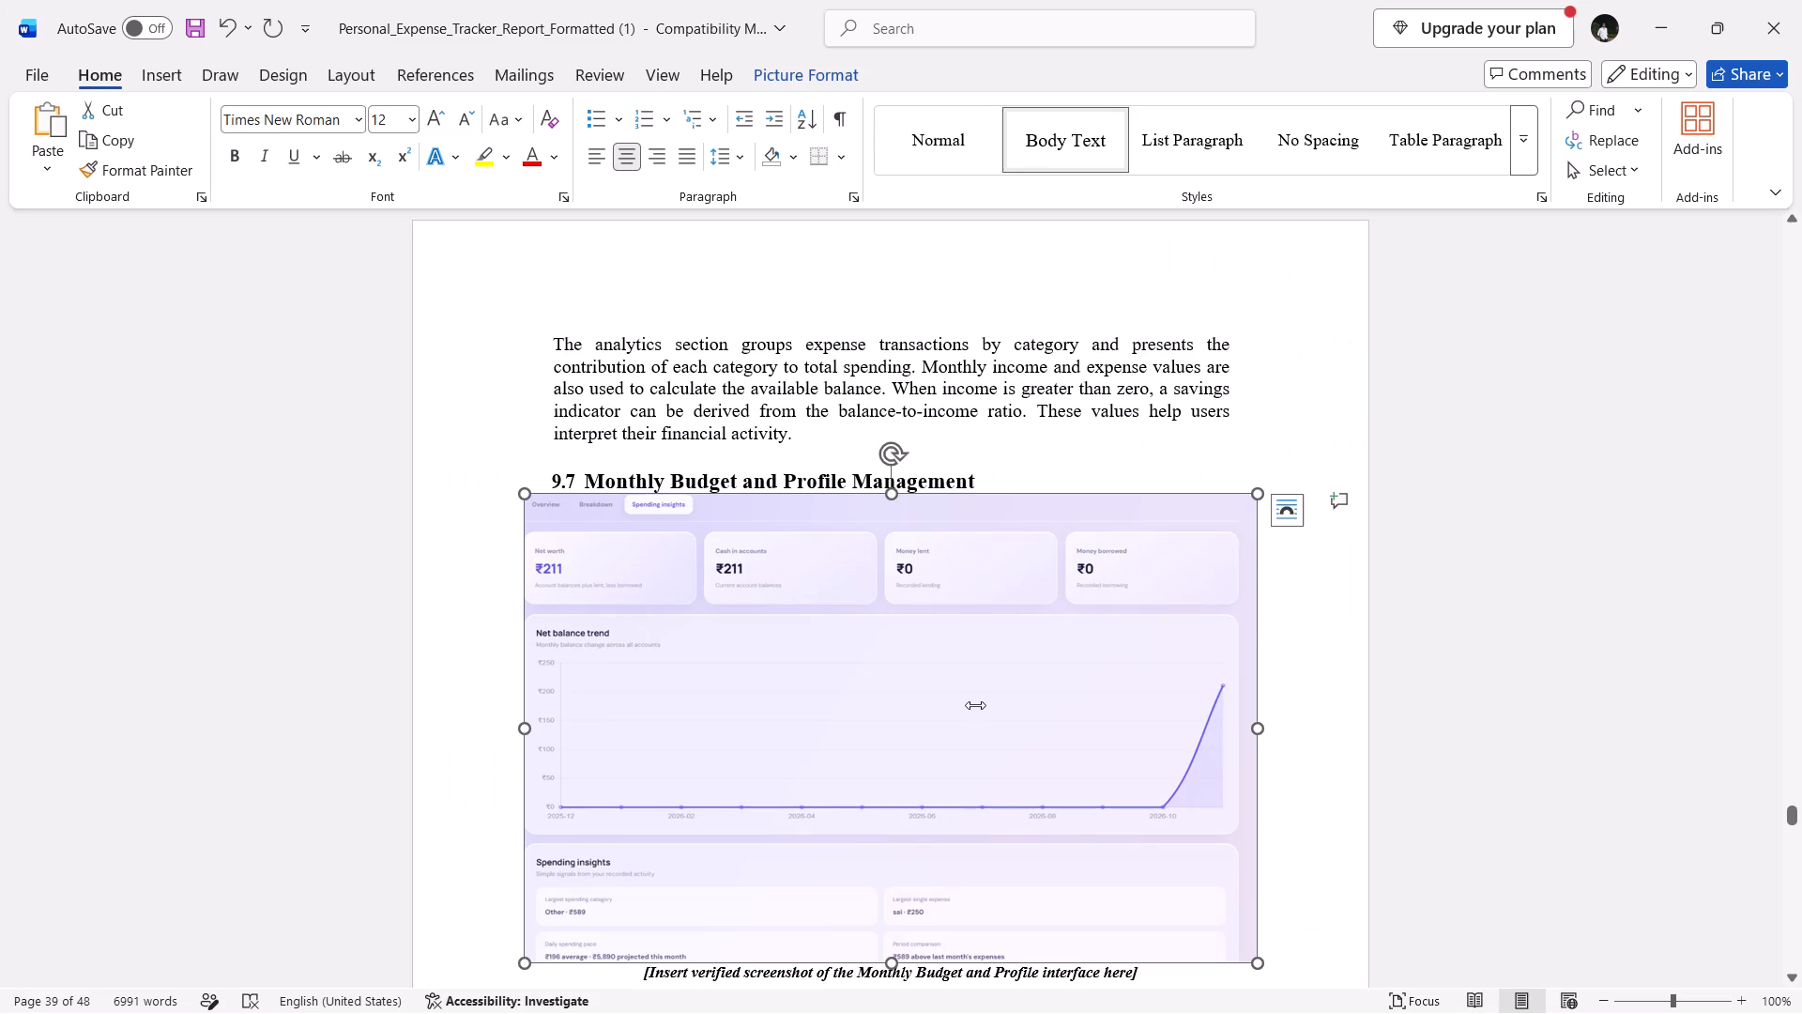
{"action": "left_click_drag", "start_coordinate": [1261, 731], "coordinate": [1143, 725]}
Delete the "Insert verified screenshot of the Monthly Budget and Profile interface here" placeholder text after the picture.
{"action": "left_click", "coordinate": [1167, 549]}
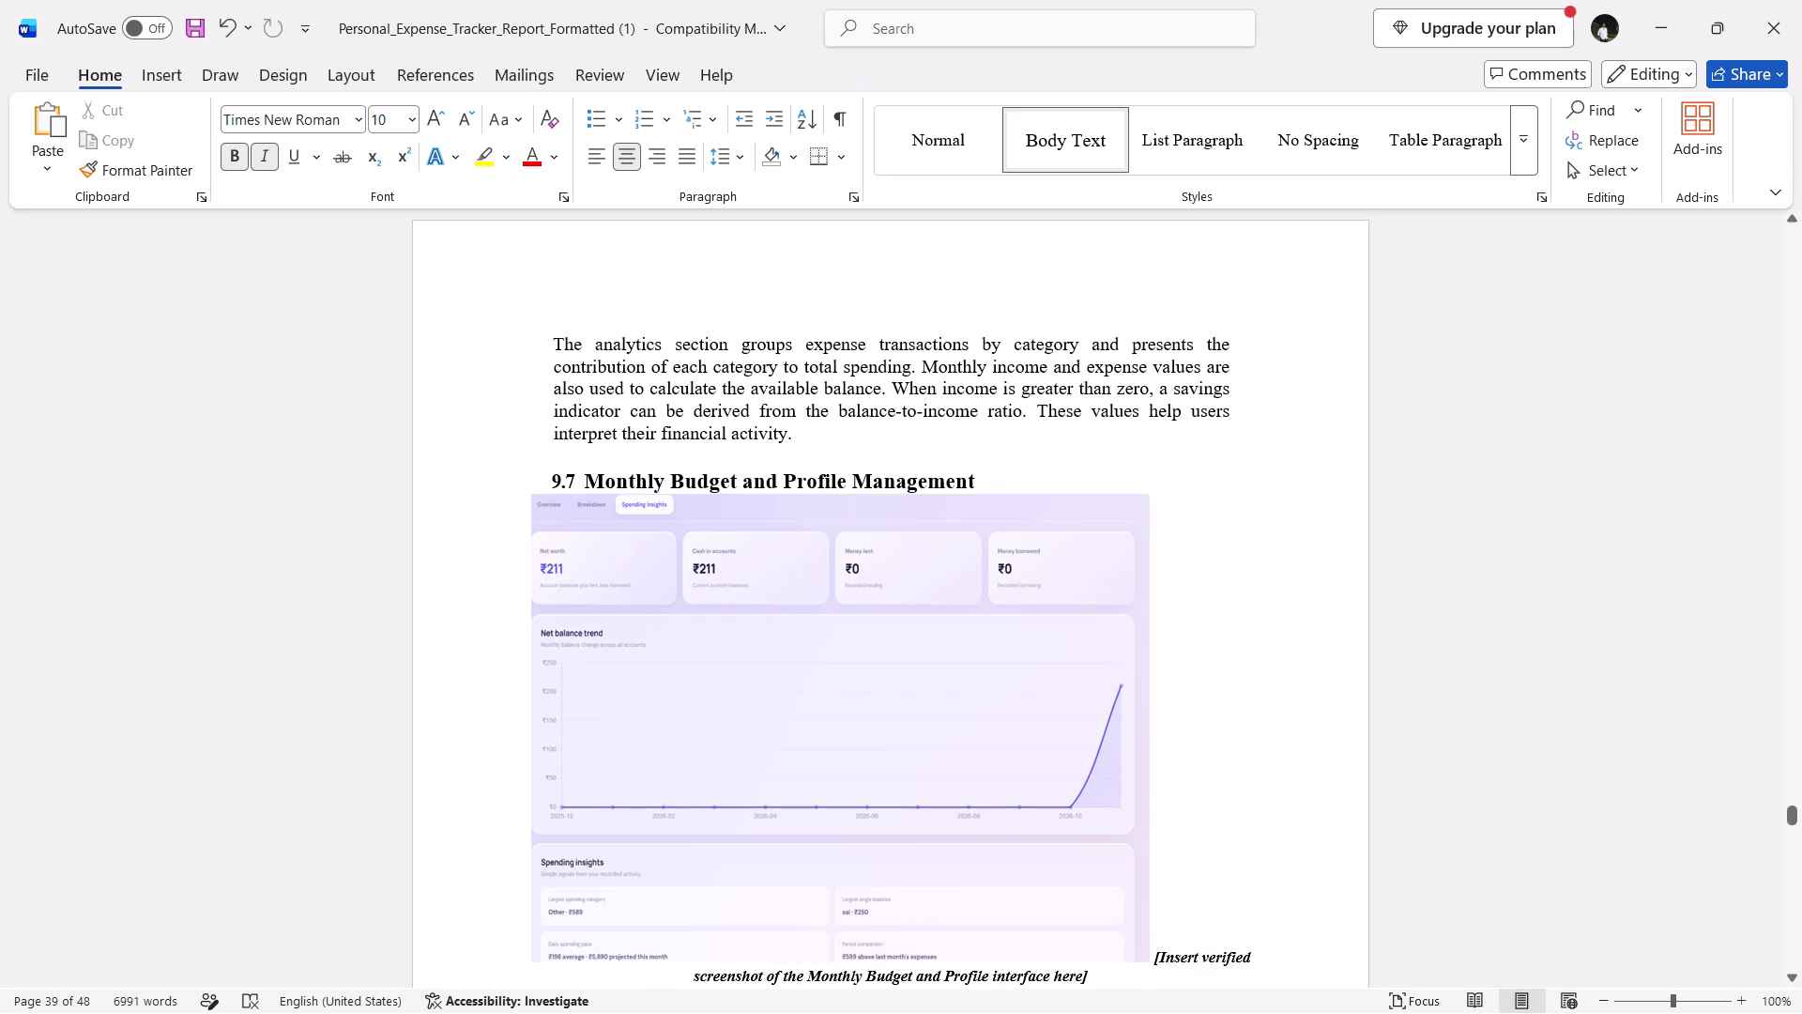
{"action": "left_click", "coordinate": [1167, 530]}
{"action": "scroll", "coordinate": [1062, 769], "scroll_direction": "down", "scroll_amount": 1}
{"action": "left_click_drag", "start_coordinate": [1092, 773], "coordinate": [1158, 753]}
{"action": "key", "text": "BackSpace"}
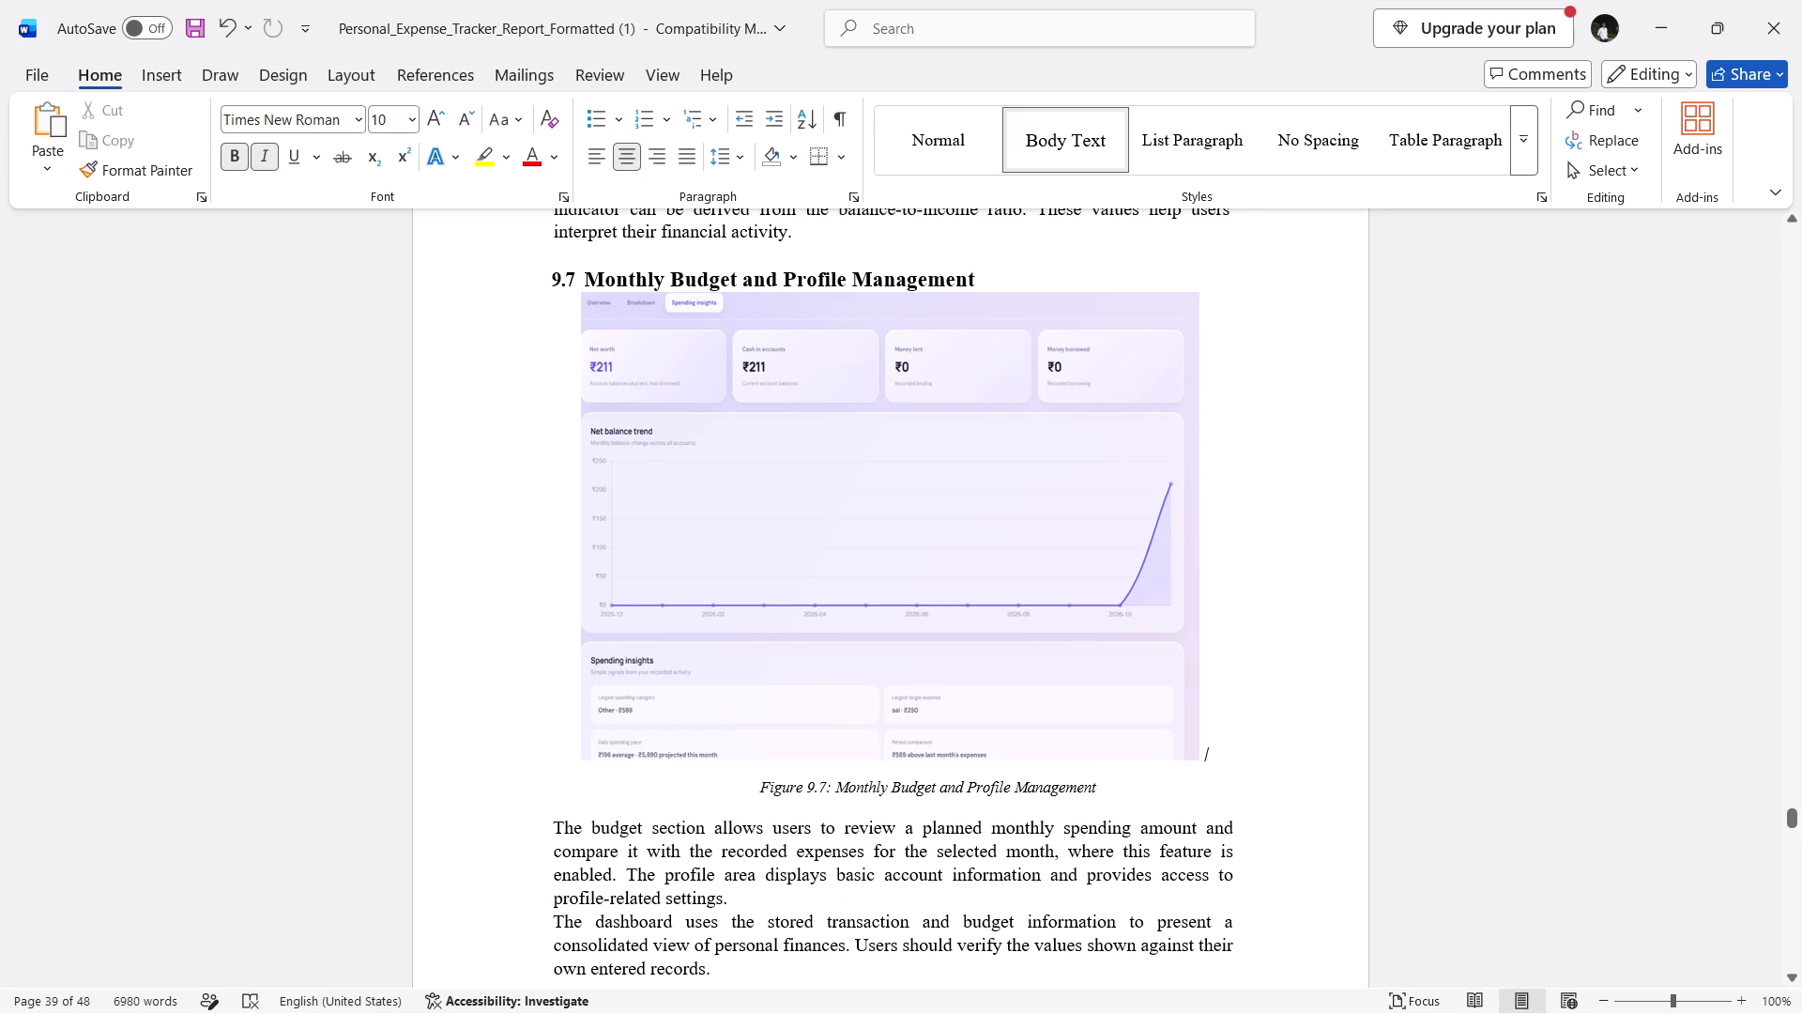
Reduce the height of the section 9.7 picture by about a quarter, keeping its width.
{"action": "left_click", "coordinate": [1013, 607]}
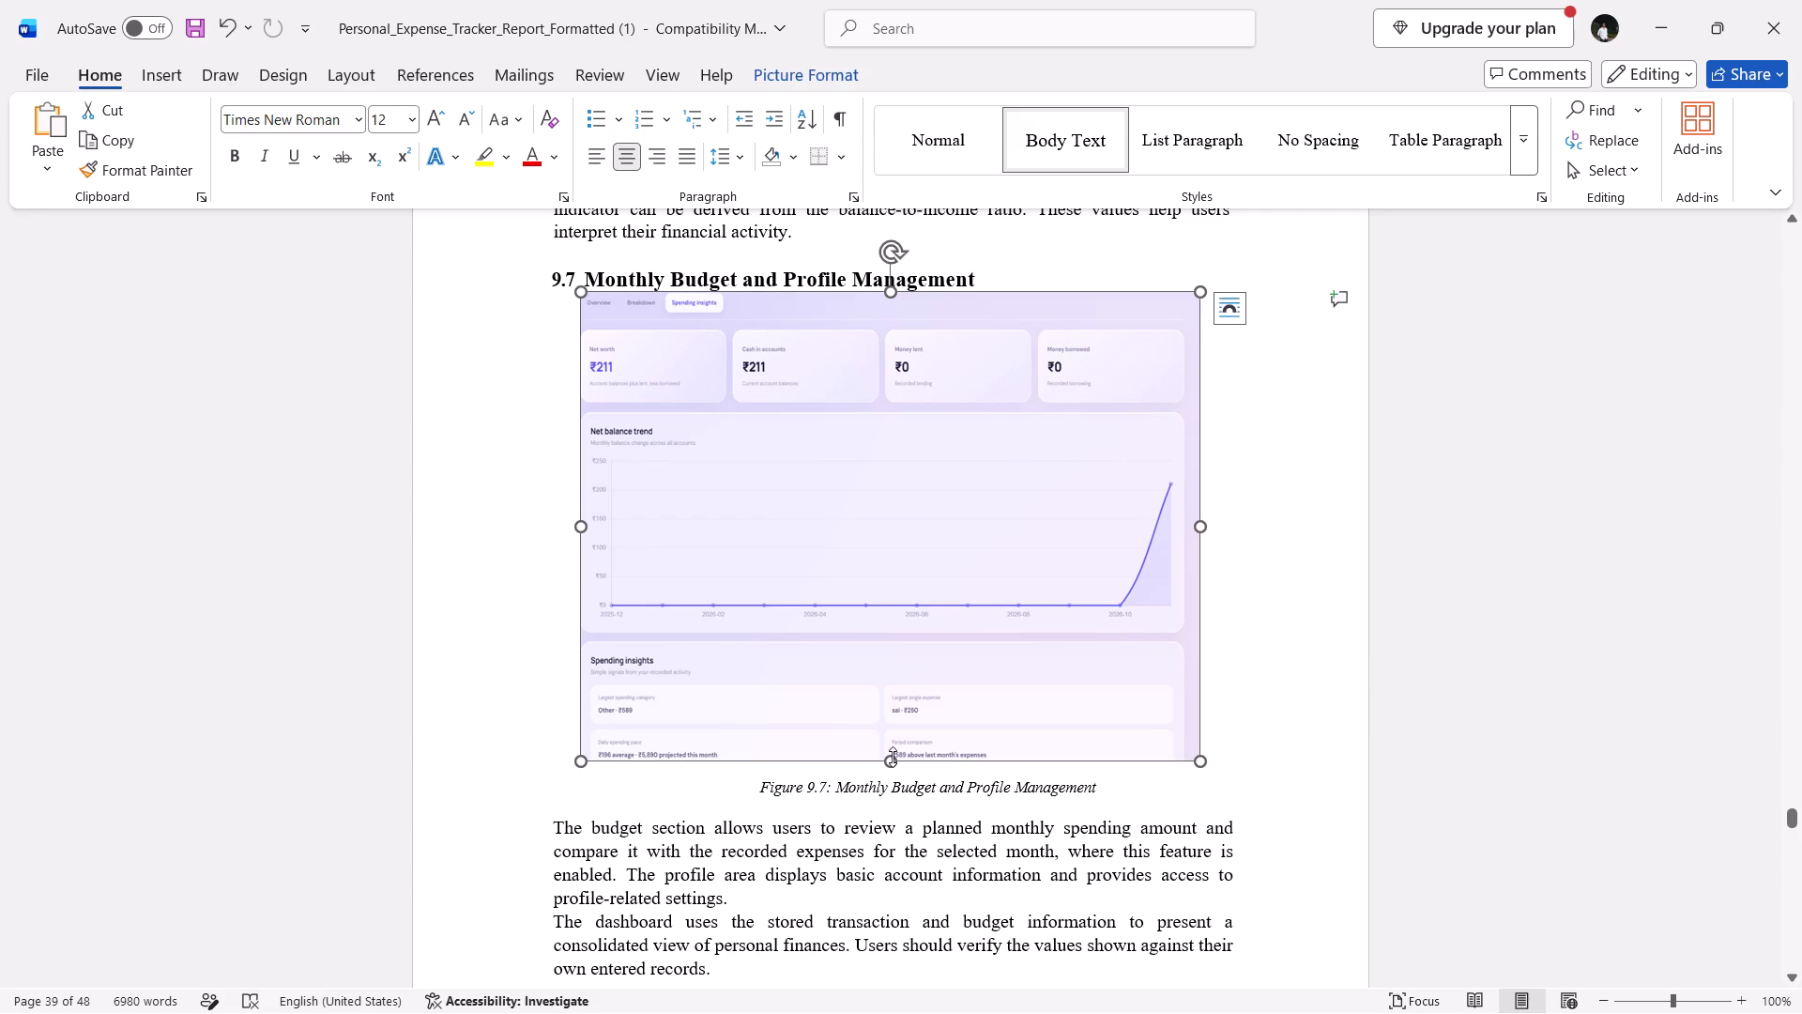
{"action": "left_click_drag", "start_coordinate": [893, 757], "coordinate": [890, 728]}
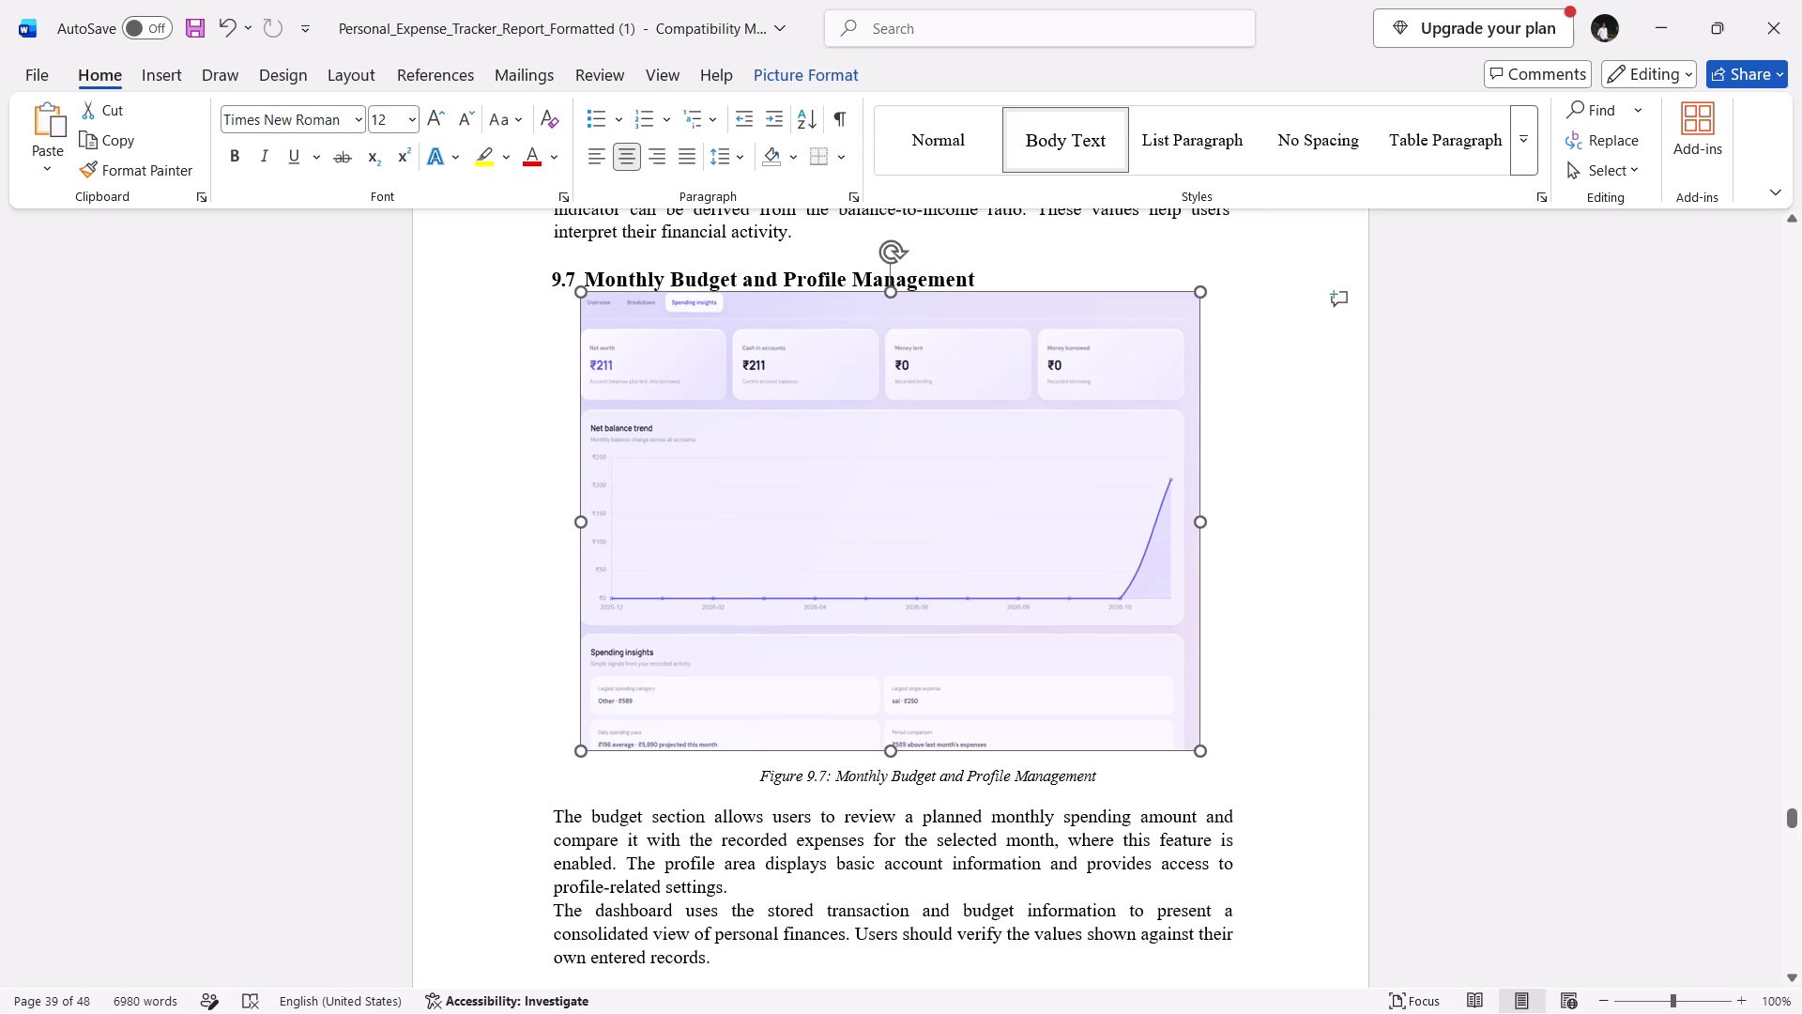
{"action": "left_click_drag", "start_coordinate": [890, 728], "coordinate": [891, 644]}
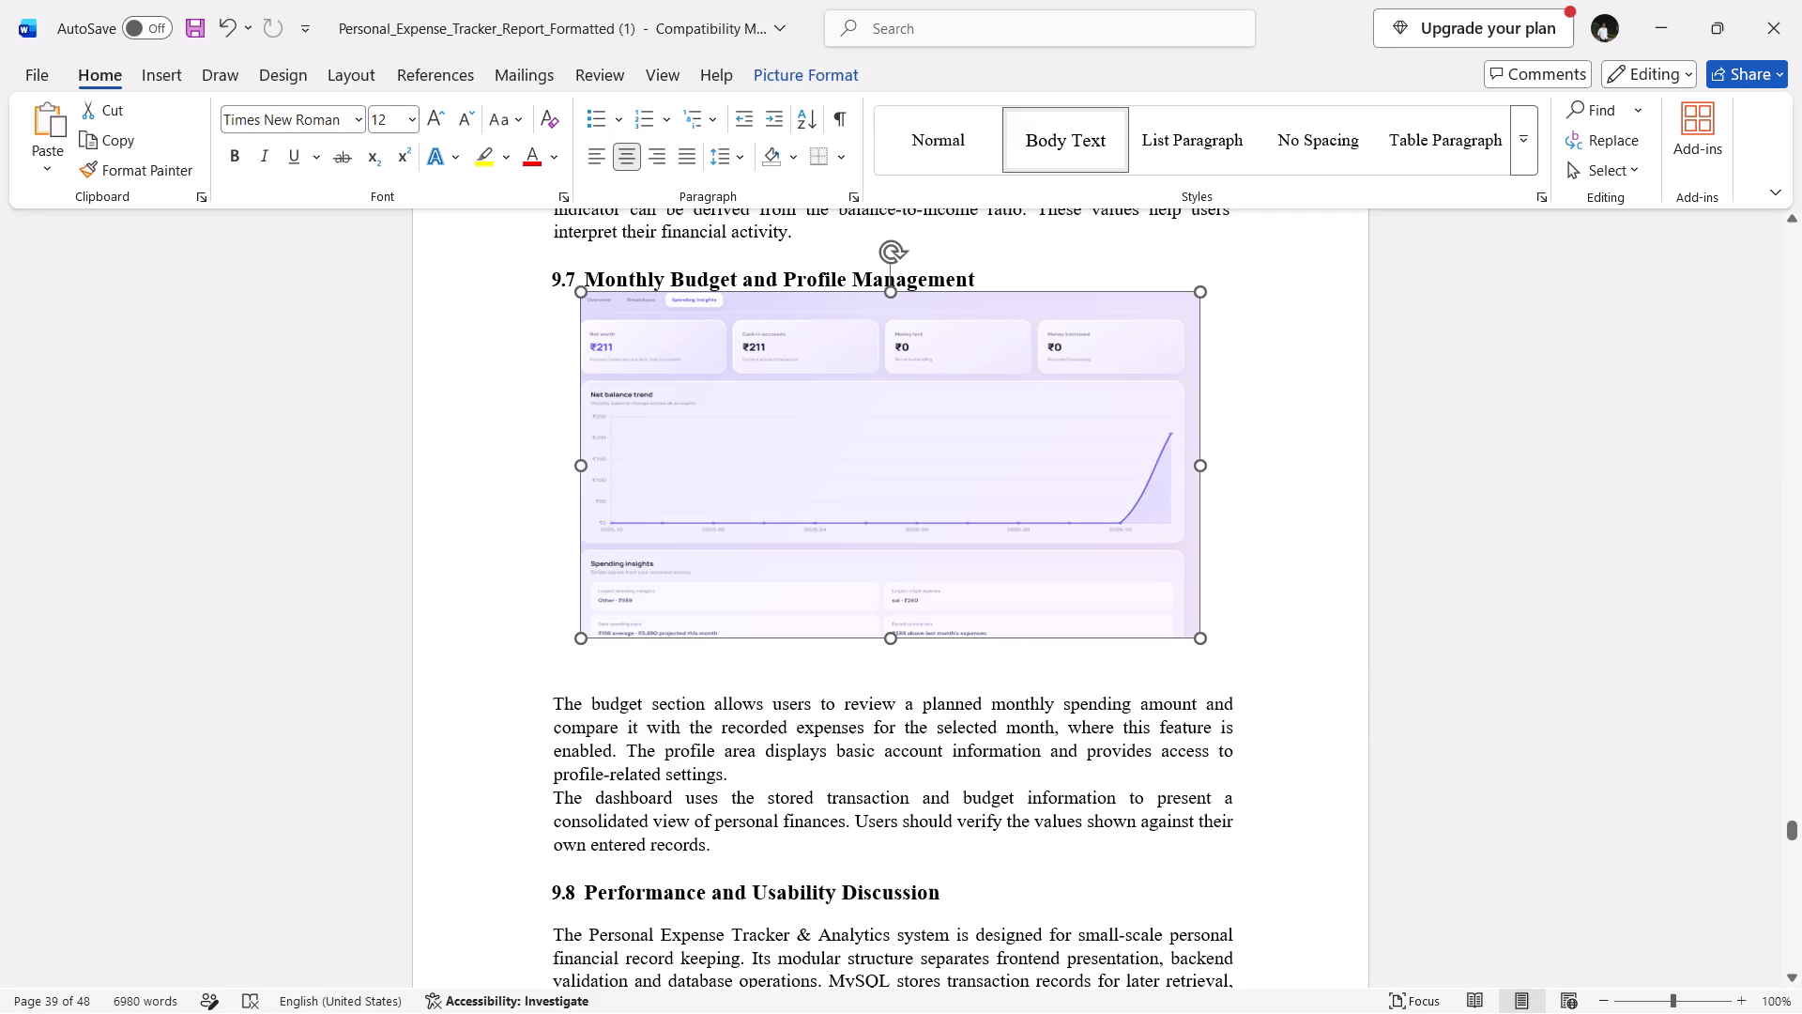
Add an empty line without a section number between the Monthly Budget and Profile Management heading and its picture.
{"action": "left_click", "coordinate": [985, 284]}
{"action": "key", "text": "Return"}
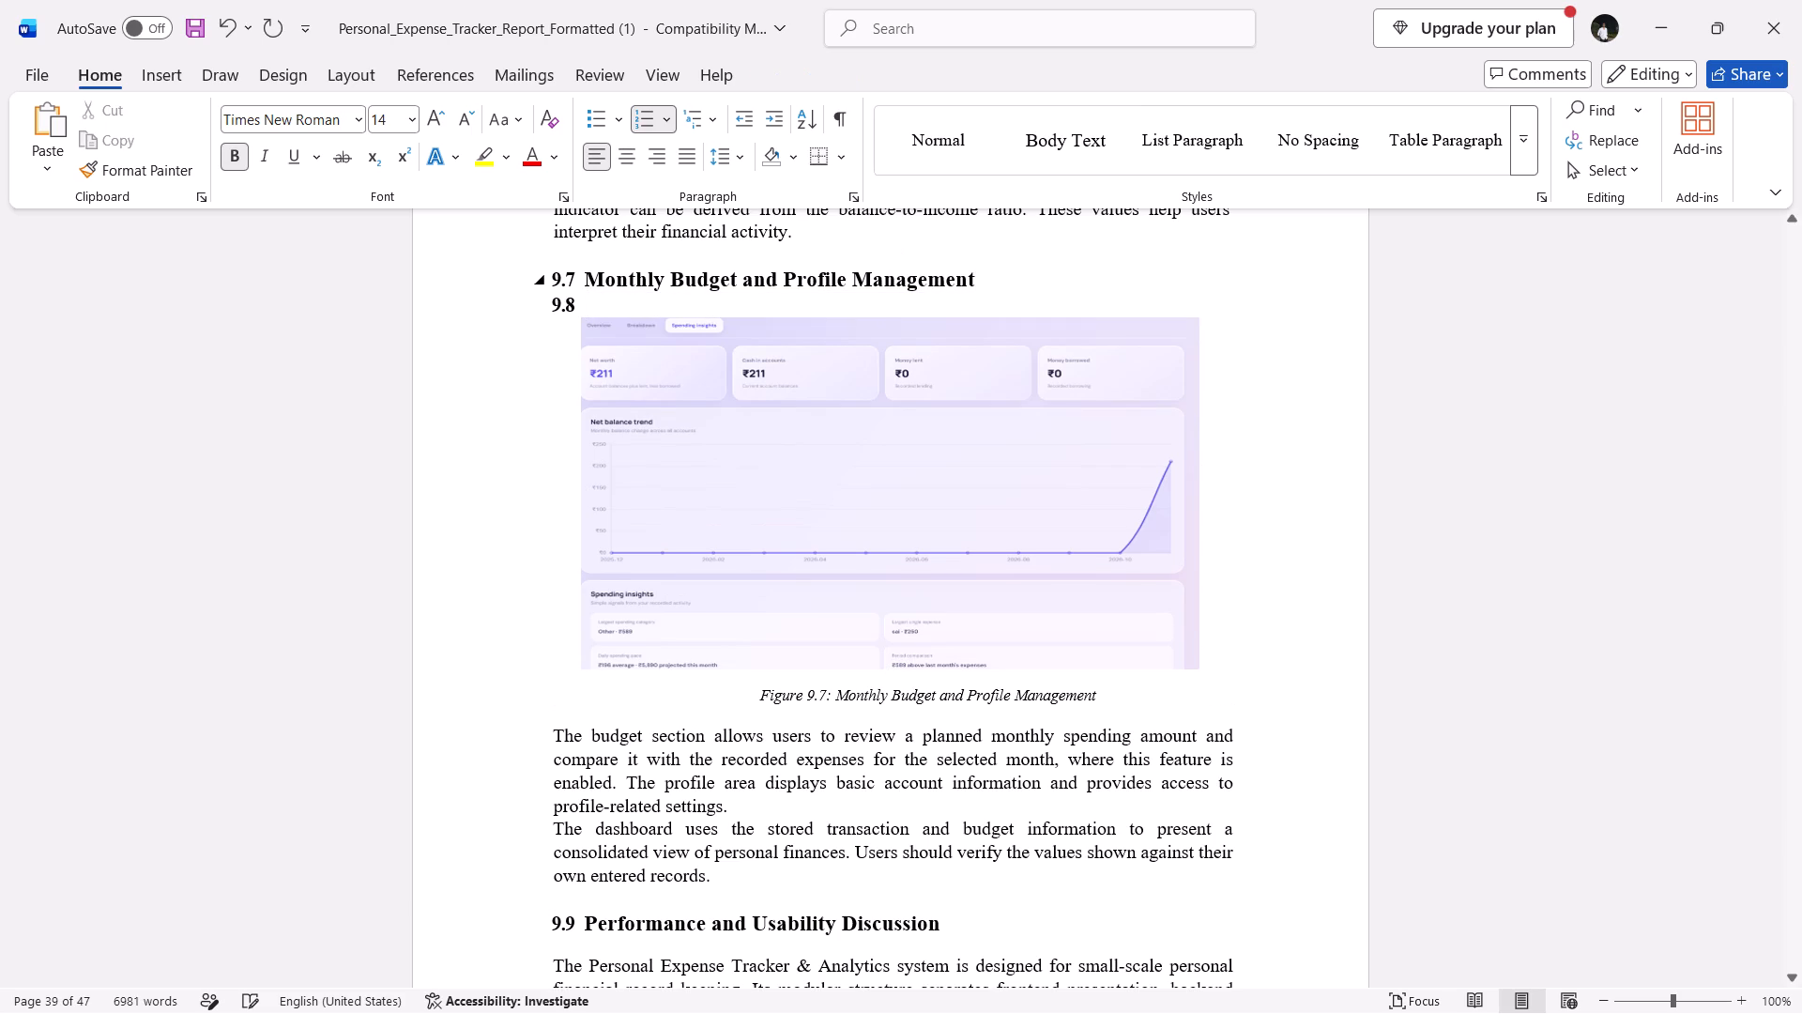
{"action": "key", "text": "BackSpace"}
Review the page layout from section 9.7 through section 9.8 to the chapter 10 title page.
{"action": "left_click", "coordinate": [1011, 451]}
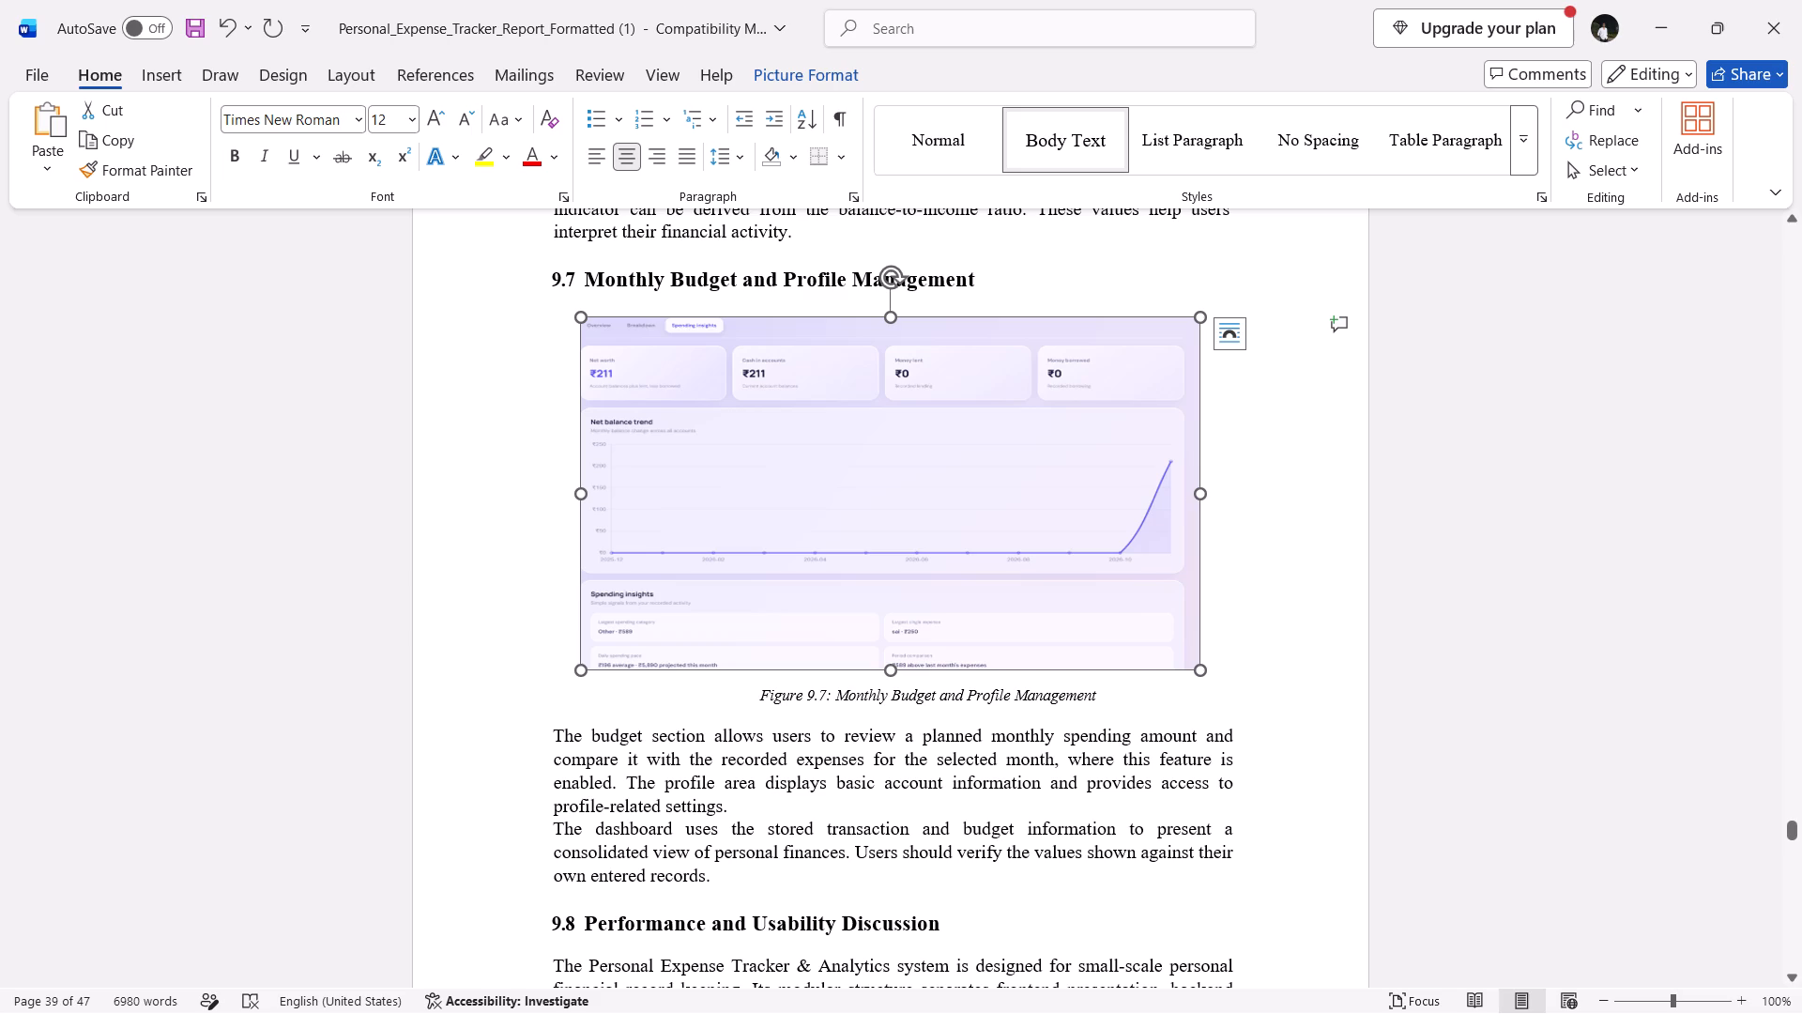
{"action": "left_click", "coordinate": [1037, 484]}
{"action": "scroll", "coordinate": [1037, 484], "scroll_direction": "down", "scroll_amount": 3}
{"action": "left_click", "coordinate": [1123, 776]}
{"action": "scroll", "coordinate": [1123, 776], "scroll_direction": "down", "scroll_amount": 4}
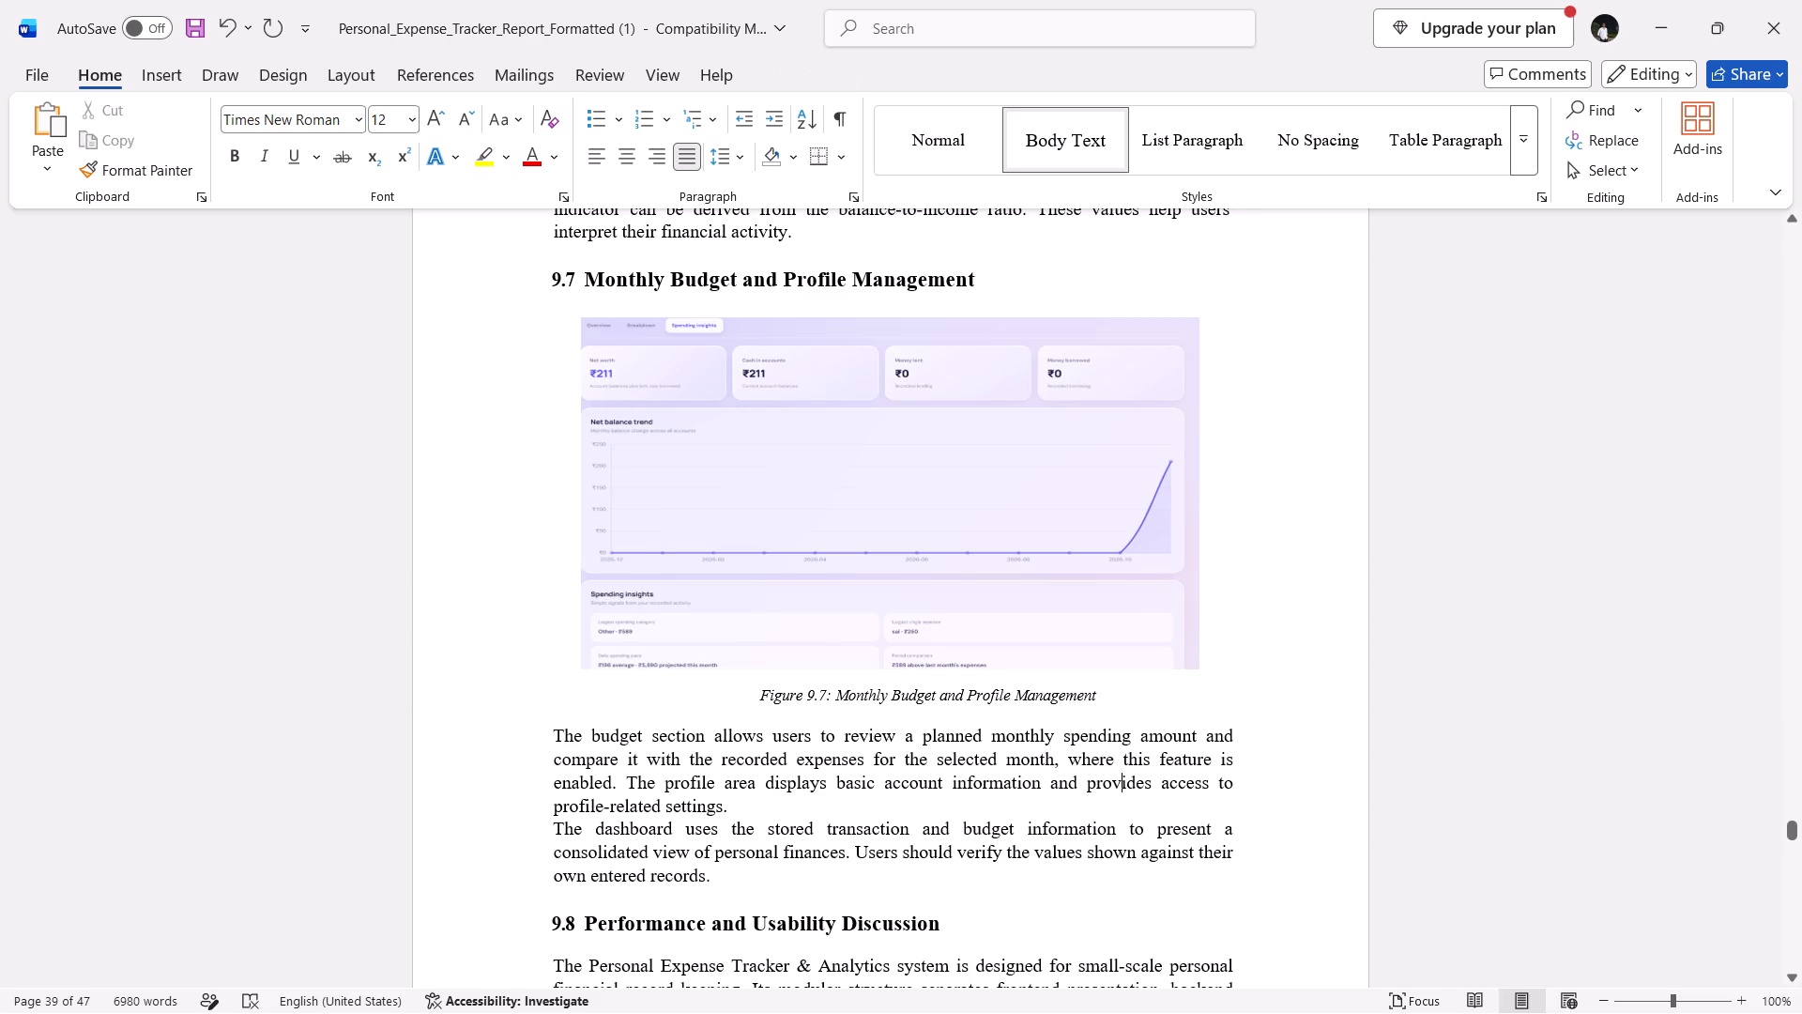
{"action": "scroll", "coordinate": [1123, 776], "scroll_direction": "down", "scroll_amount": 3}
{"action": "scroll", "coordinate": [1123, 776], "scroll_direction": "up", "scroll_amount": 2}
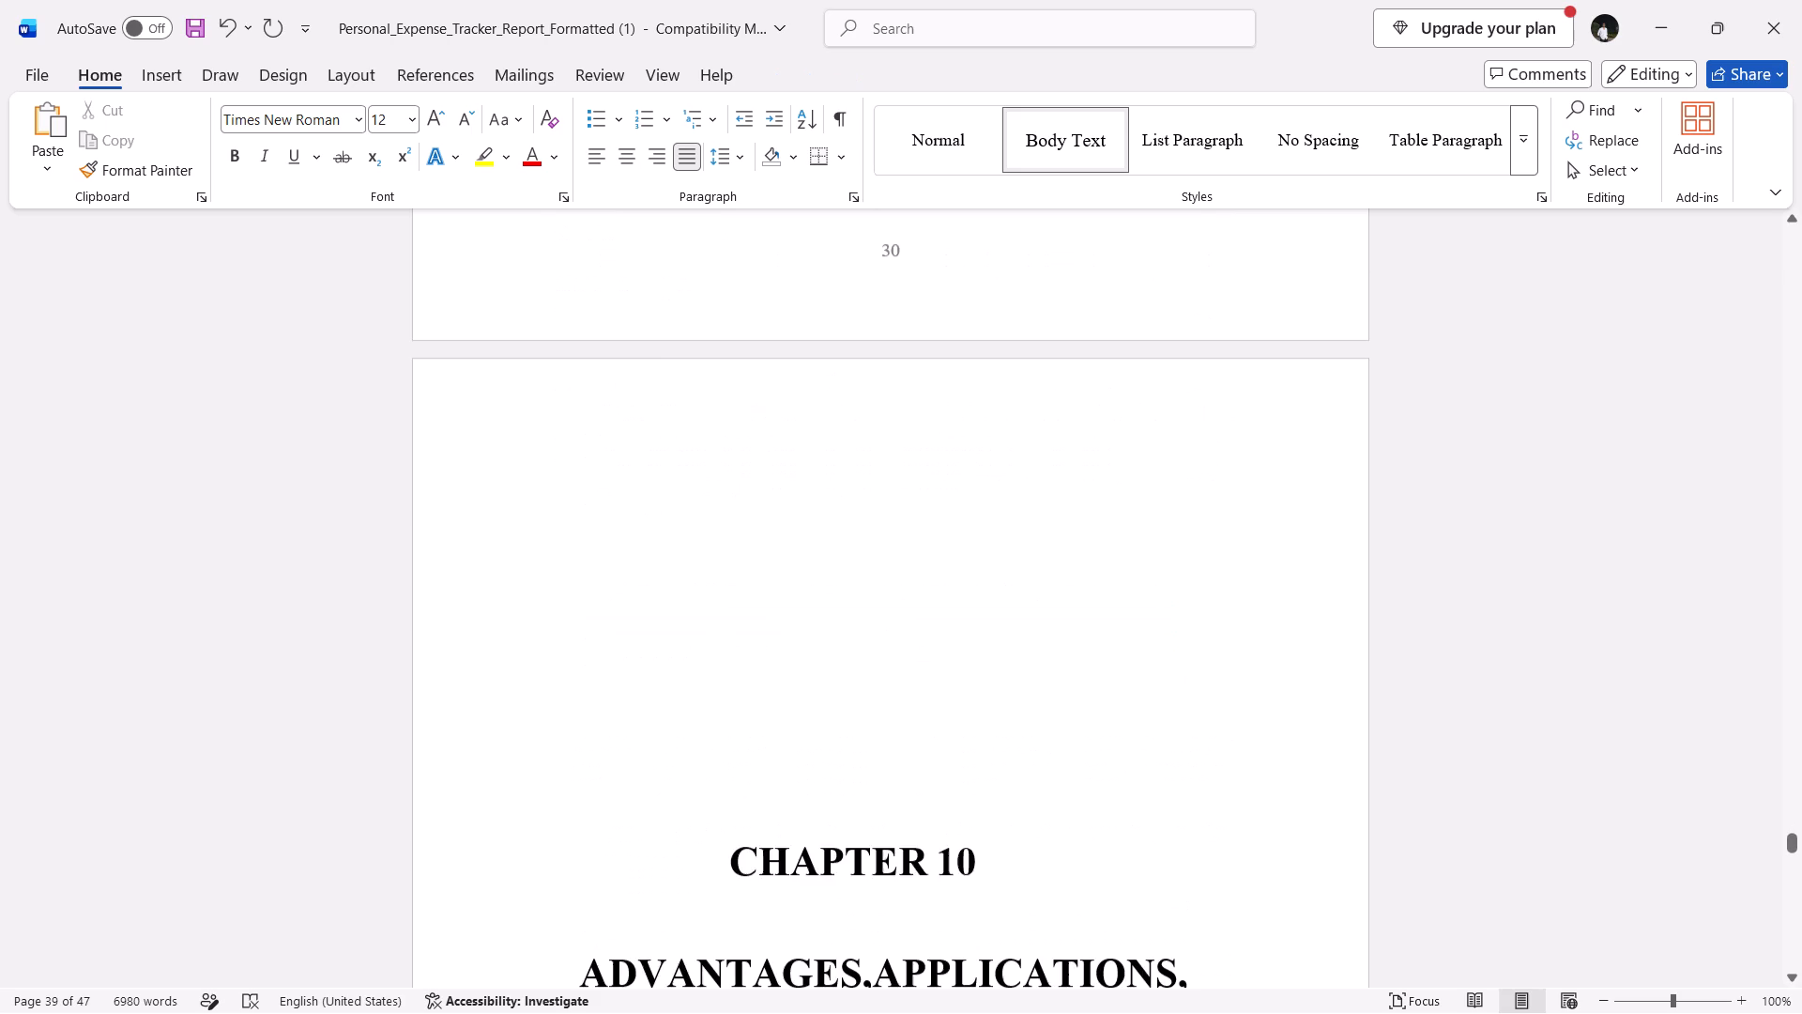
{"action": "scroll", "coordinate": [1123, 776], "scroll_direction": "up", "scroll_amount": 5}
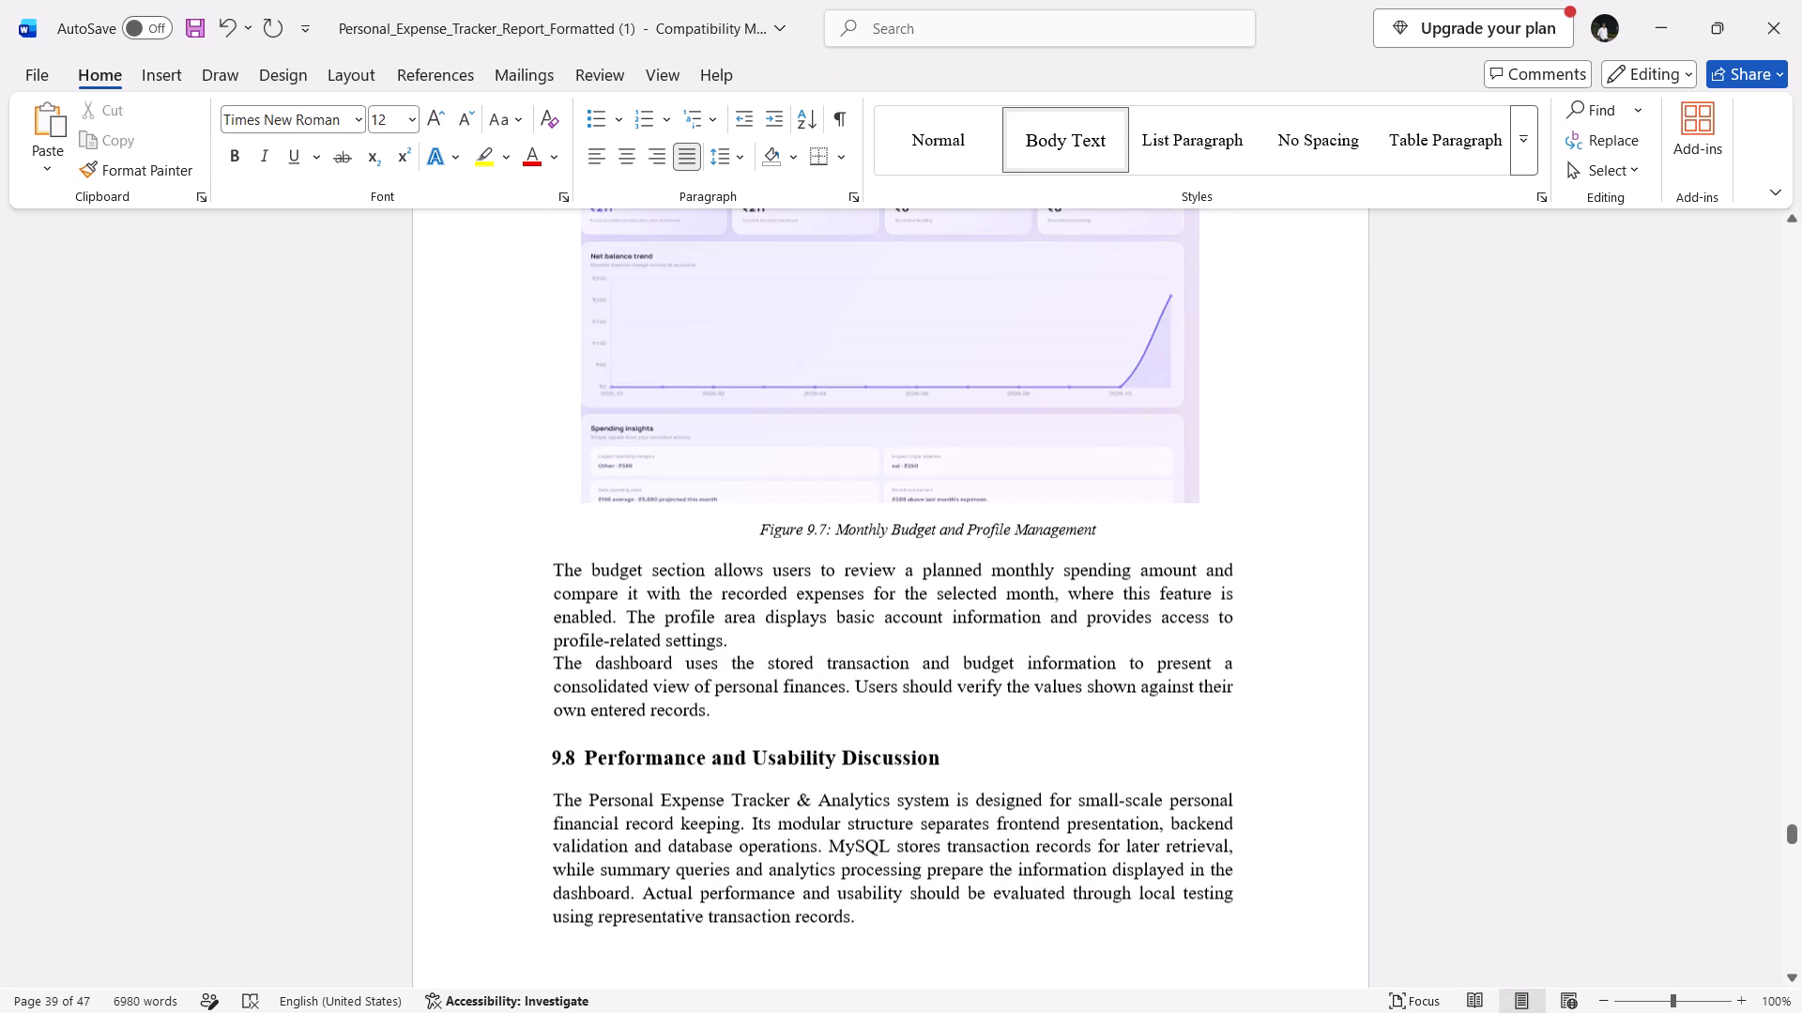
{"action": "scroll", "coordinate": [1123, 776], "scroll_direction": "up", "scroll_amount": 1}
{"action": "left_click", "coordinate": [1225, 428]}
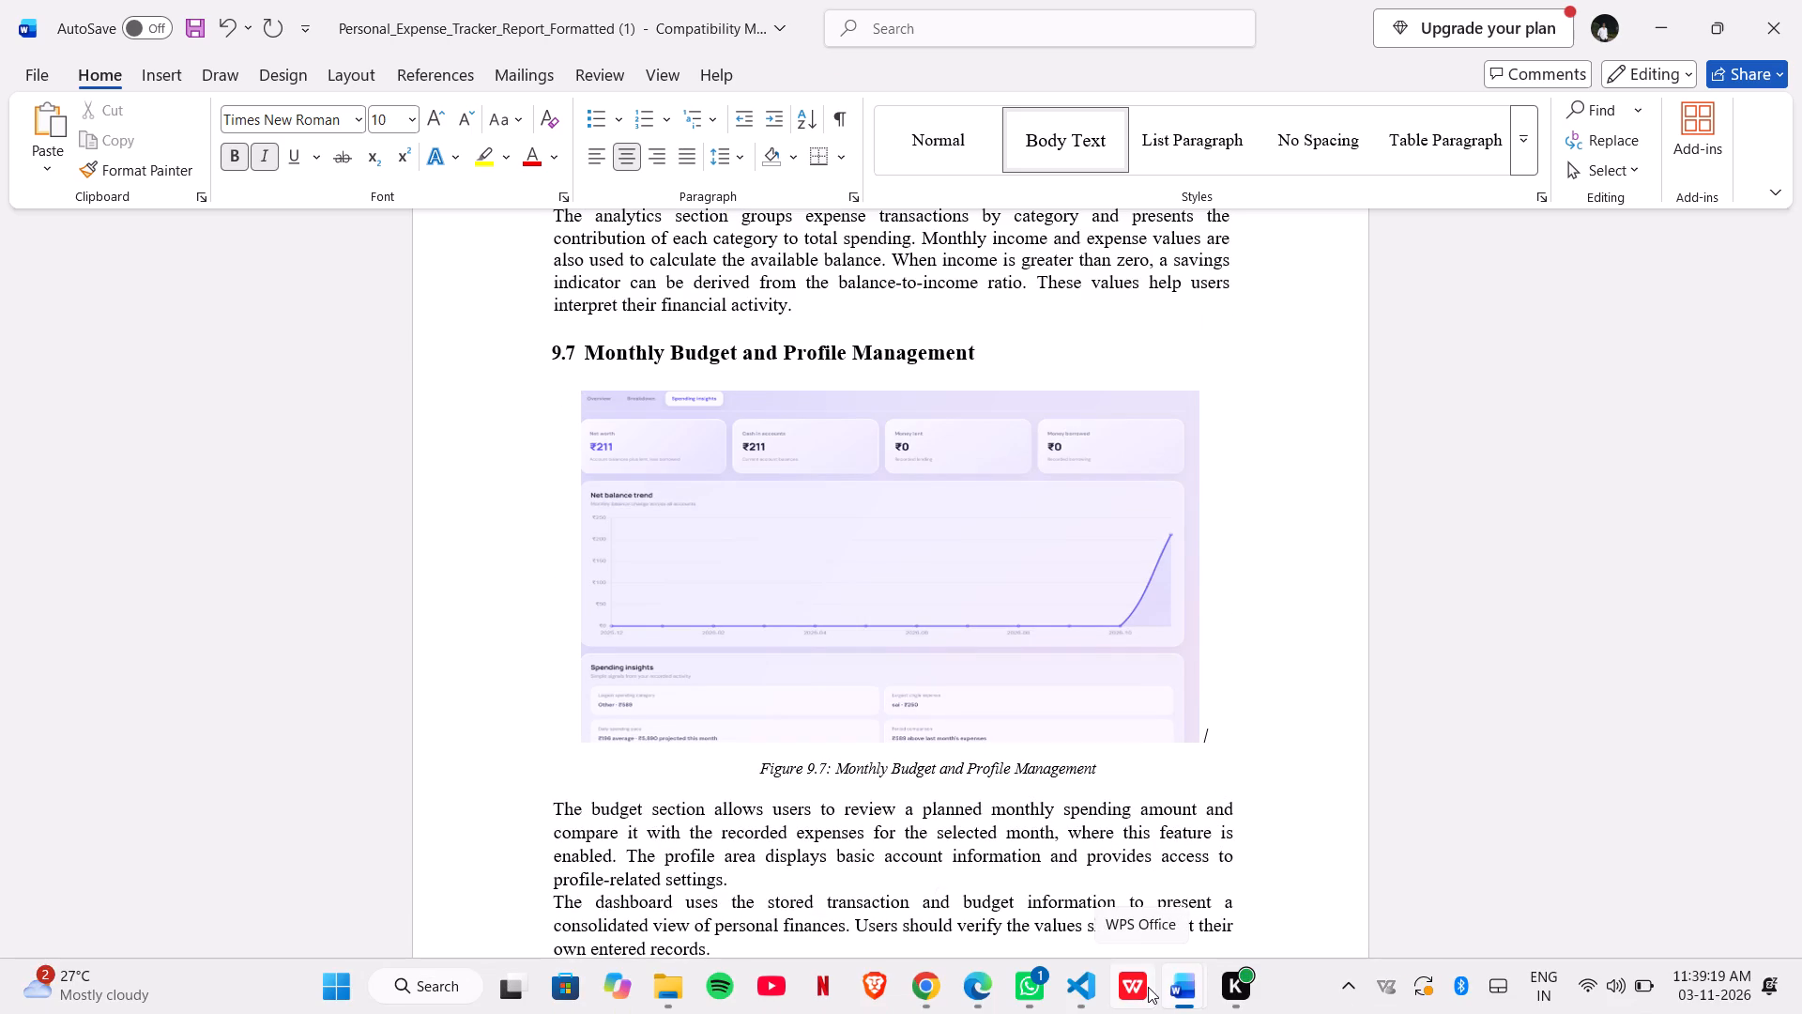
{"action": "left_click", "coordinate": [678, 970]}
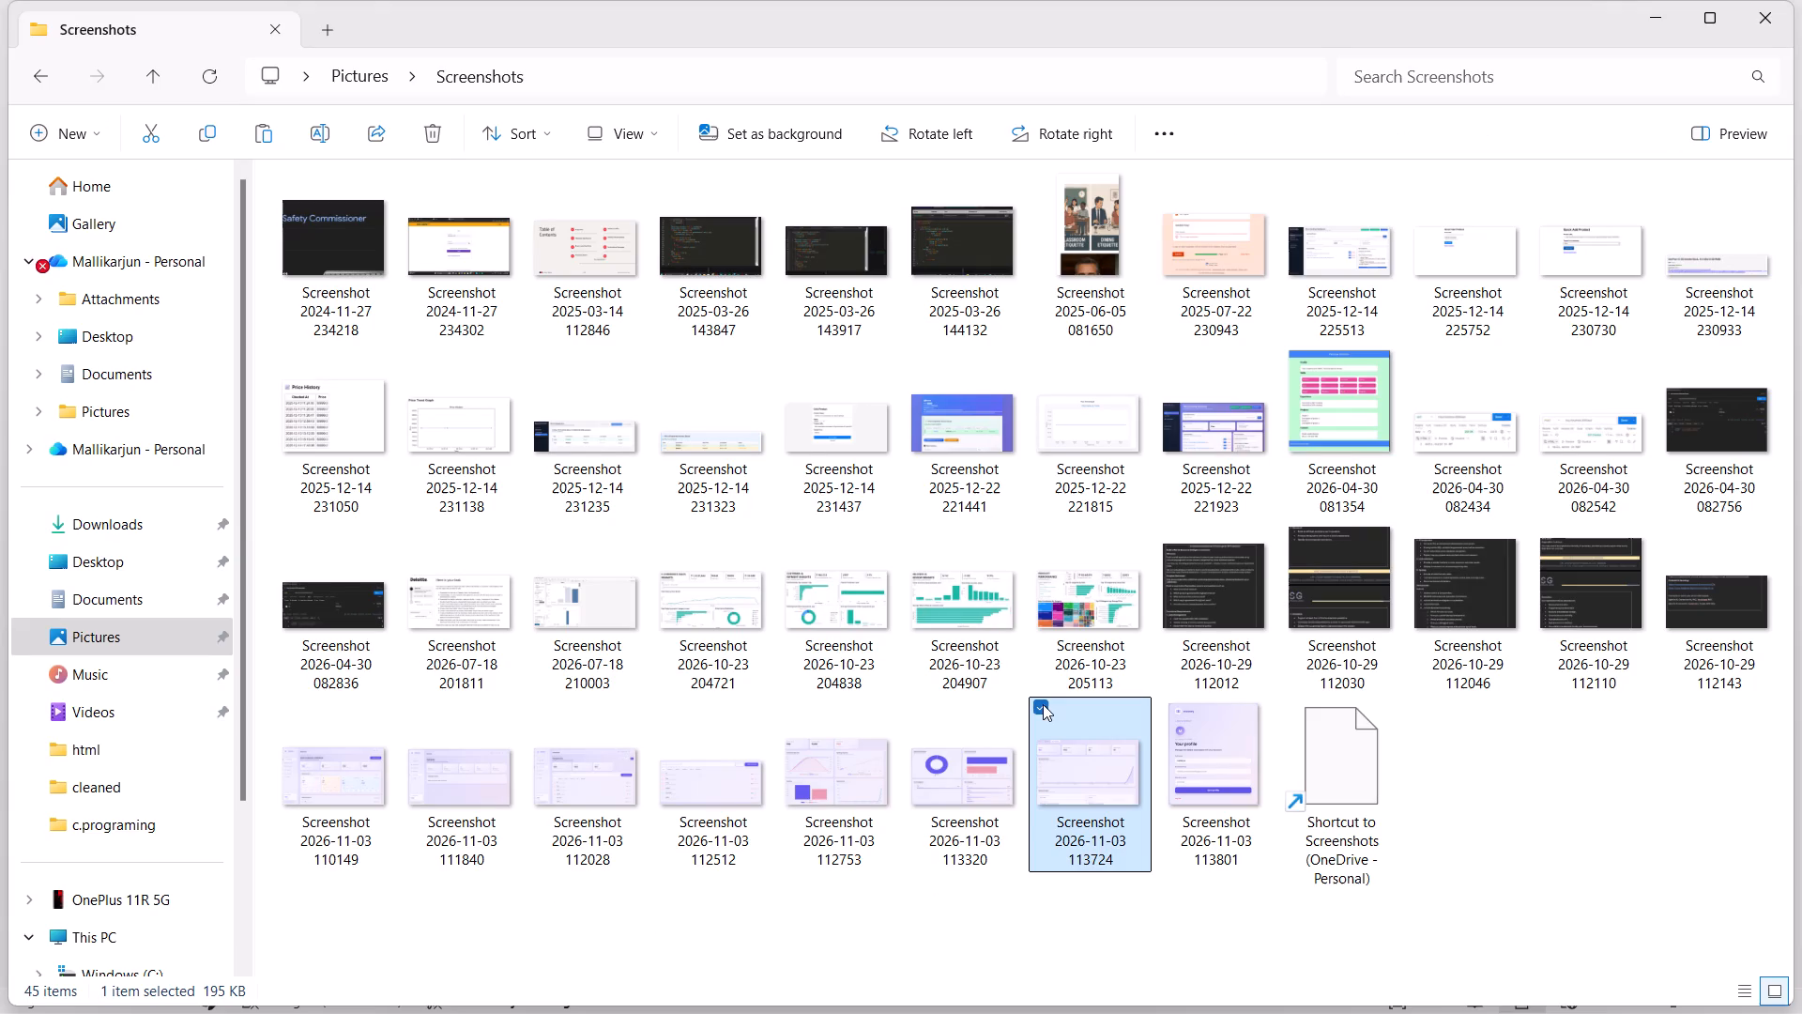
{"action": "left_click", "coordinate": [1043, 704]}
{"action": "left_click", "coordinate": [1159, 712]}
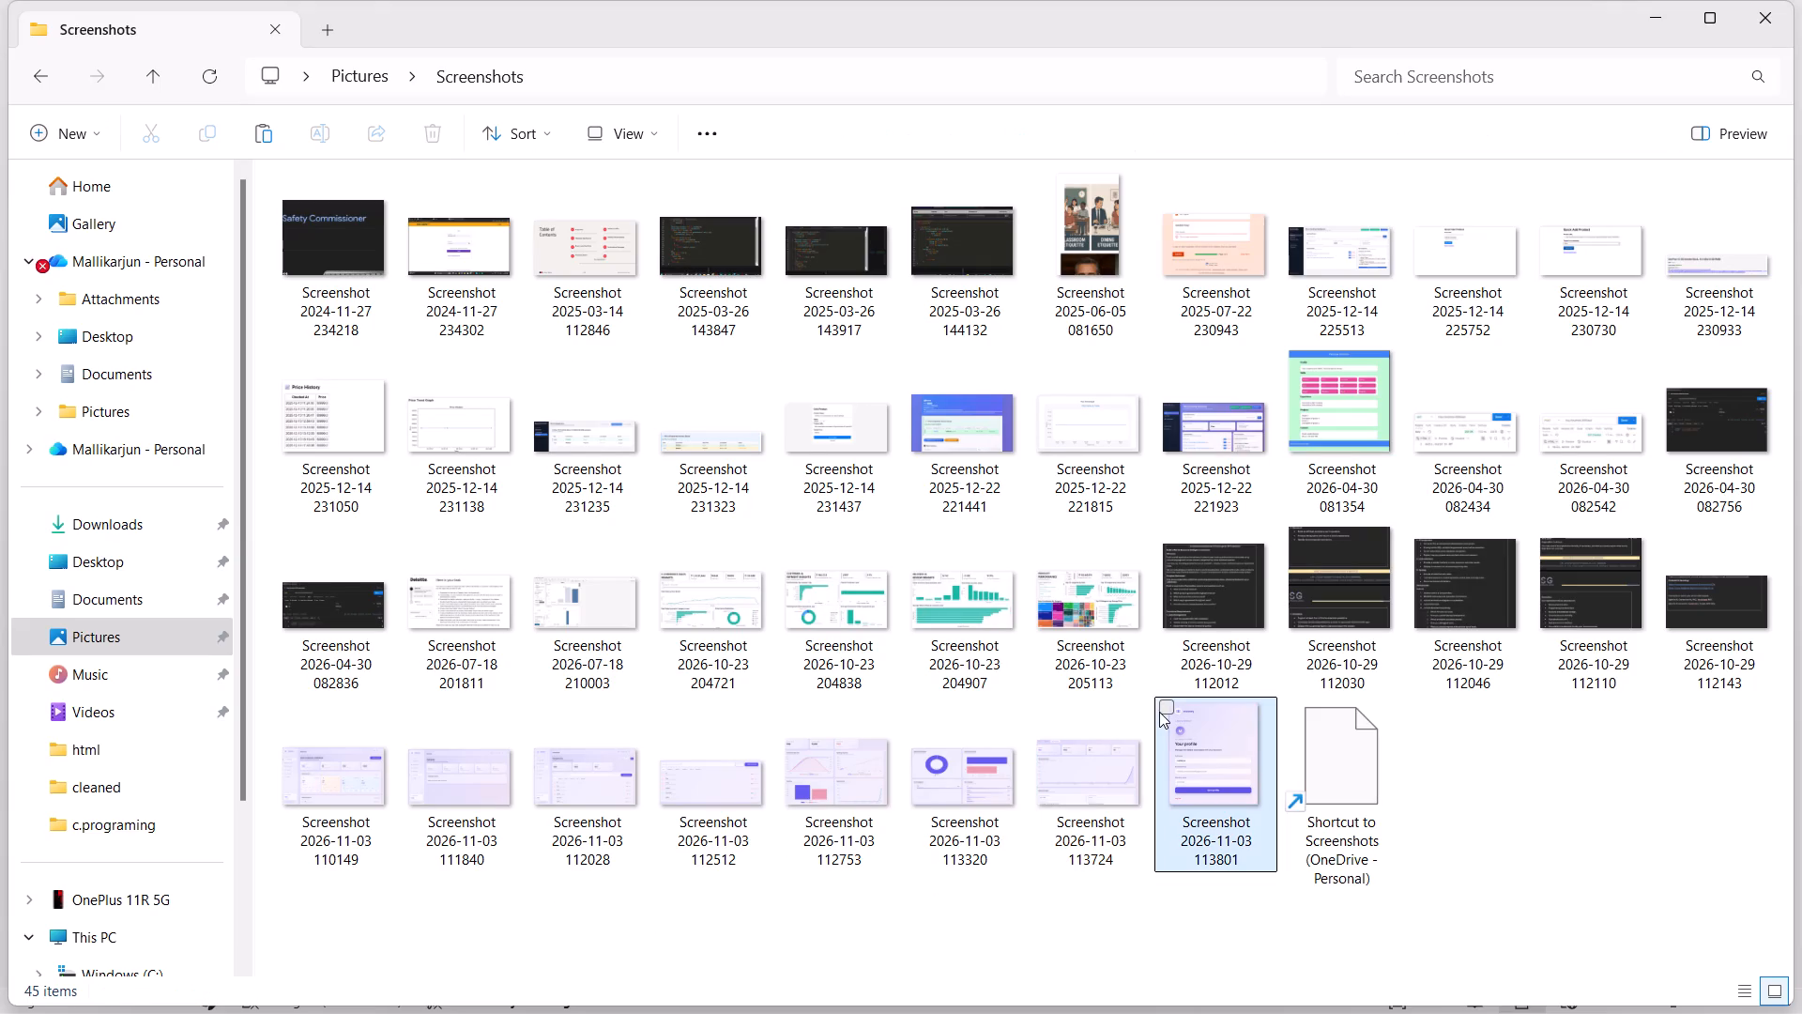
{"action": "key", "text": "ctrl+c"}
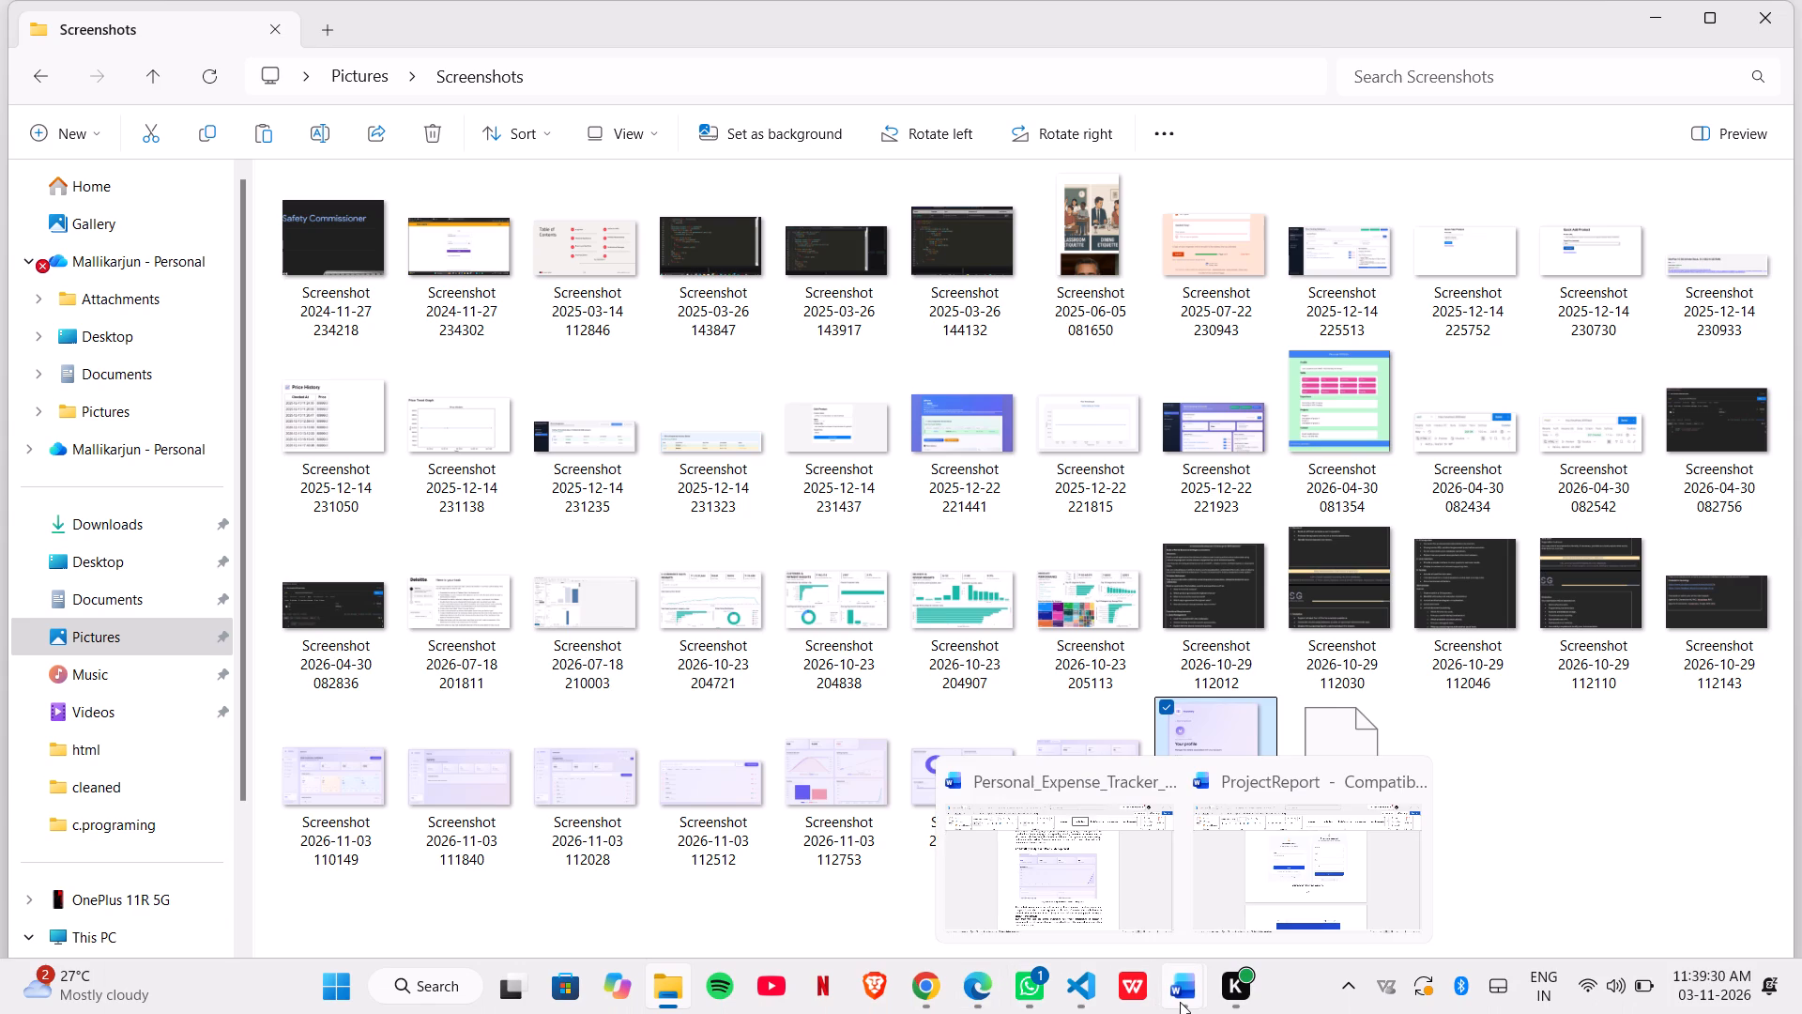
{"action": "left_click", "coordinate": [1134, 918]}
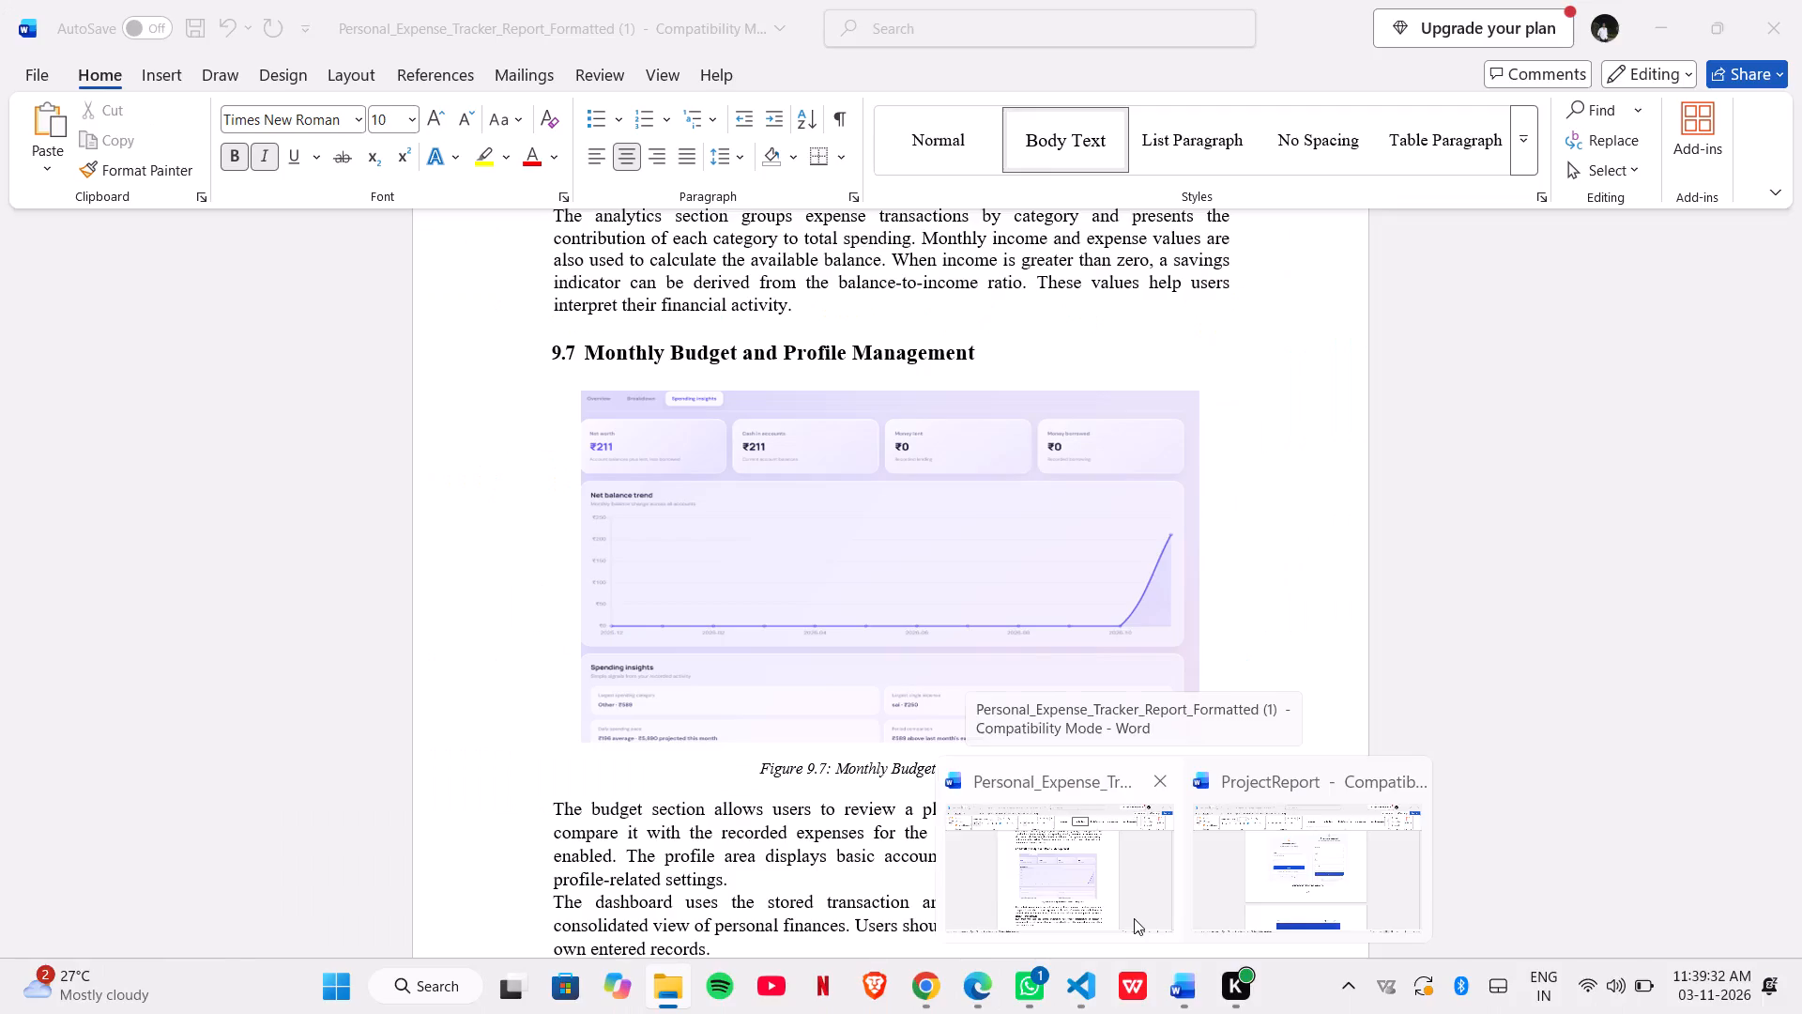
{"action": "key", "text": "ctrl+v"}
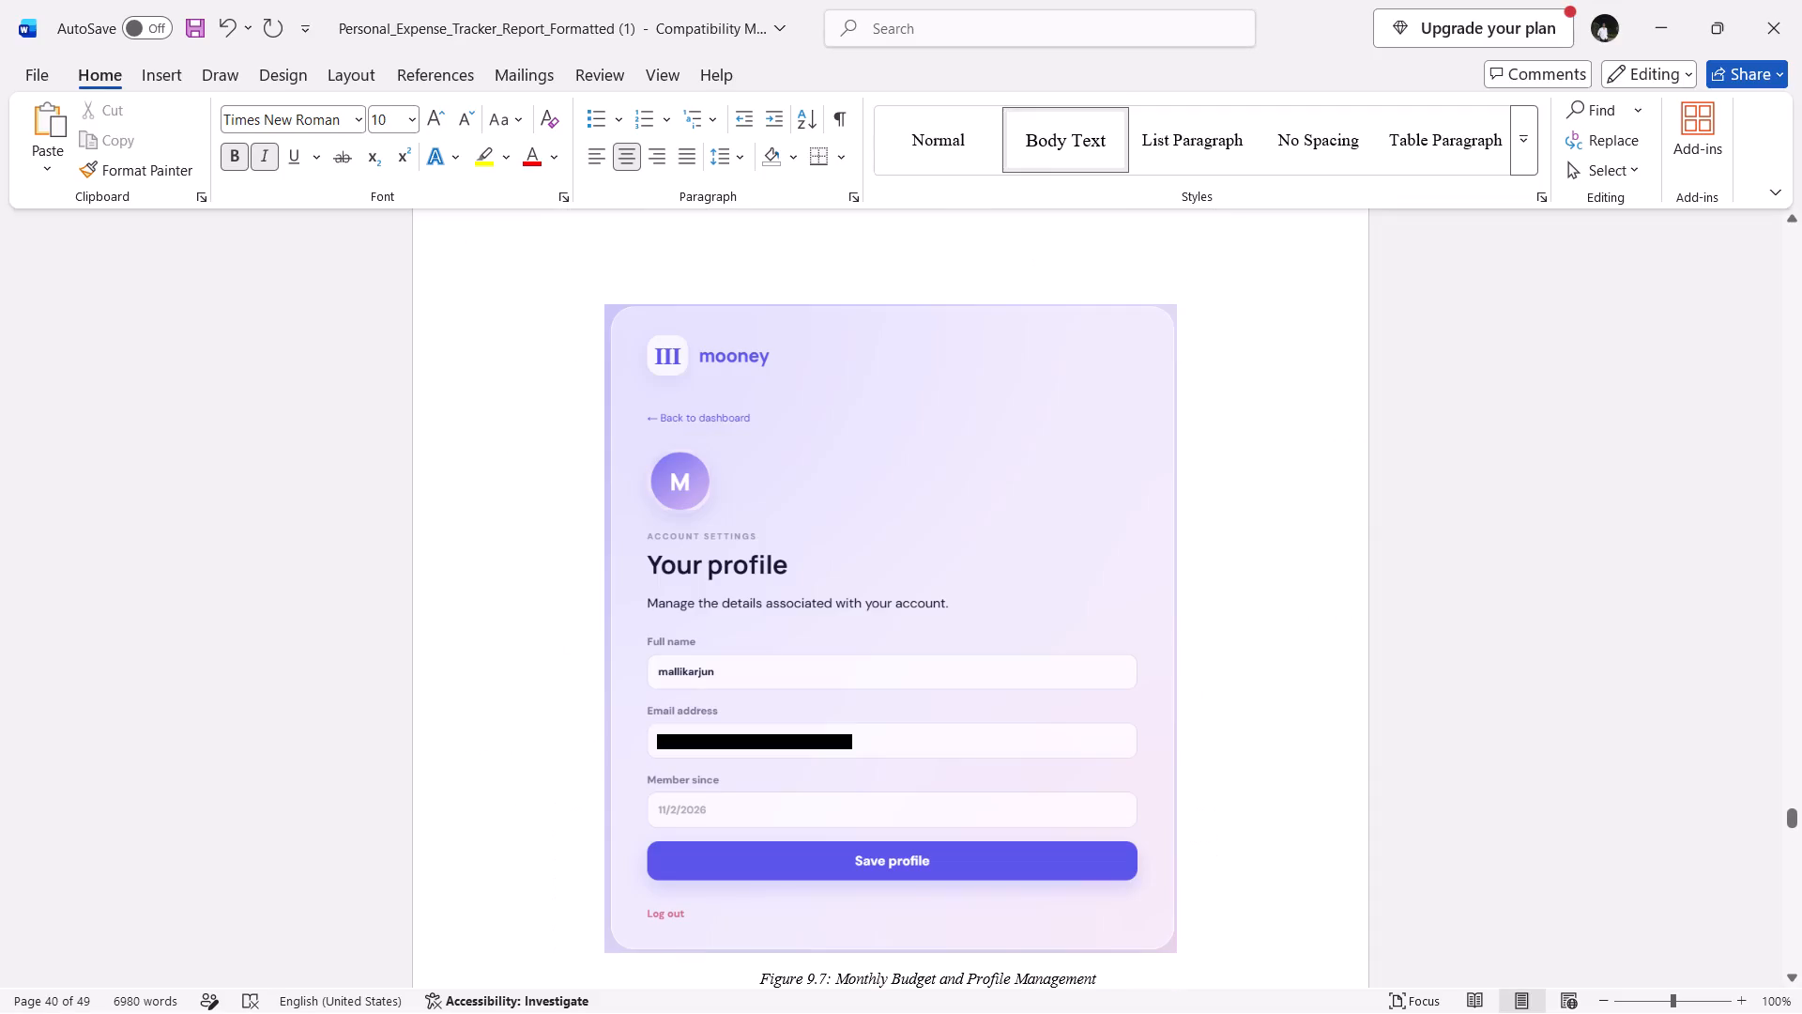
Reduce the pasted profile picture's height by about a quarter and its width by about a sixth.
{"action": "left_click", "coordinate": [935, 599]}
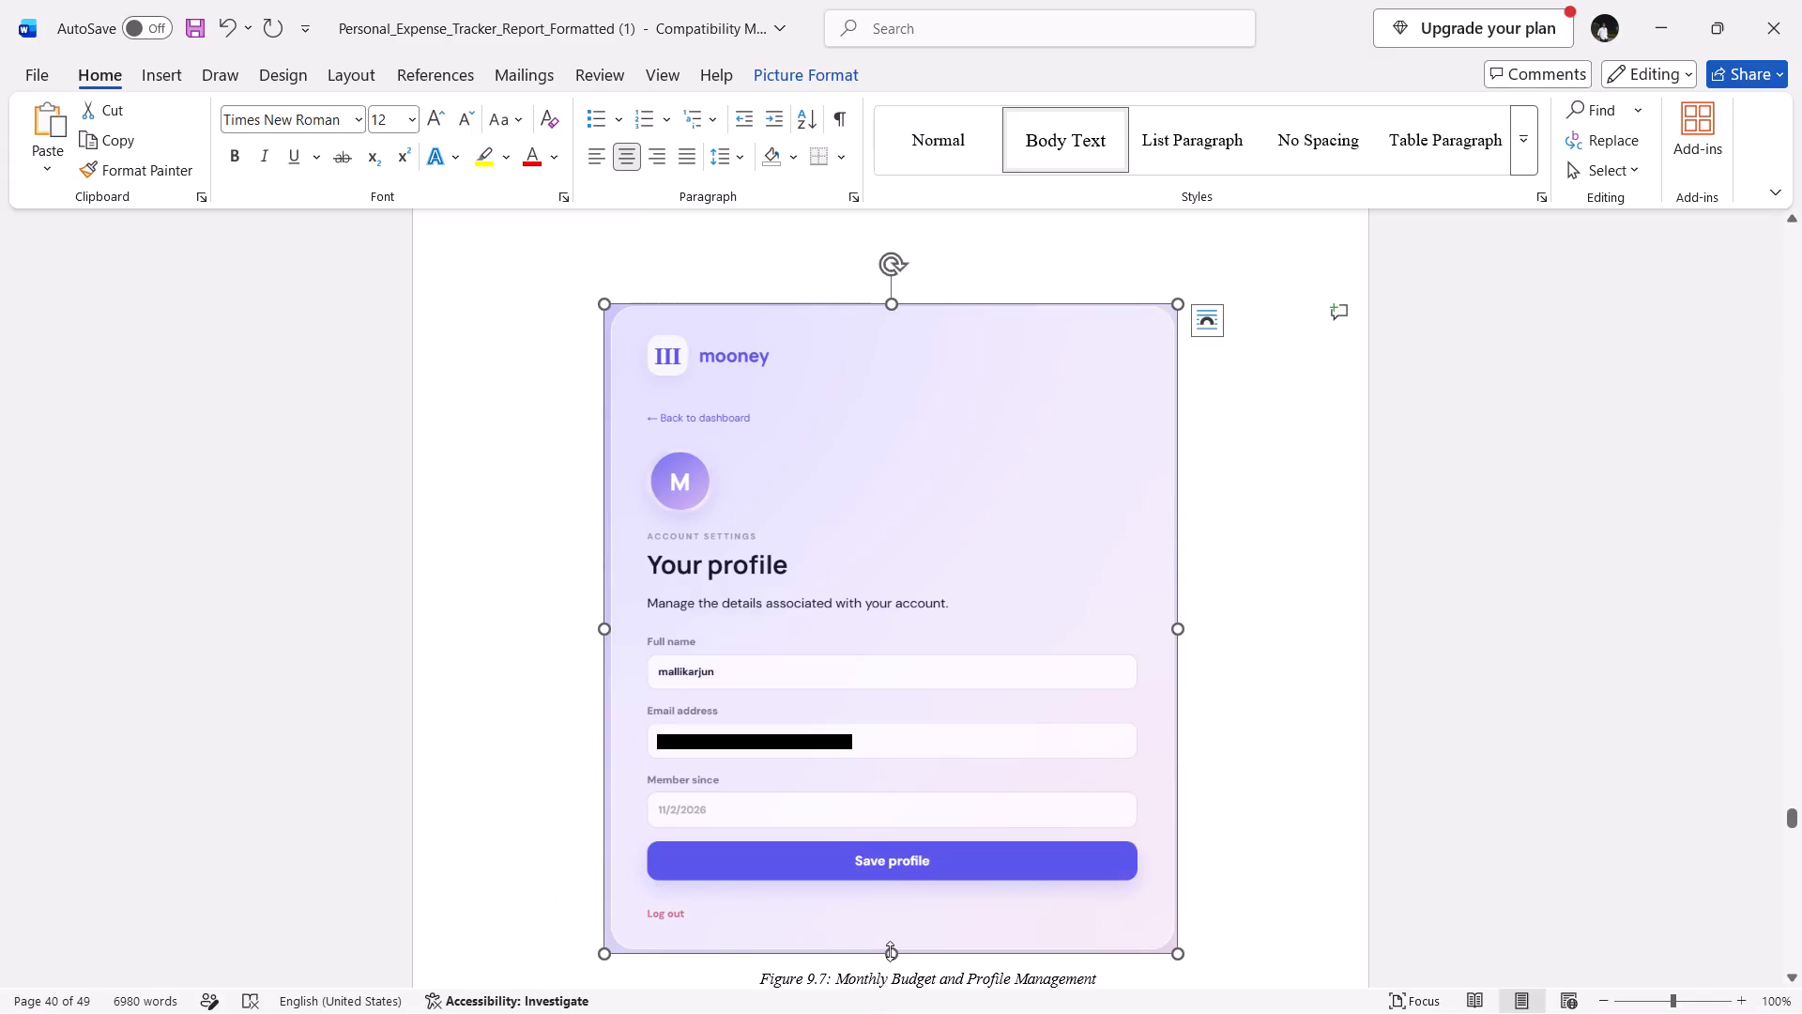
{"action": "left_click_drag", "start_coordinate": [890, 951], "coordinate": [895, 776]}
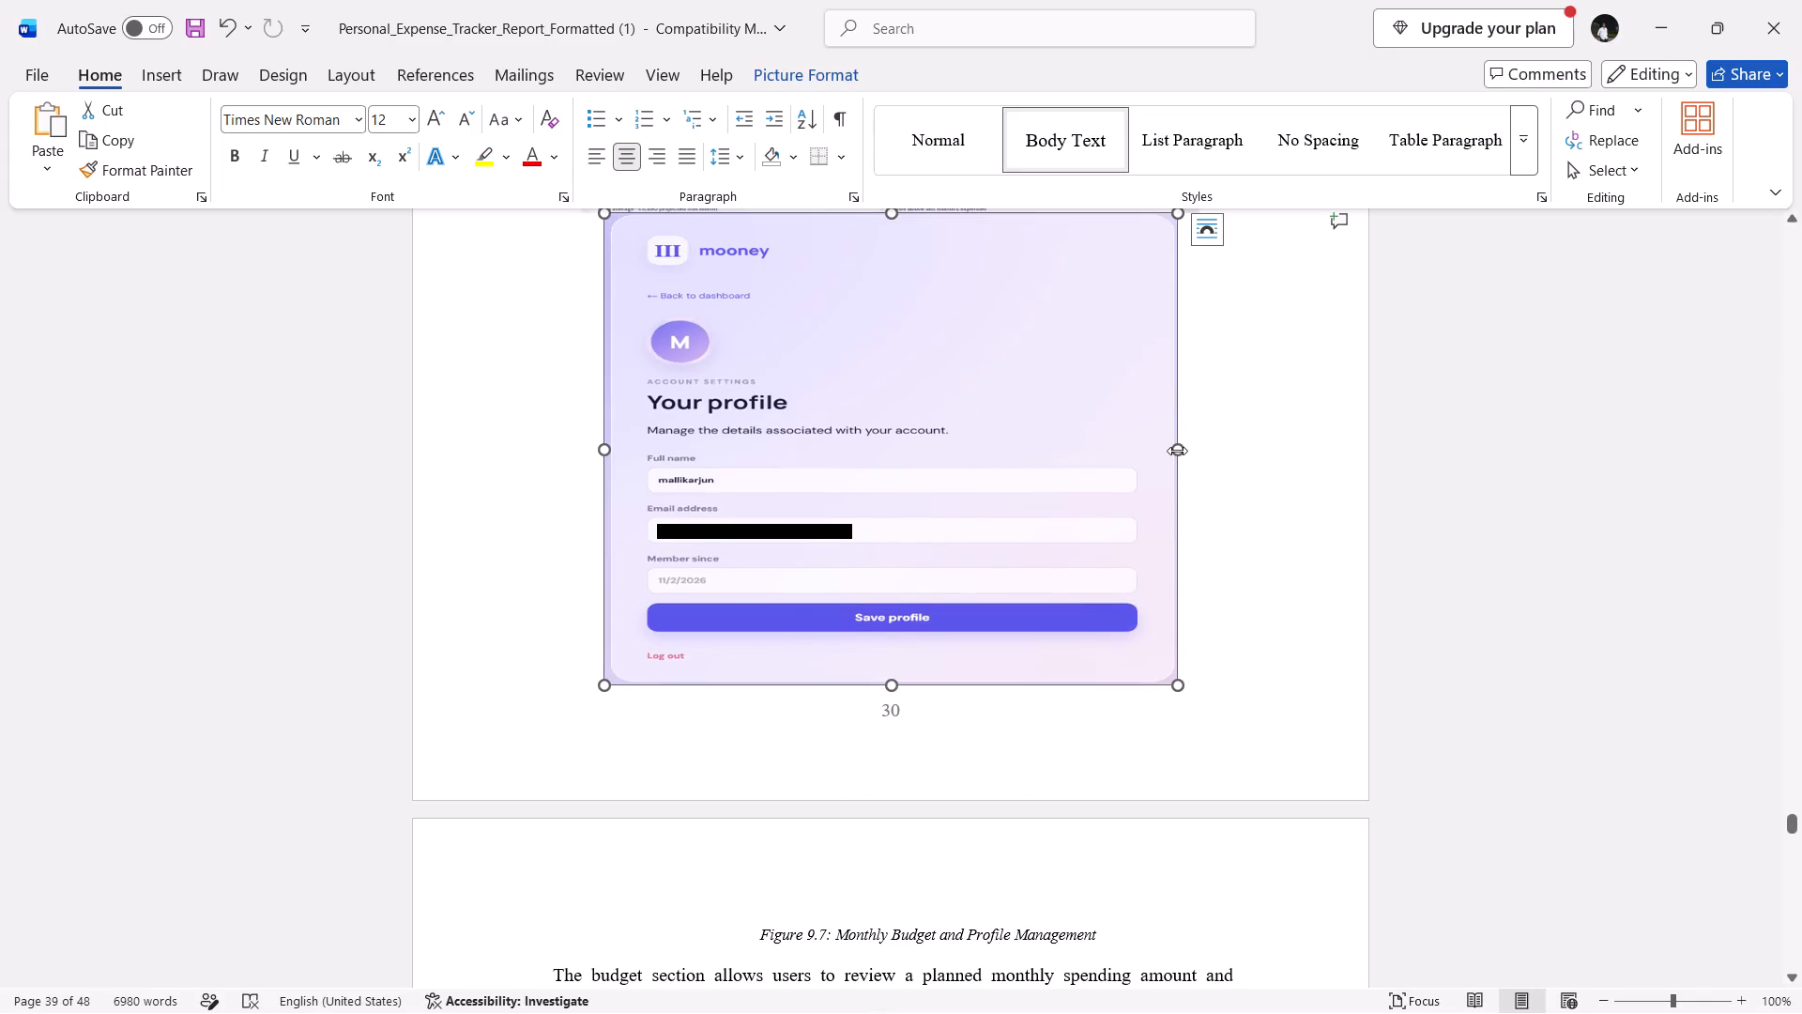
{"action": "left_click_drag", "start_coordinate": [1177, 451], "coordinate": [1078, 460]}
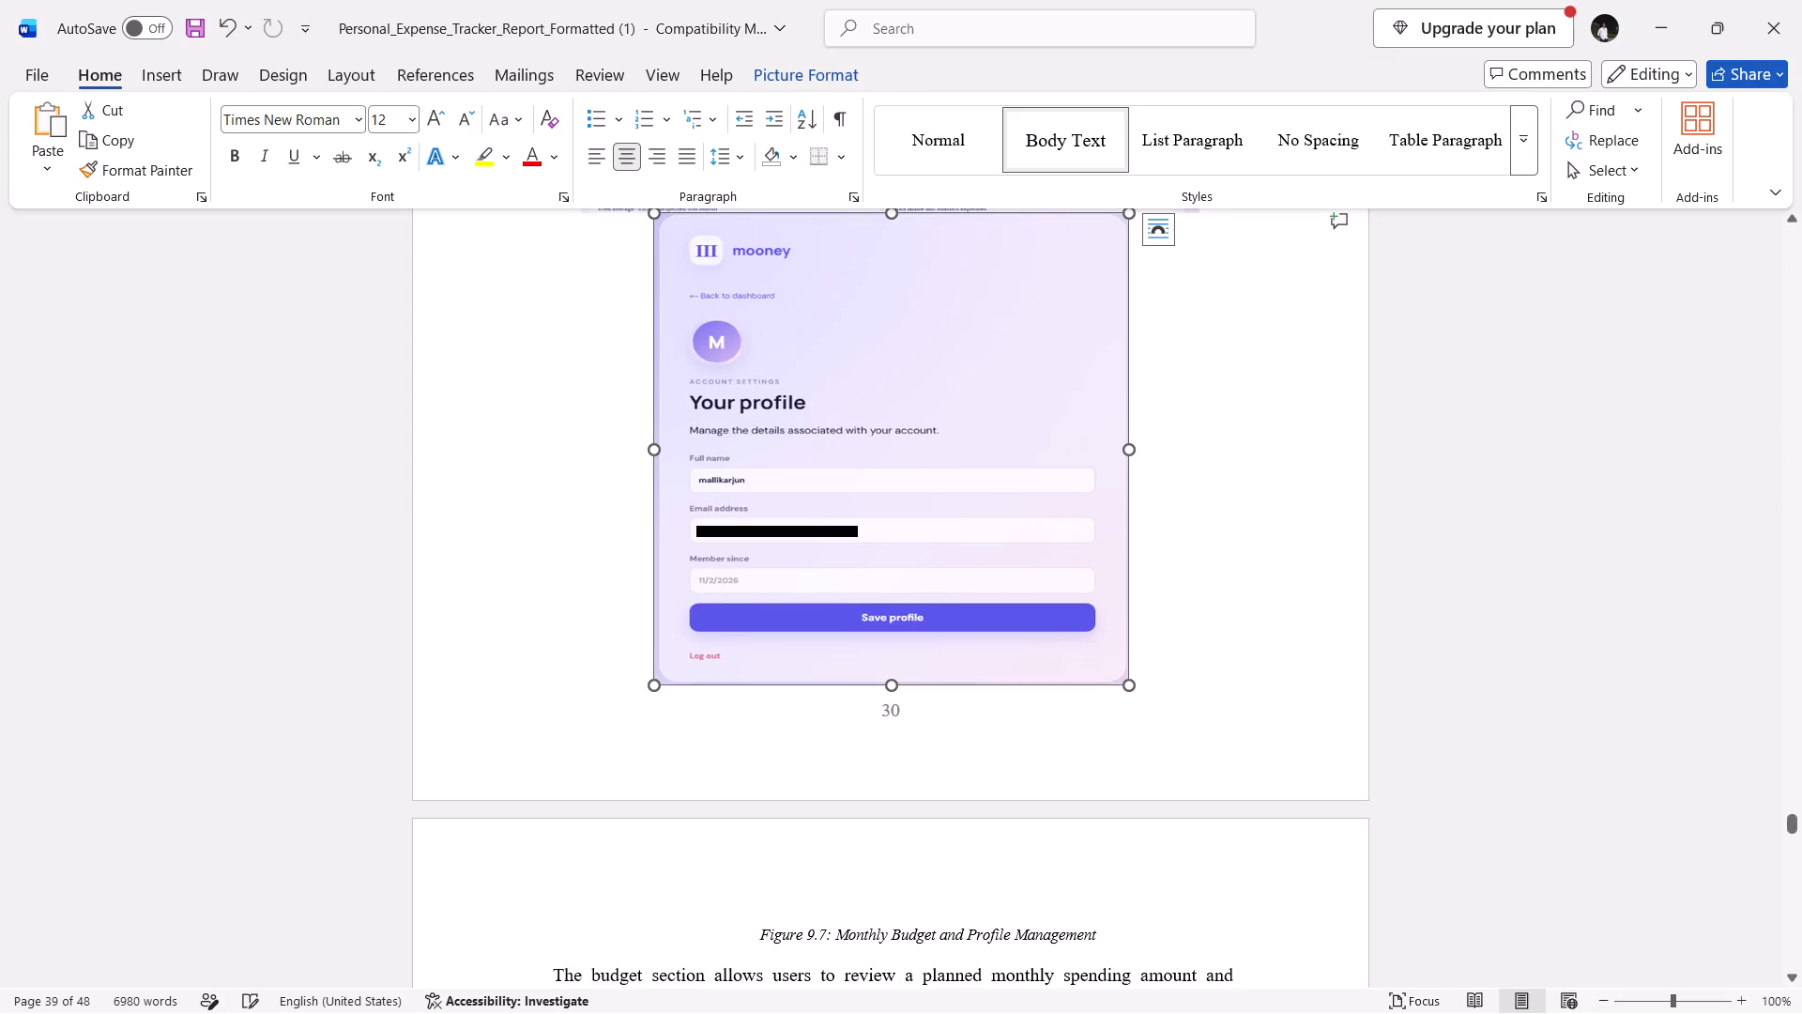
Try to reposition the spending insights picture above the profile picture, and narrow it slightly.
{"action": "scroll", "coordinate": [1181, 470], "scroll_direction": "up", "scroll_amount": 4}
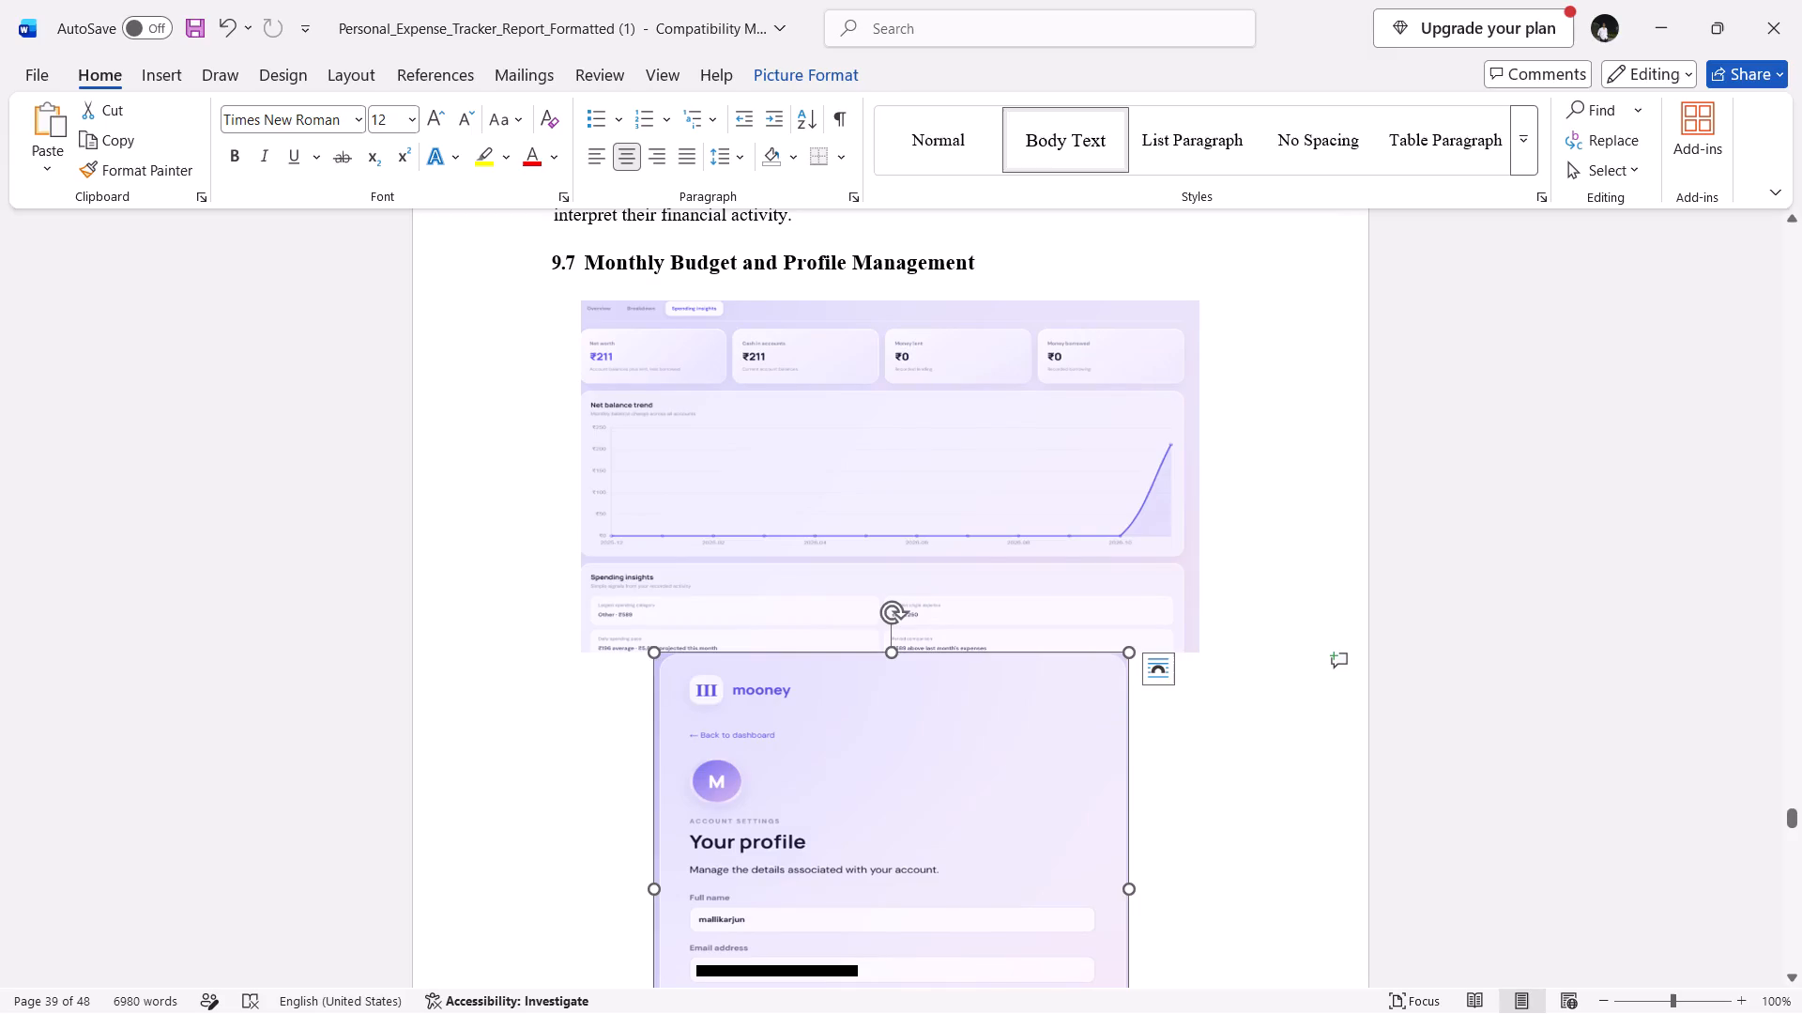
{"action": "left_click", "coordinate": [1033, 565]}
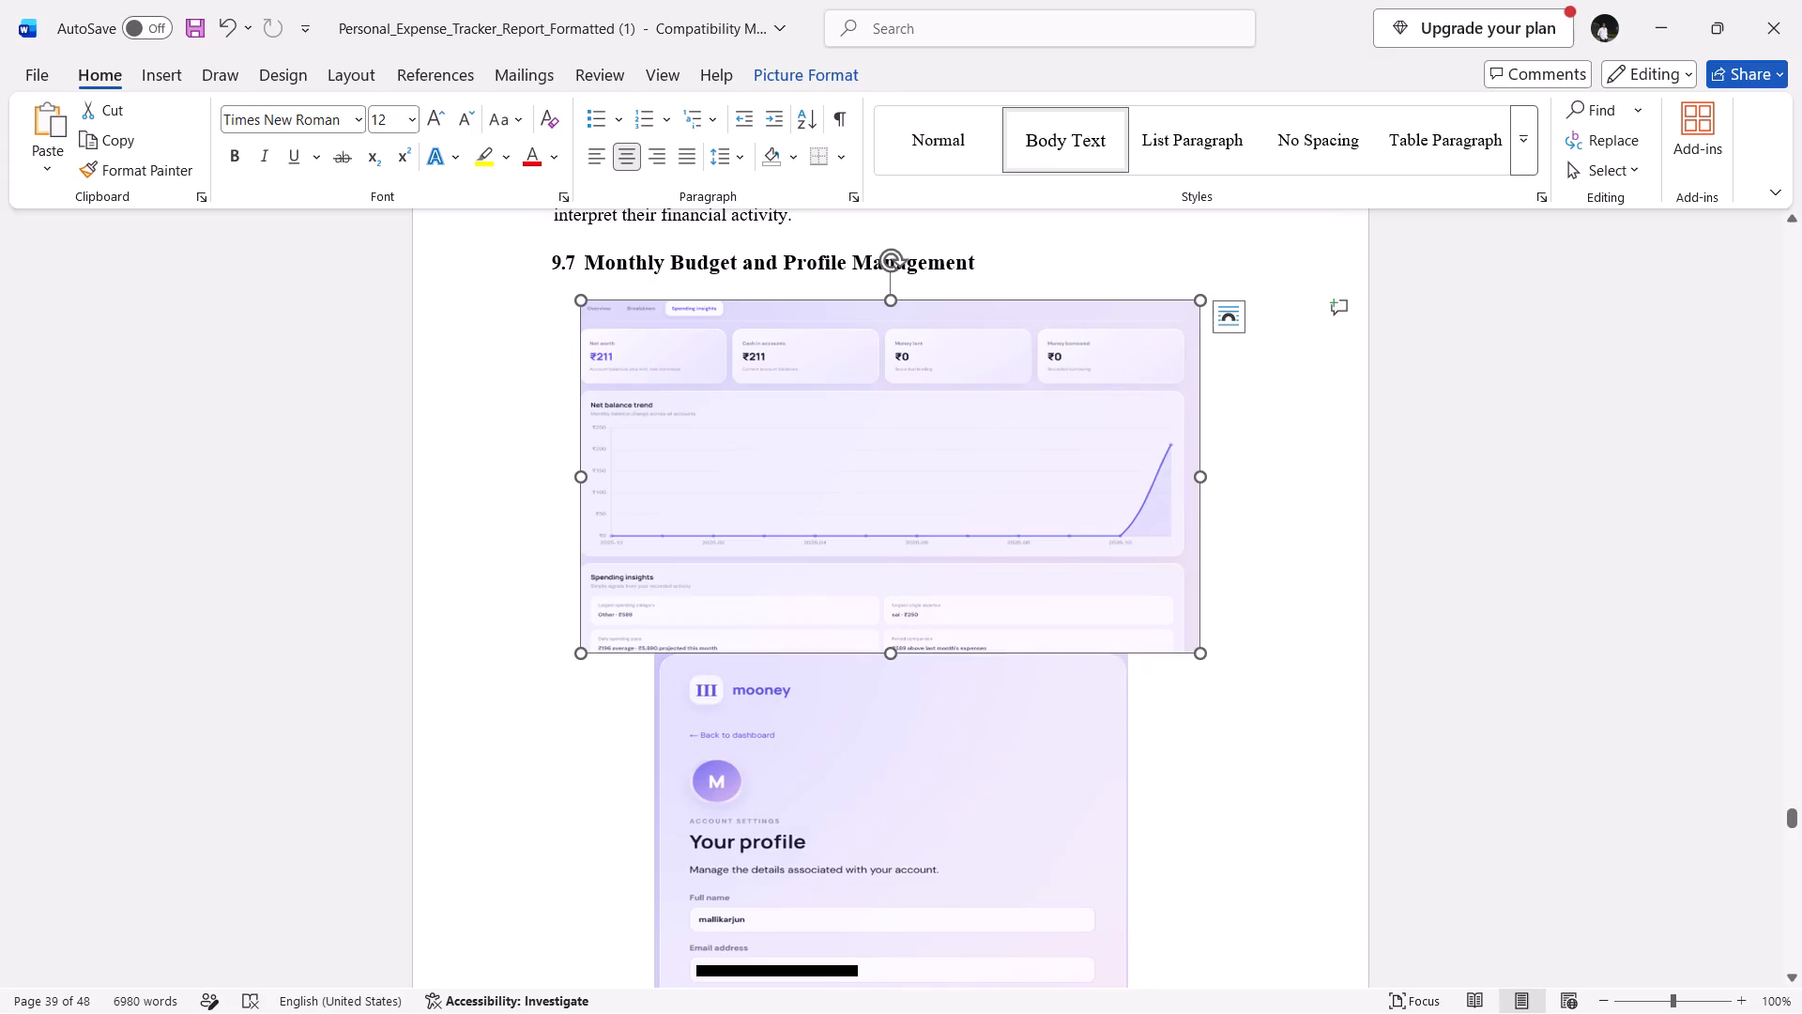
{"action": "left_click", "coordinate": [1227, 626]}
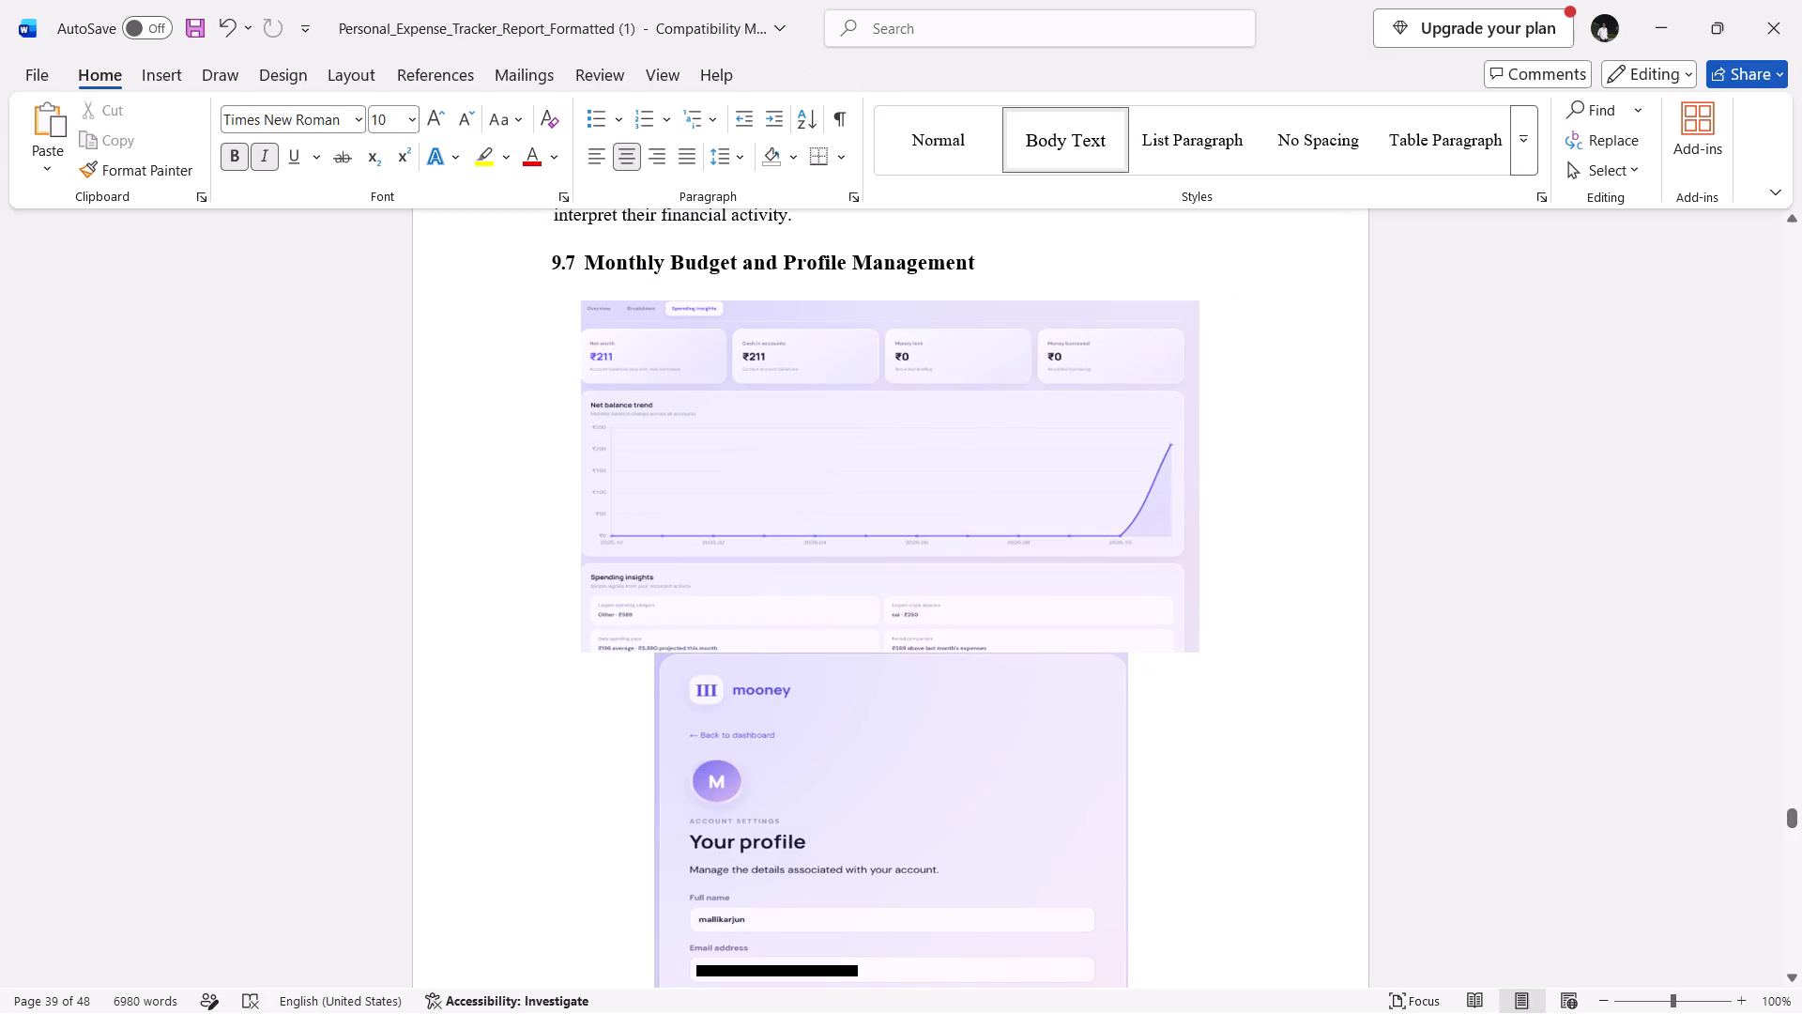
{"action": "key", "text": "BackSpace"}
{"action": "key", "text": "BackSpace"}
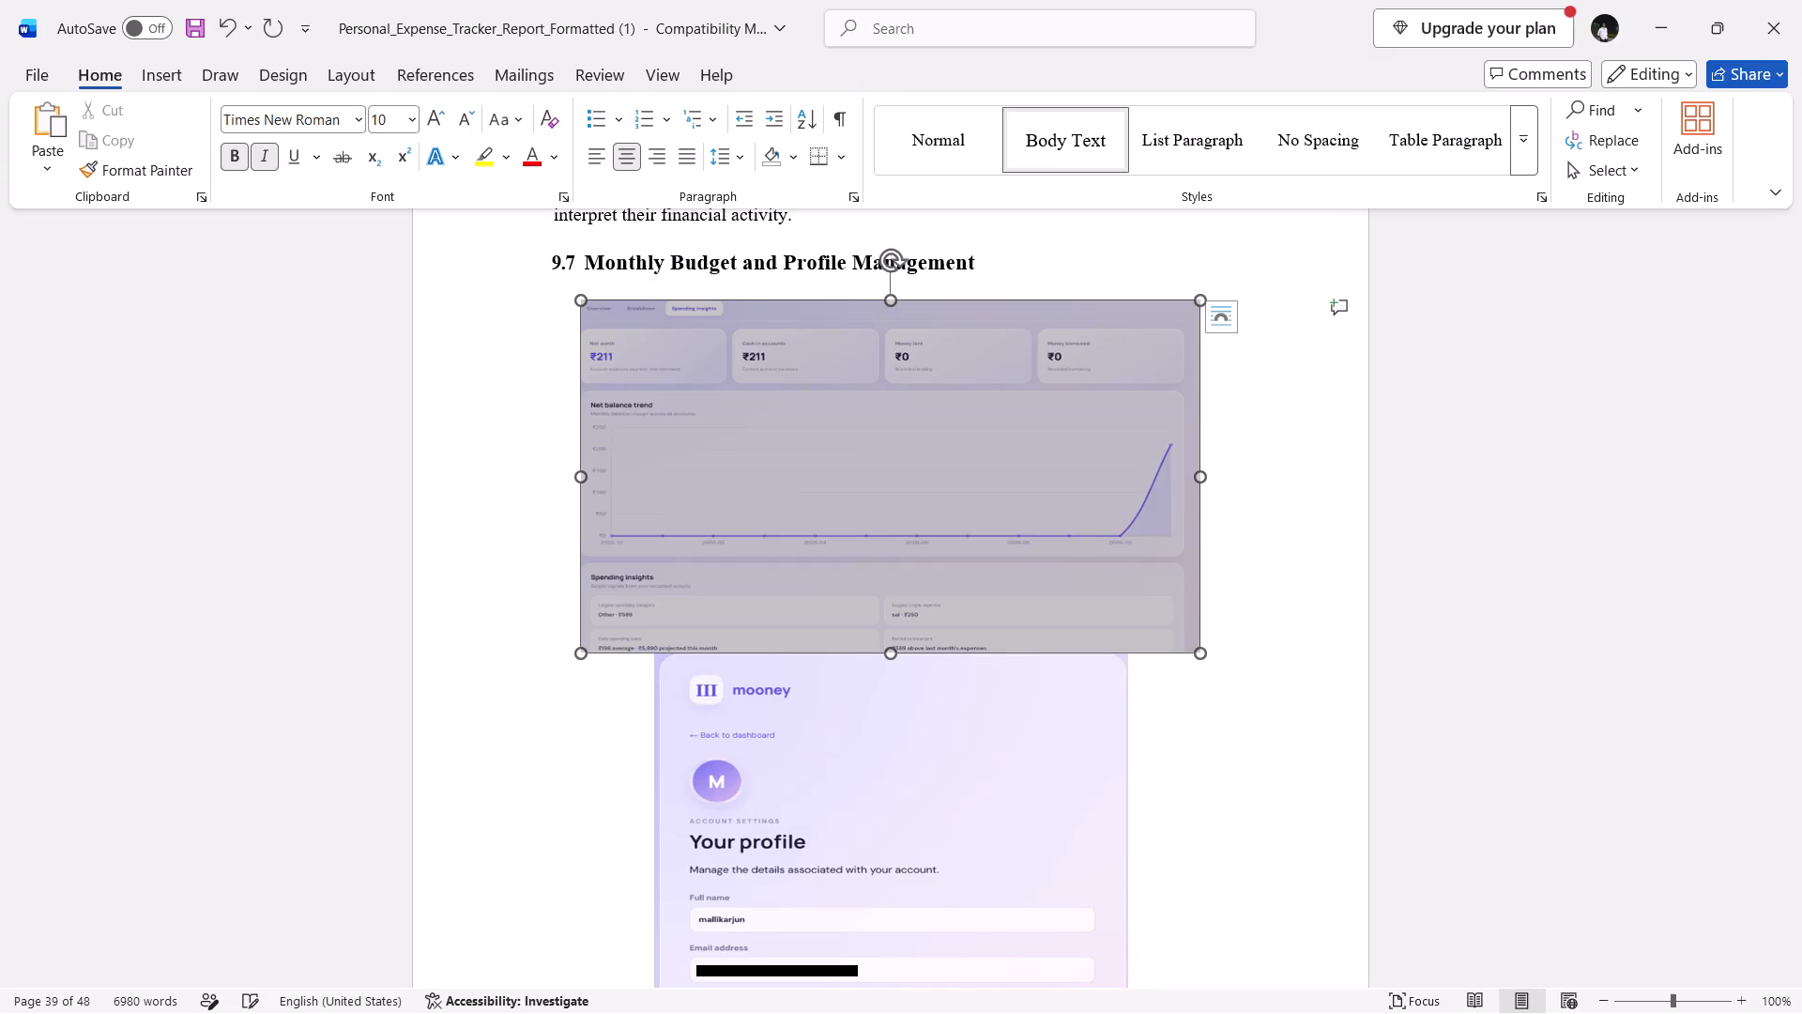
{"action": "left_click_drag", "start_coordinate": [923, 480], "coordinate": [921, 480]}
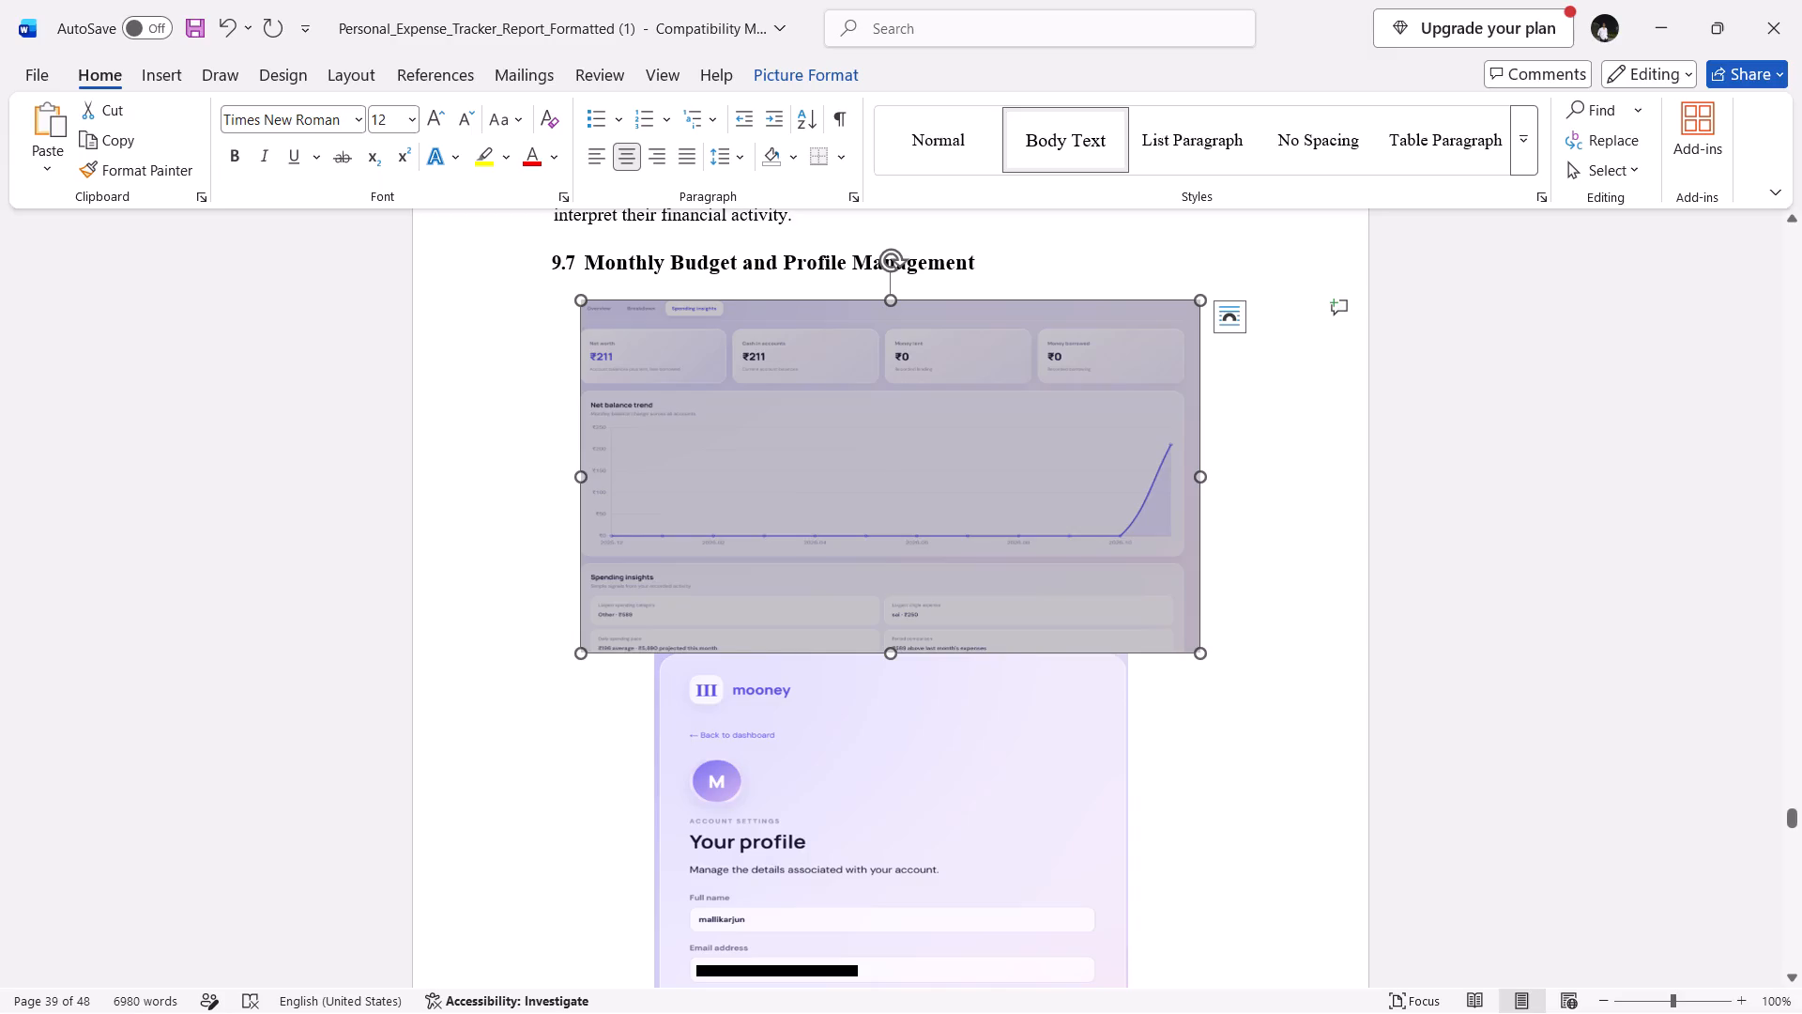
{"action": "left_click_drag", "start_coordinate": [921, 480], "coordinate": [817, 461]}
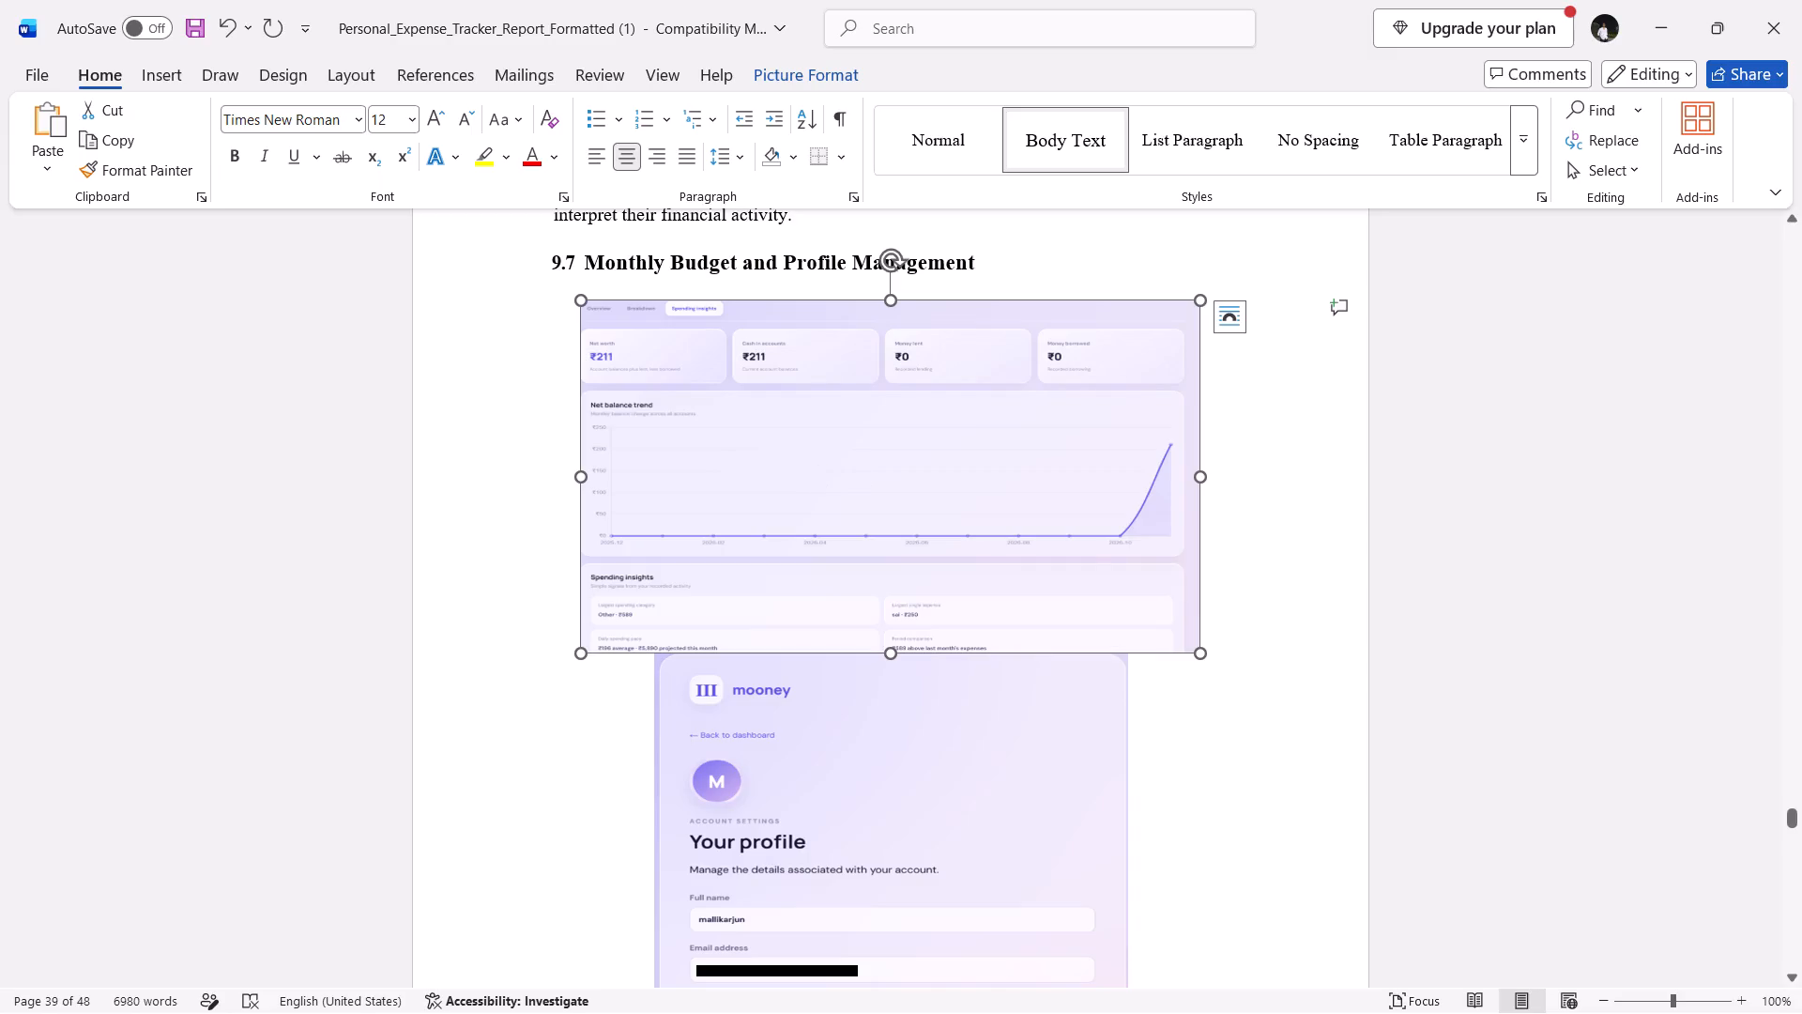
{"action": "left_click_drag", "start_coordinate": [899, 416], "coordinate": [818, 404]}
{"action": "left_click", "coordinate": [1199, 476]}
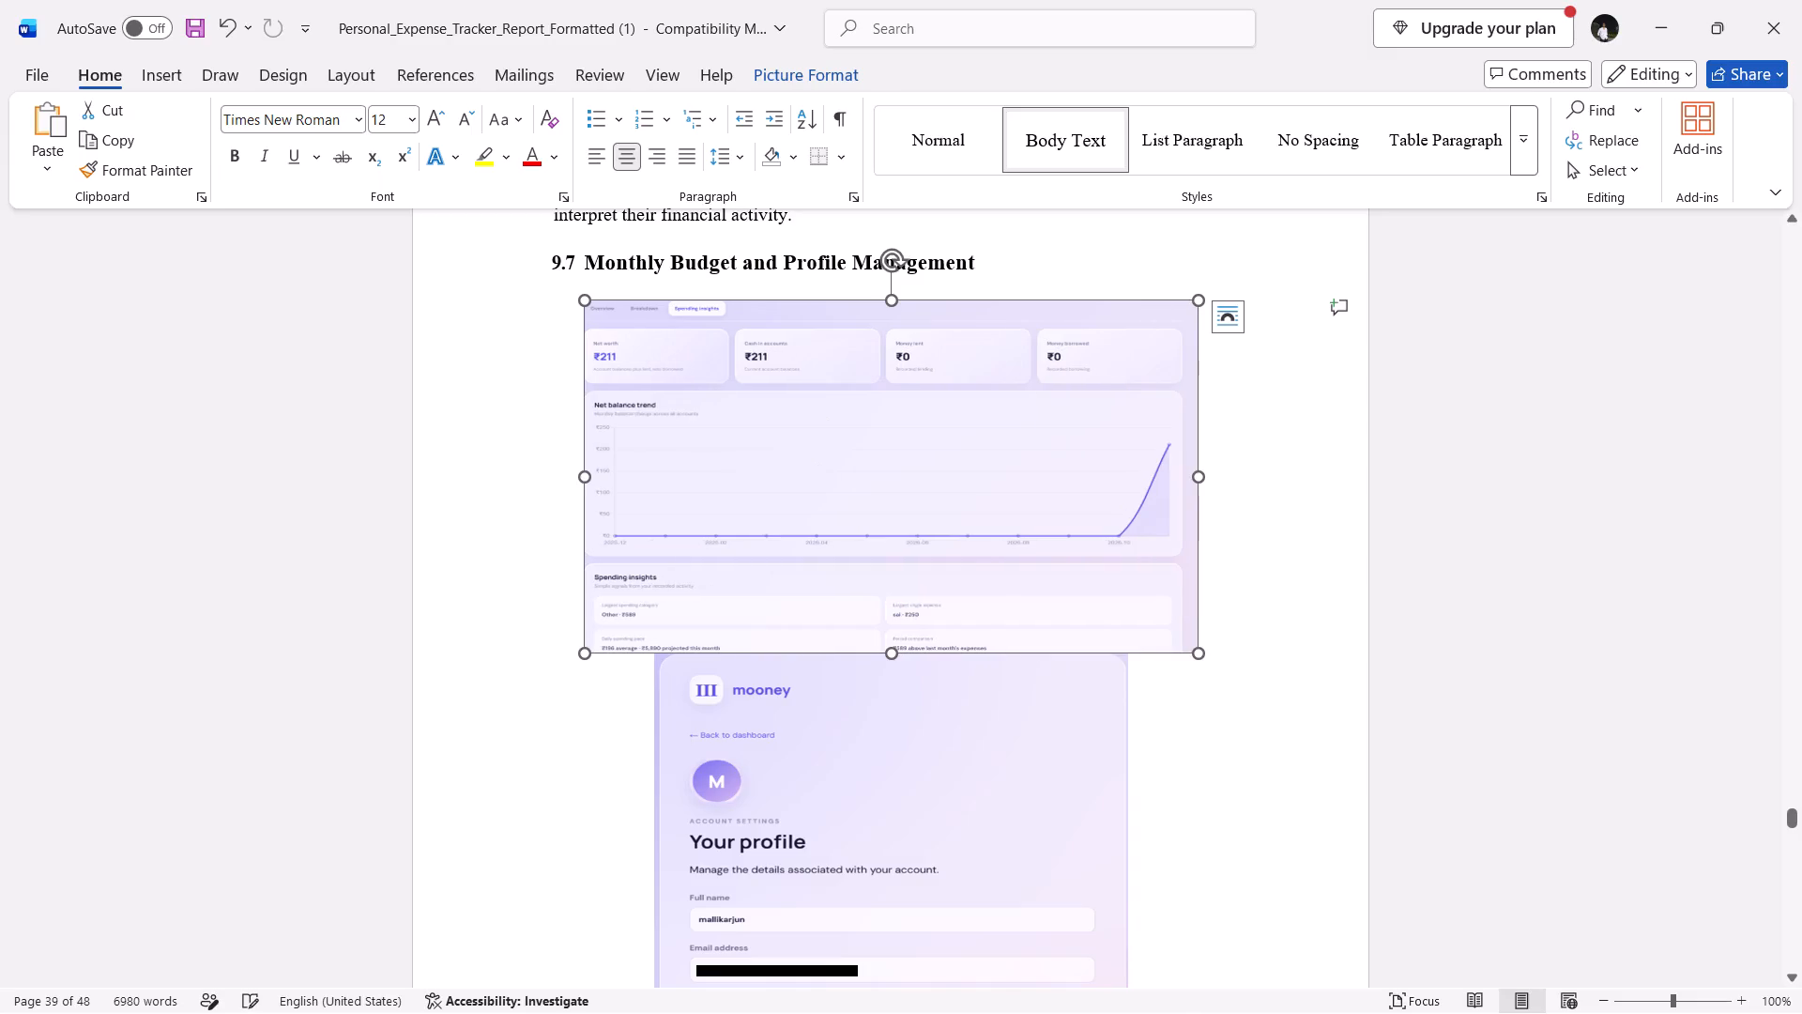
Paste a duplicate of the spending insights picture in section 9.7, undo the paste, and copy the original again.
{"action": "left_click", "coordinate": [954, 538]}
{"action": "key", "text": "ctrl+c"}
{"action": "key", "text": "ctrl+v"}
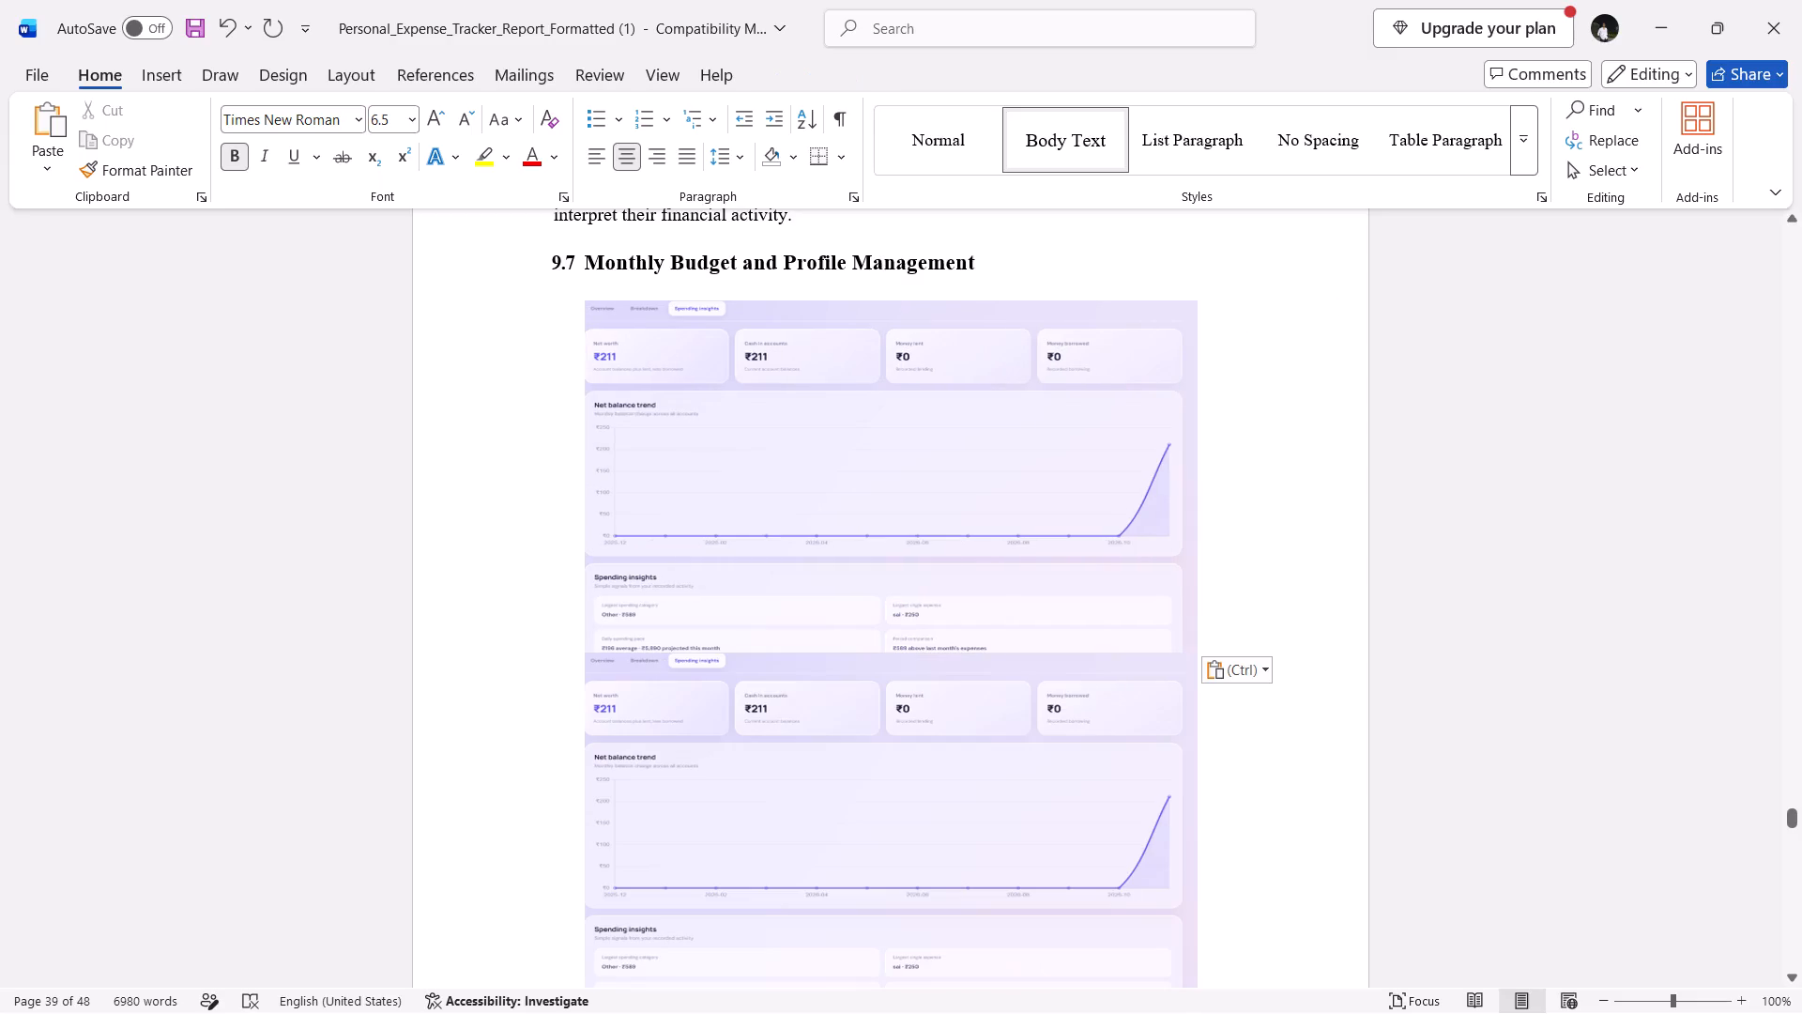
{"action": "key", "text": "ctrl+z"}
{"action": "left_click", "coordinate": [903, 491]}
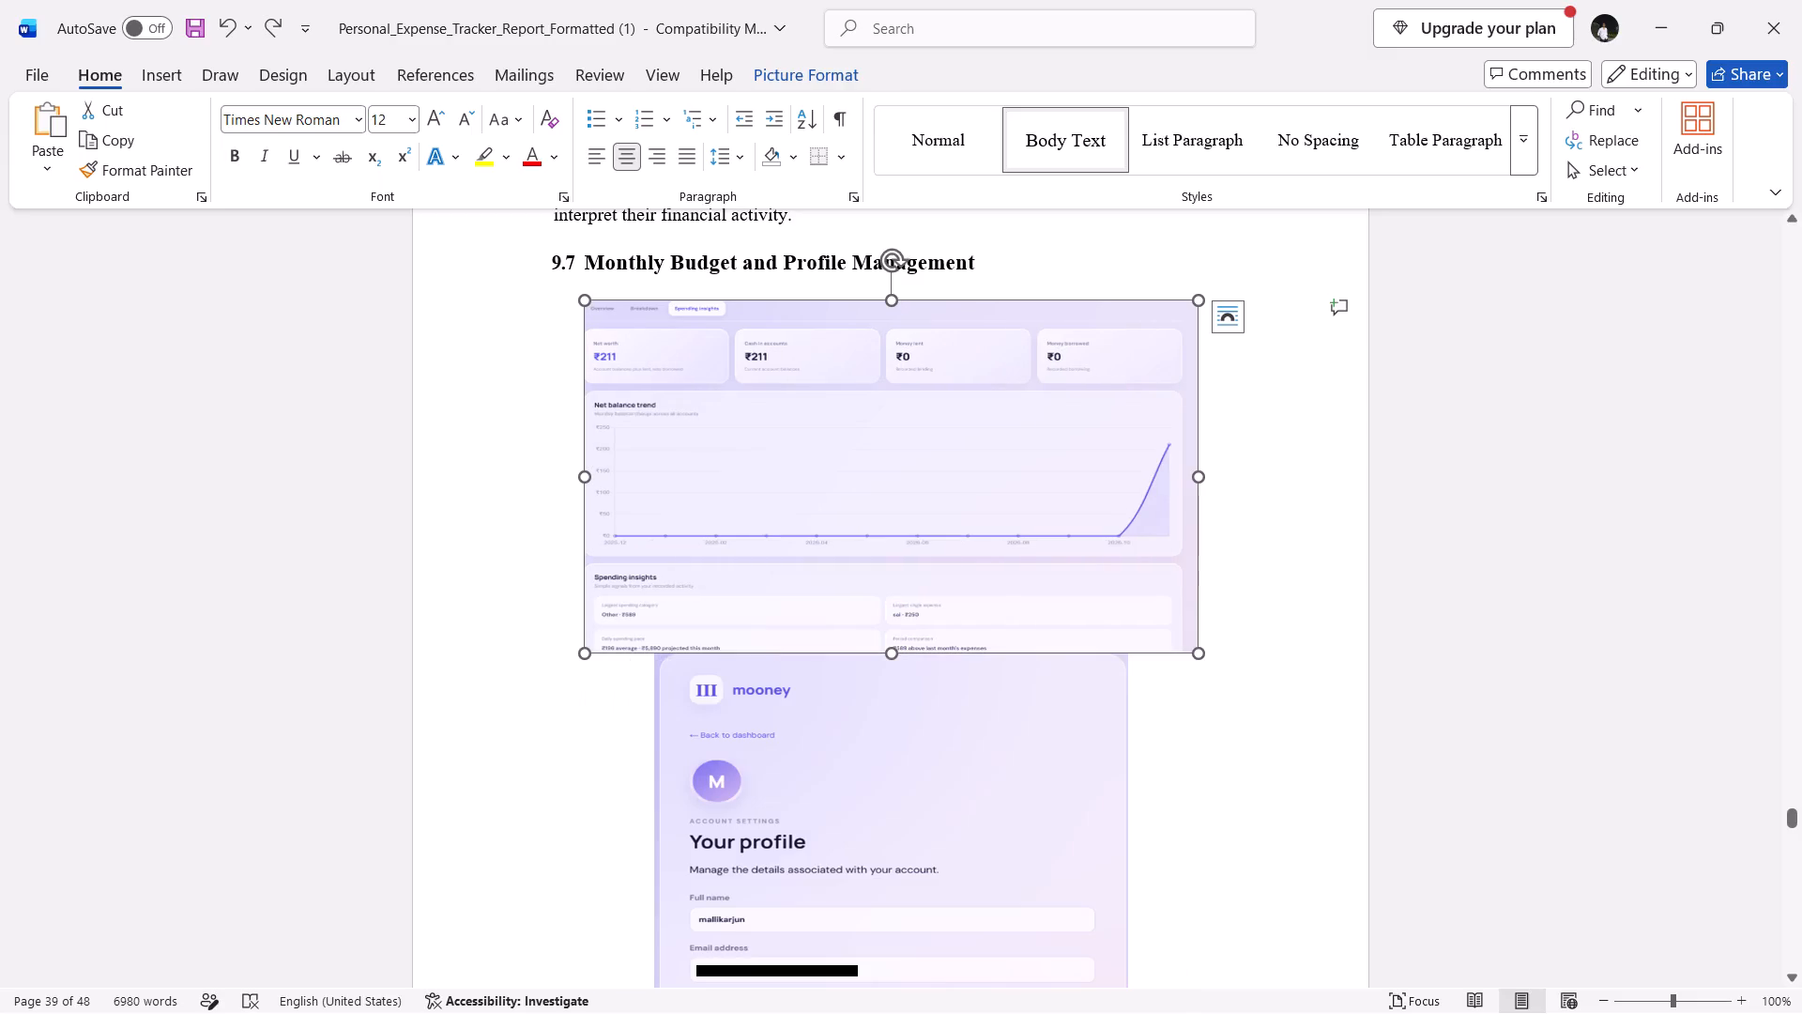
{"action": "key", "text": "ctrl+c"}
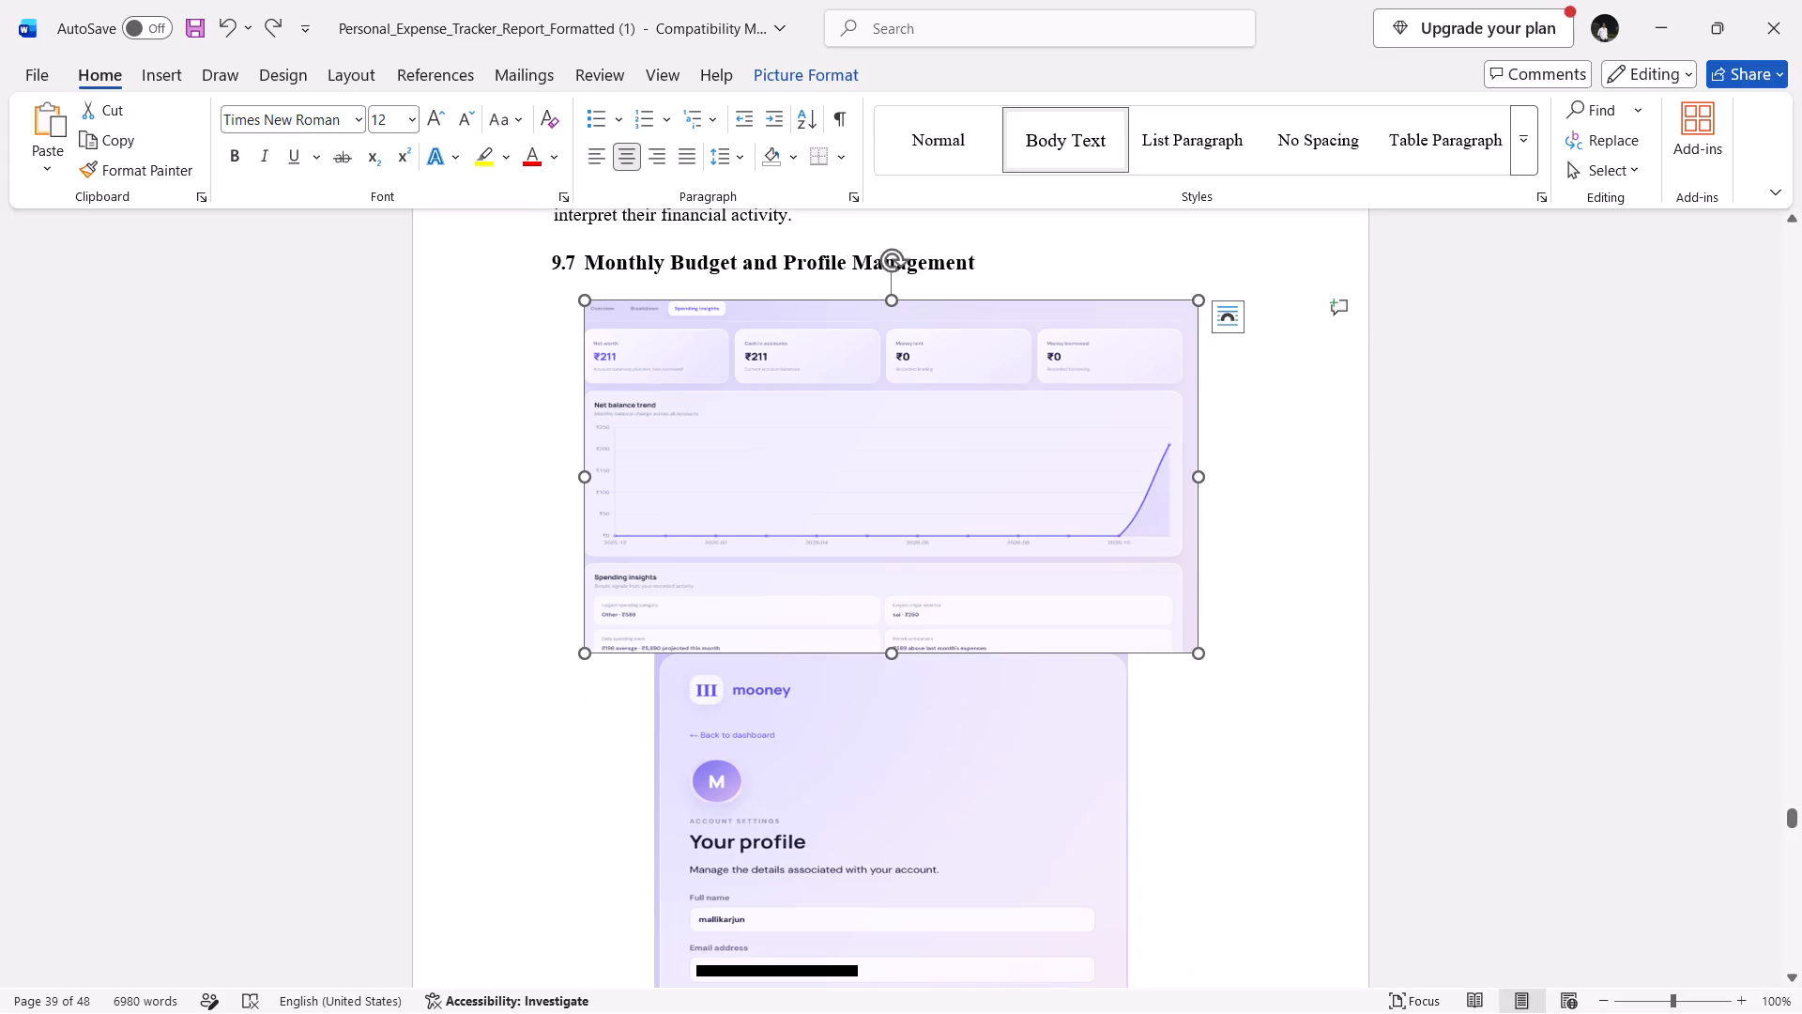
Copy the resized profile picture, and delete both it and the spending insights picture from above the Figure 9.7 caption.
{"action": "left_click", "coordinate": [912, 711]}
{"action": "key", "text": "ctrl+c"}
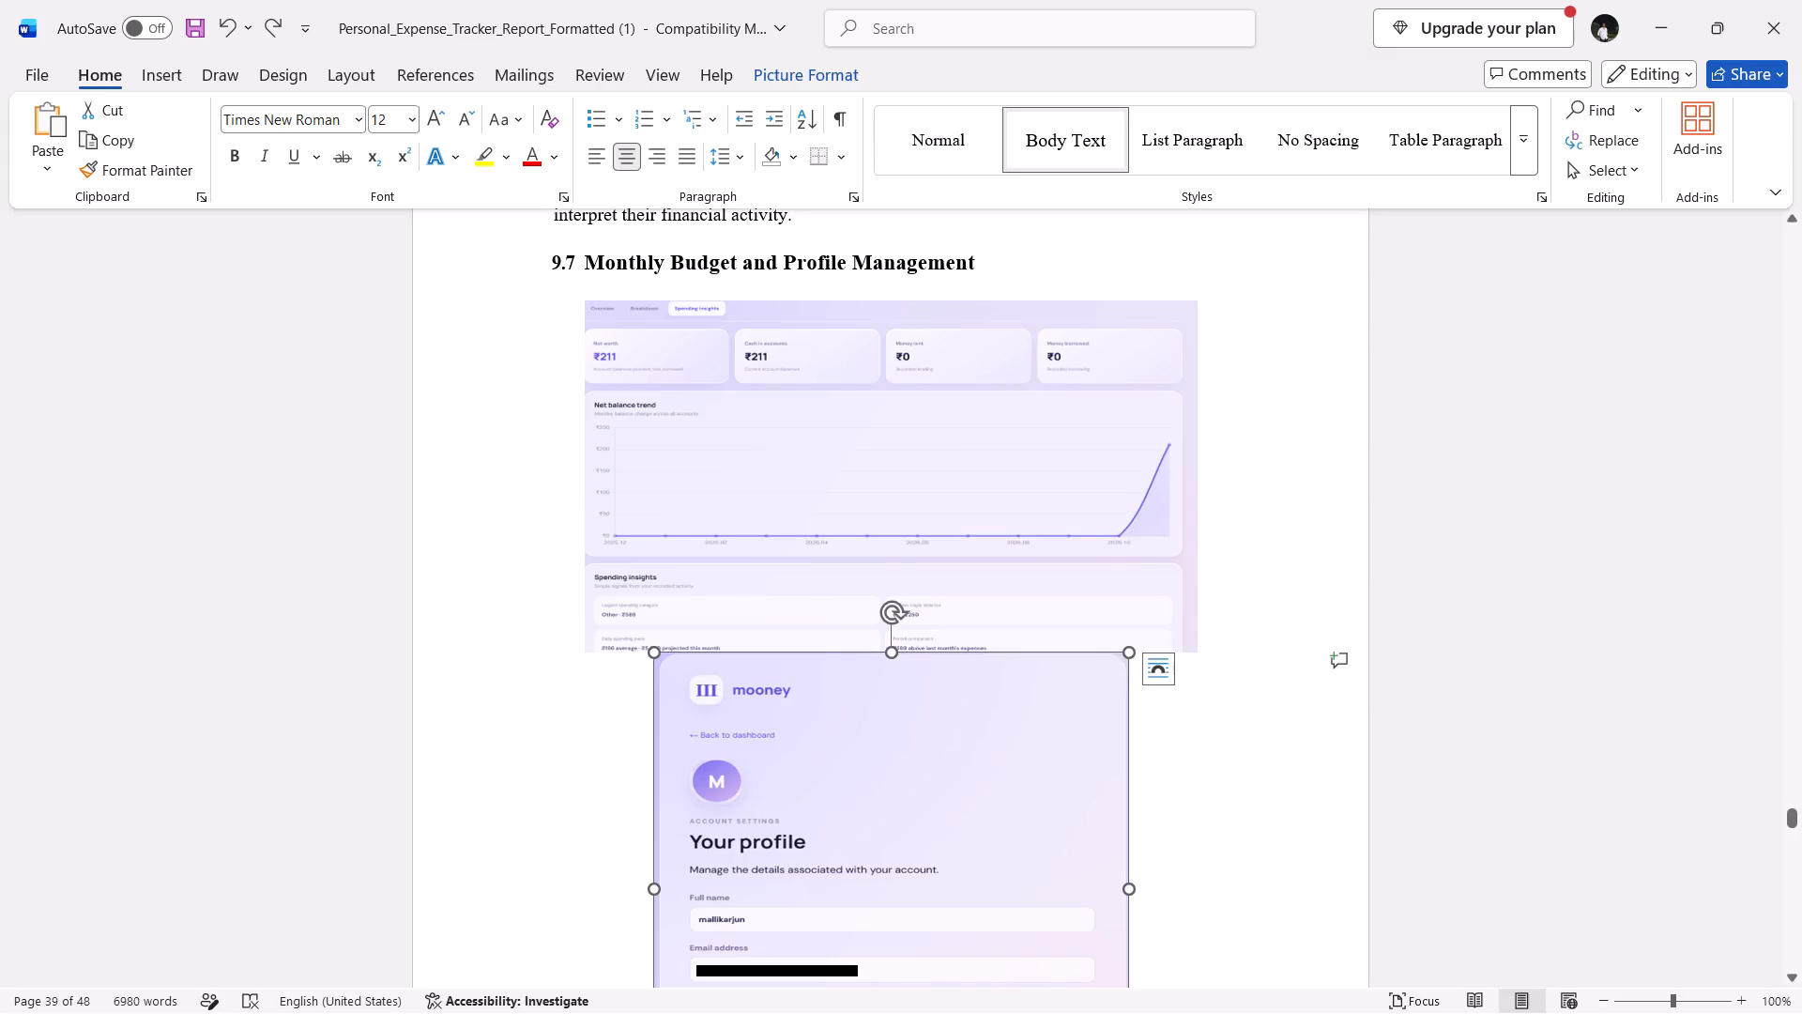
{"action": "key", "text": "BackSpace"}
{"action": "left_click", "coordinate": [791, 494]}
{"action": "key", "text": "BackSpace"}
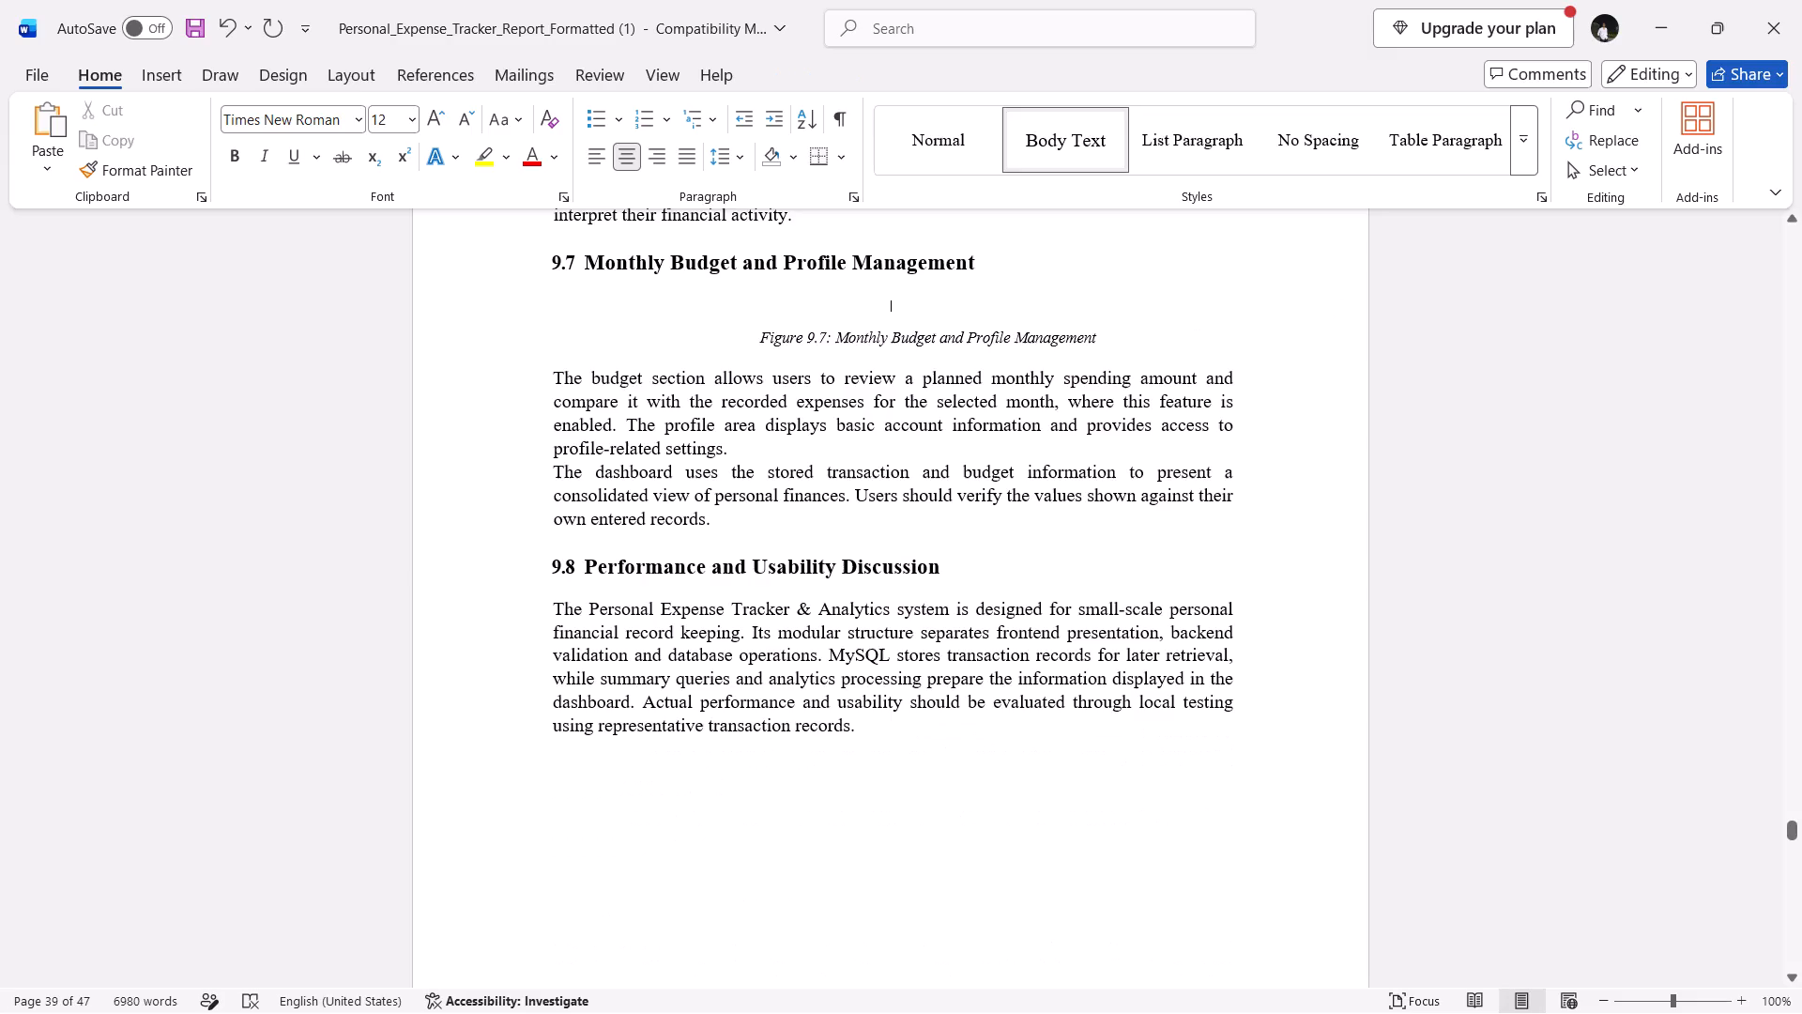
Paste the copied profile picture into the empty line directly under the Monthly Budget and Profile Management heading.
{"action": "left_click", "coordinate": [589, 298]}
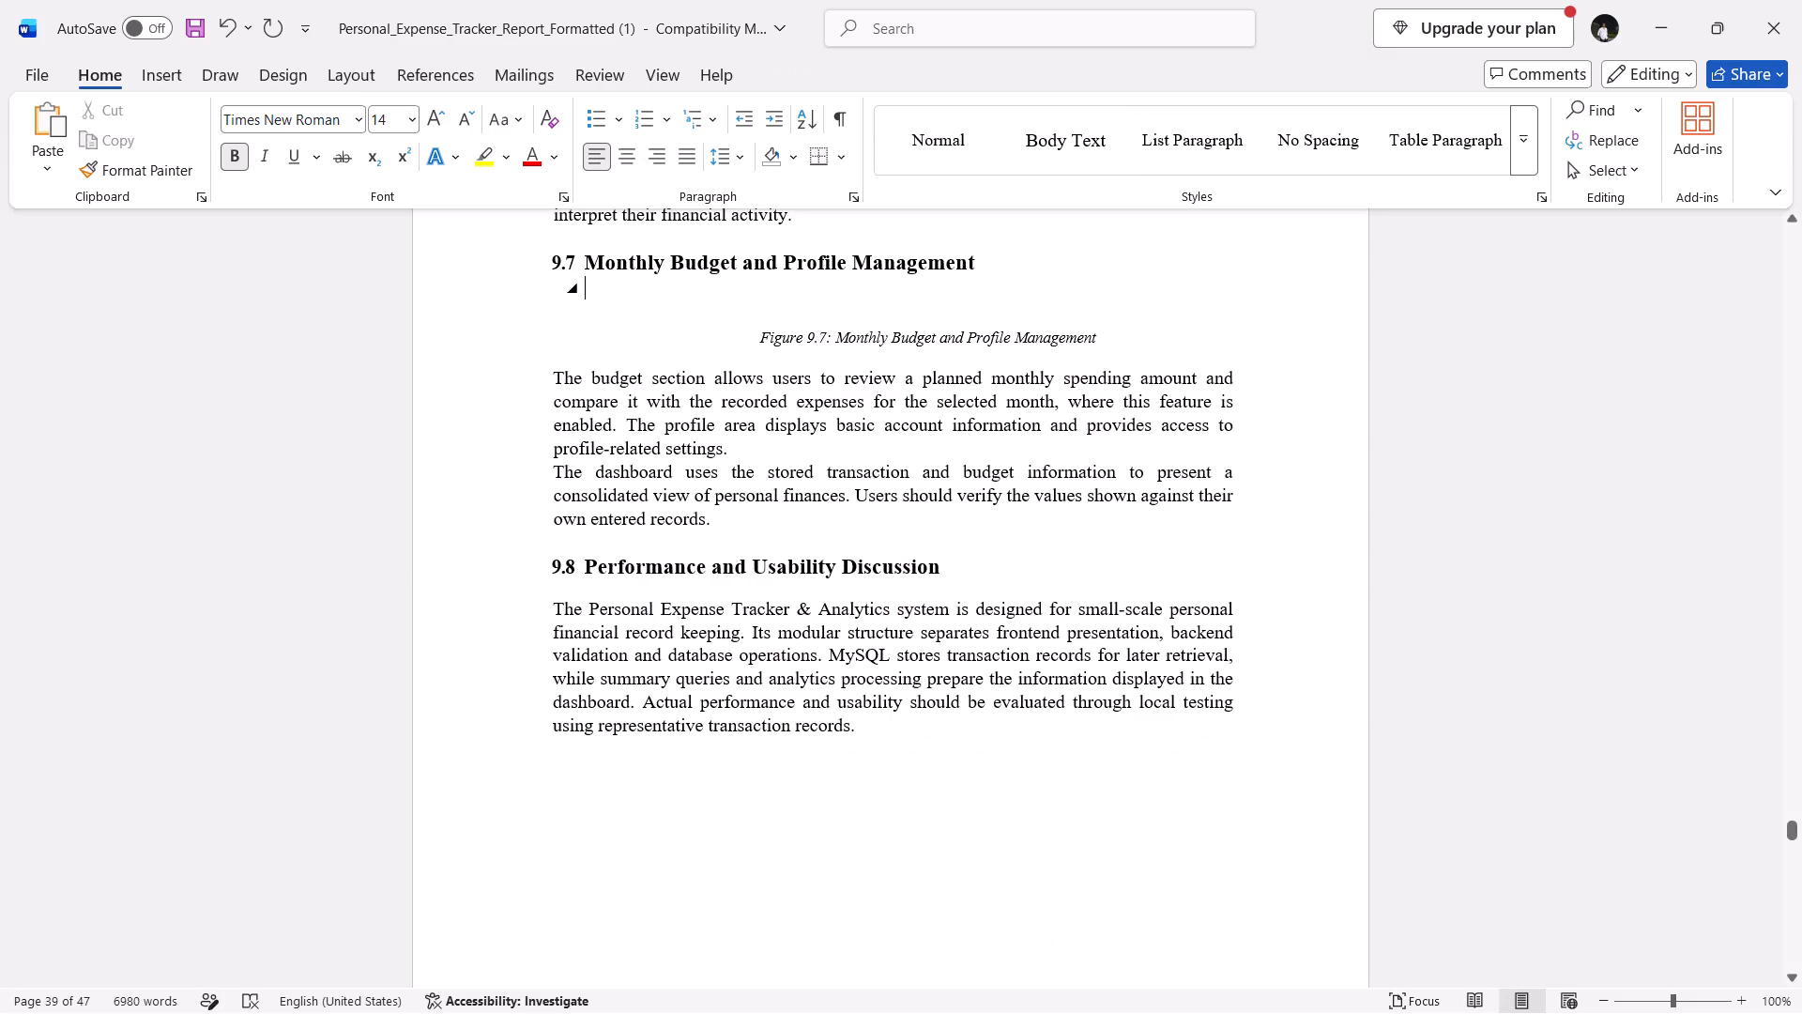
{"action": "key", "text": "ctrl+c"}
{"action": "key", "text": "ctrl+v"}
Shrink the section 9.7 profile picture, narrowing it by about a seventh and lowering its height by about a tenth.
{"action": "left_click", "coordinate": [841, 503]}
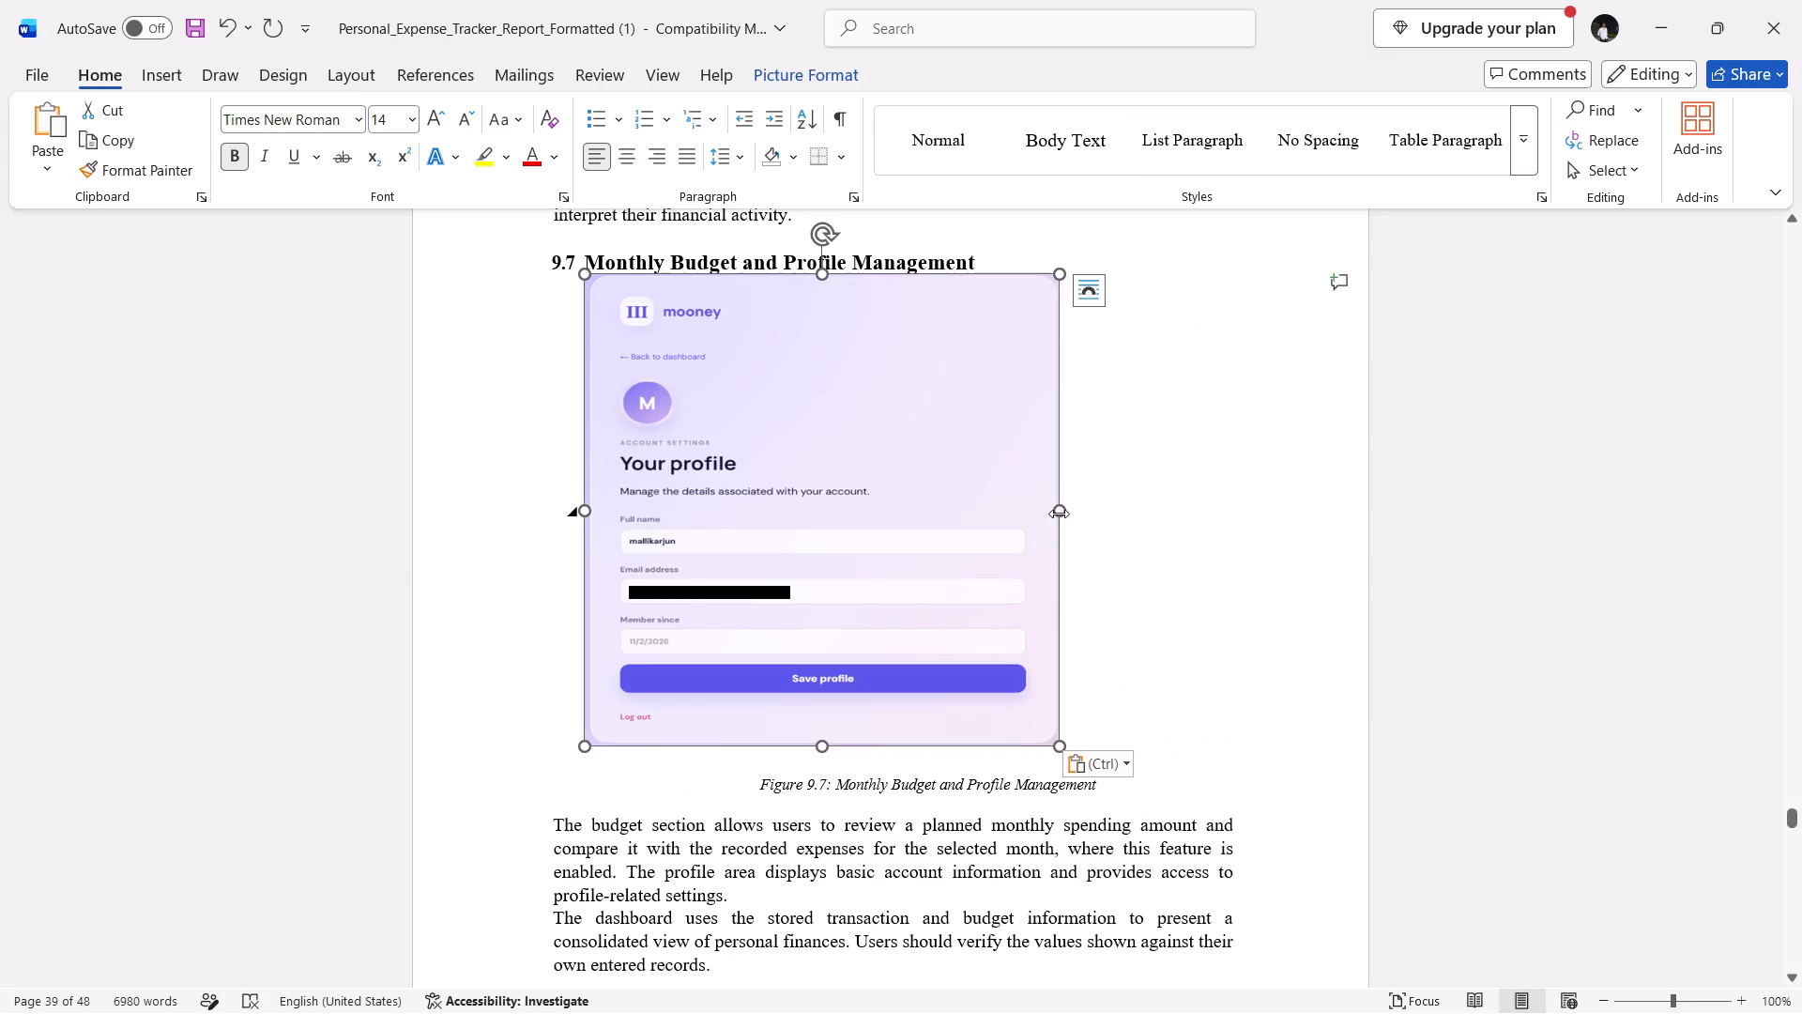
{"action": "left_click_drag", "start_coordinate": [1059, 514], "coordinate": [1000, 513]}
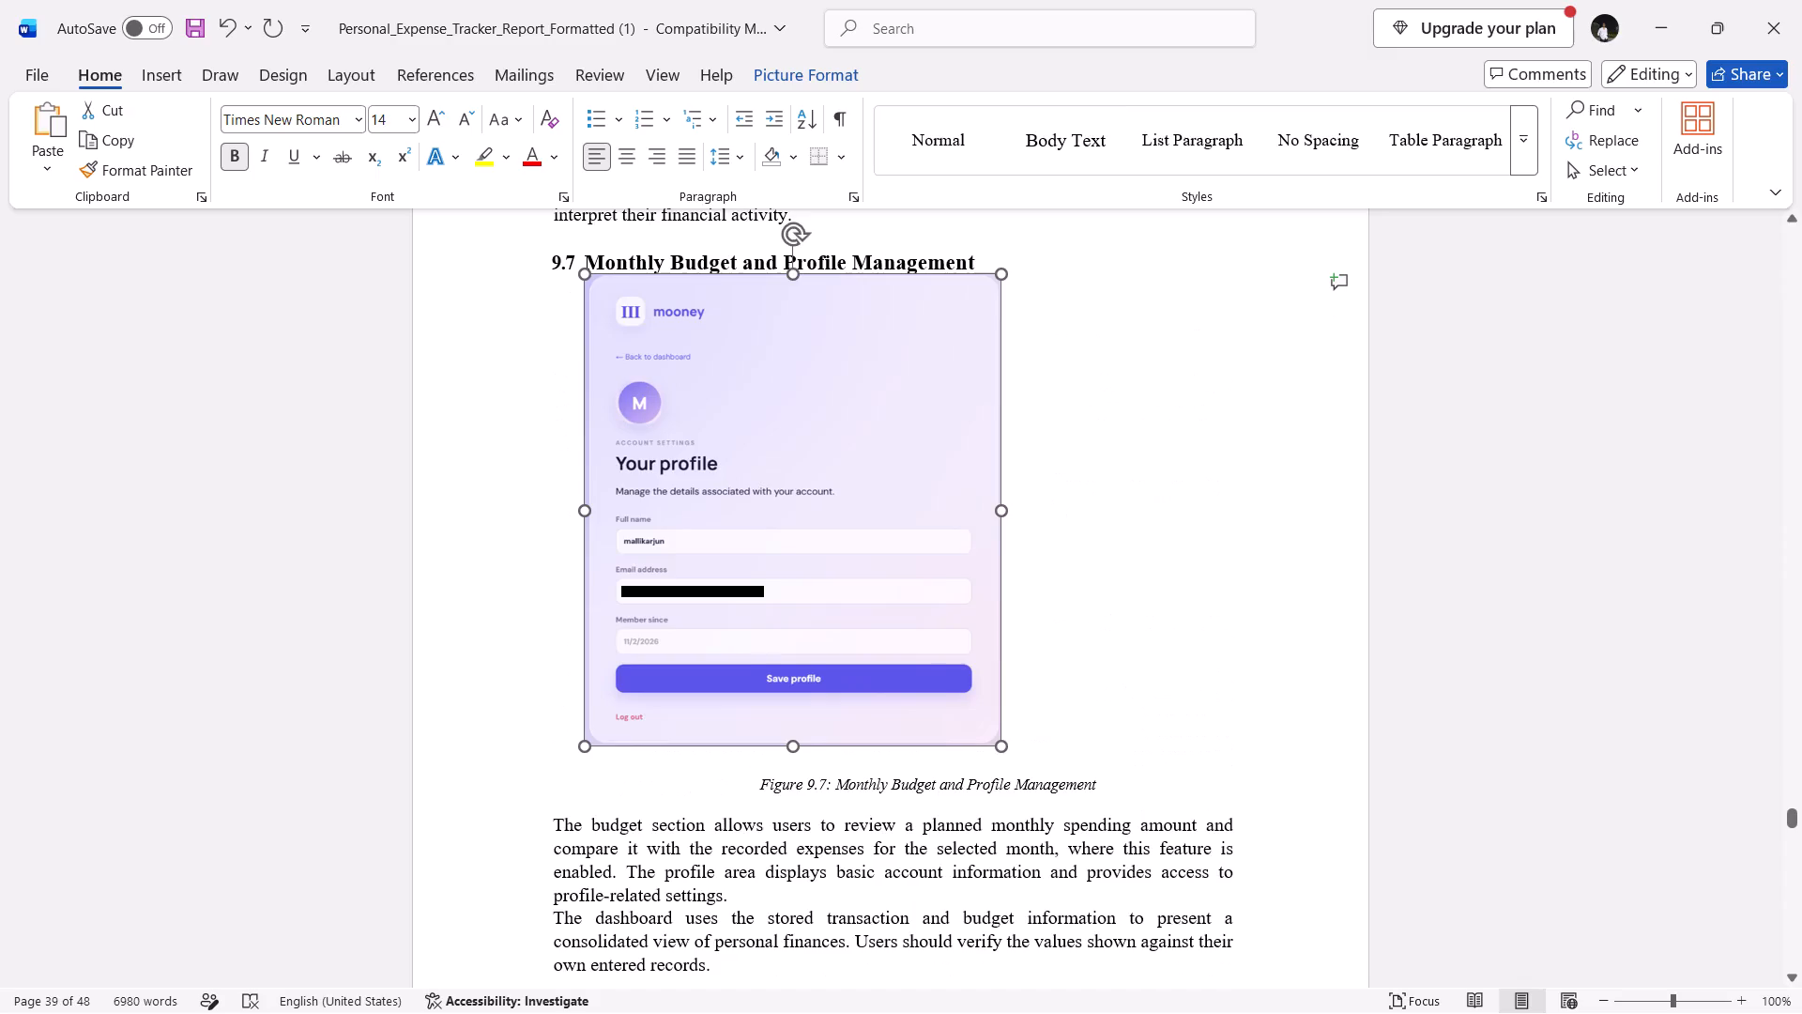
{"action": "left_click_drag", "start_coordinate": [1000, 513], "coordinate": [991, 513]}
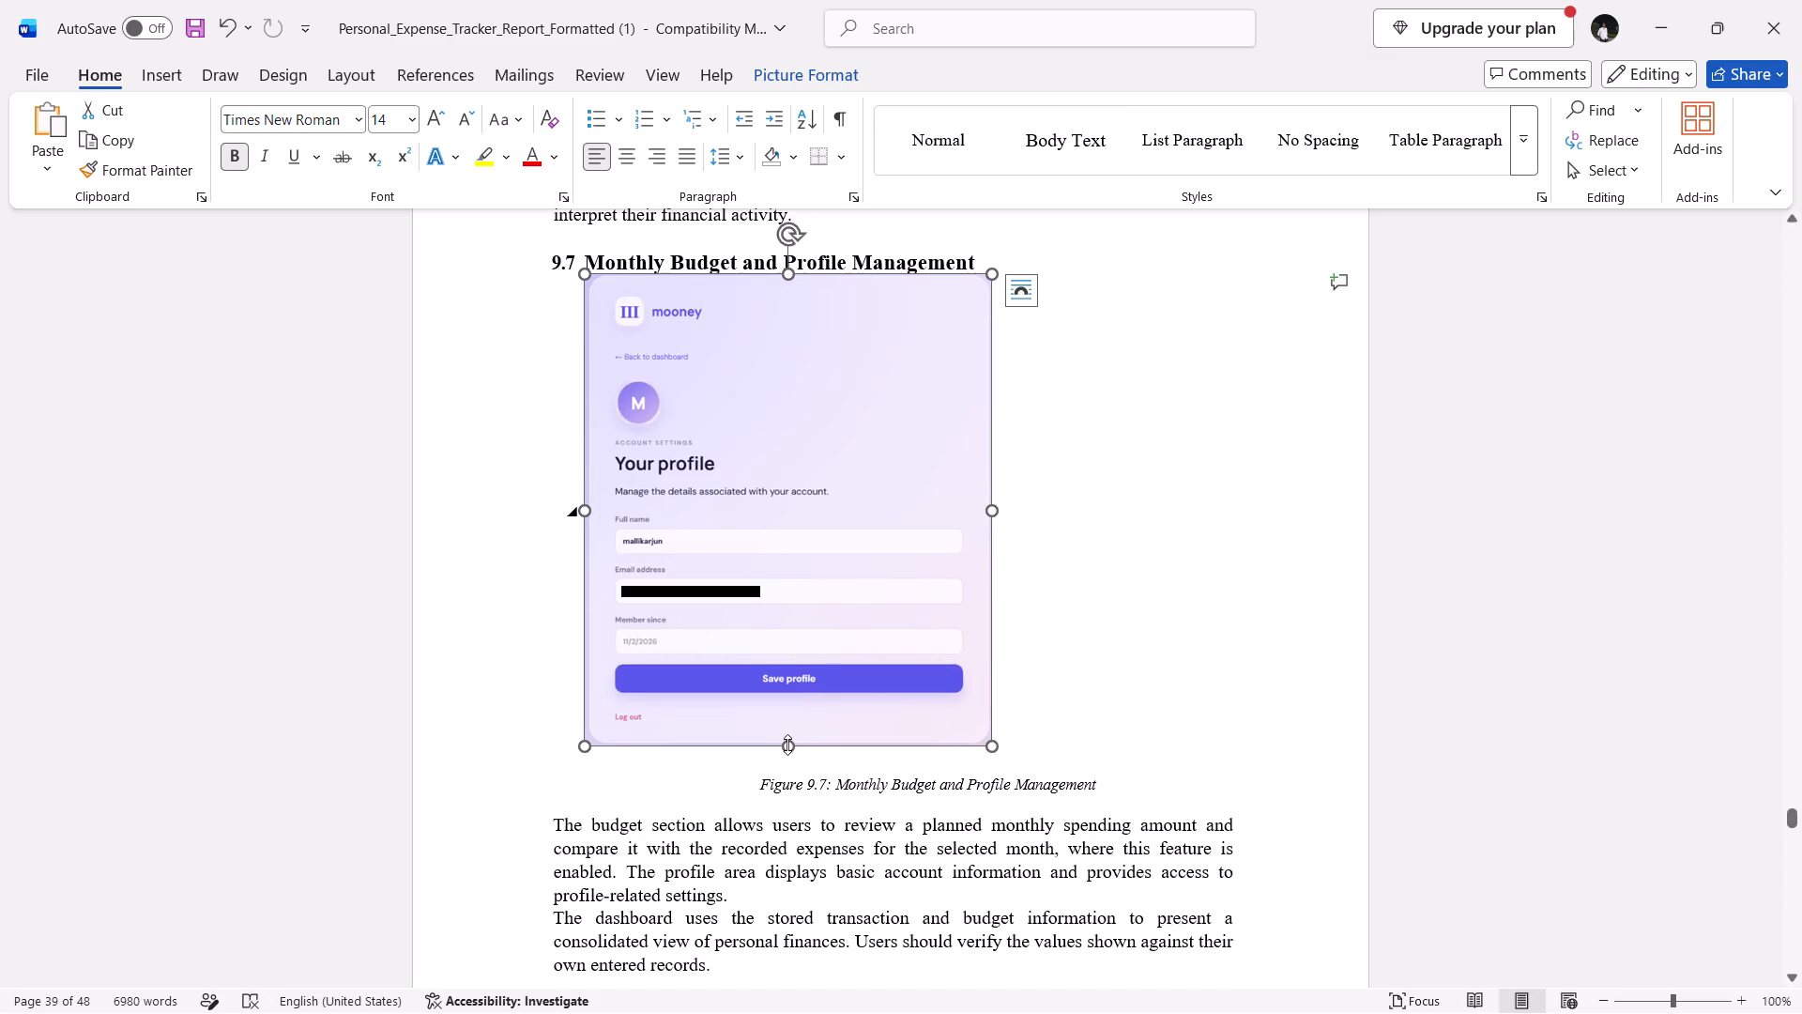
{"action": "left_click_drag", "start_coordinate": [788, 745], "coordinate": [793, 703]}
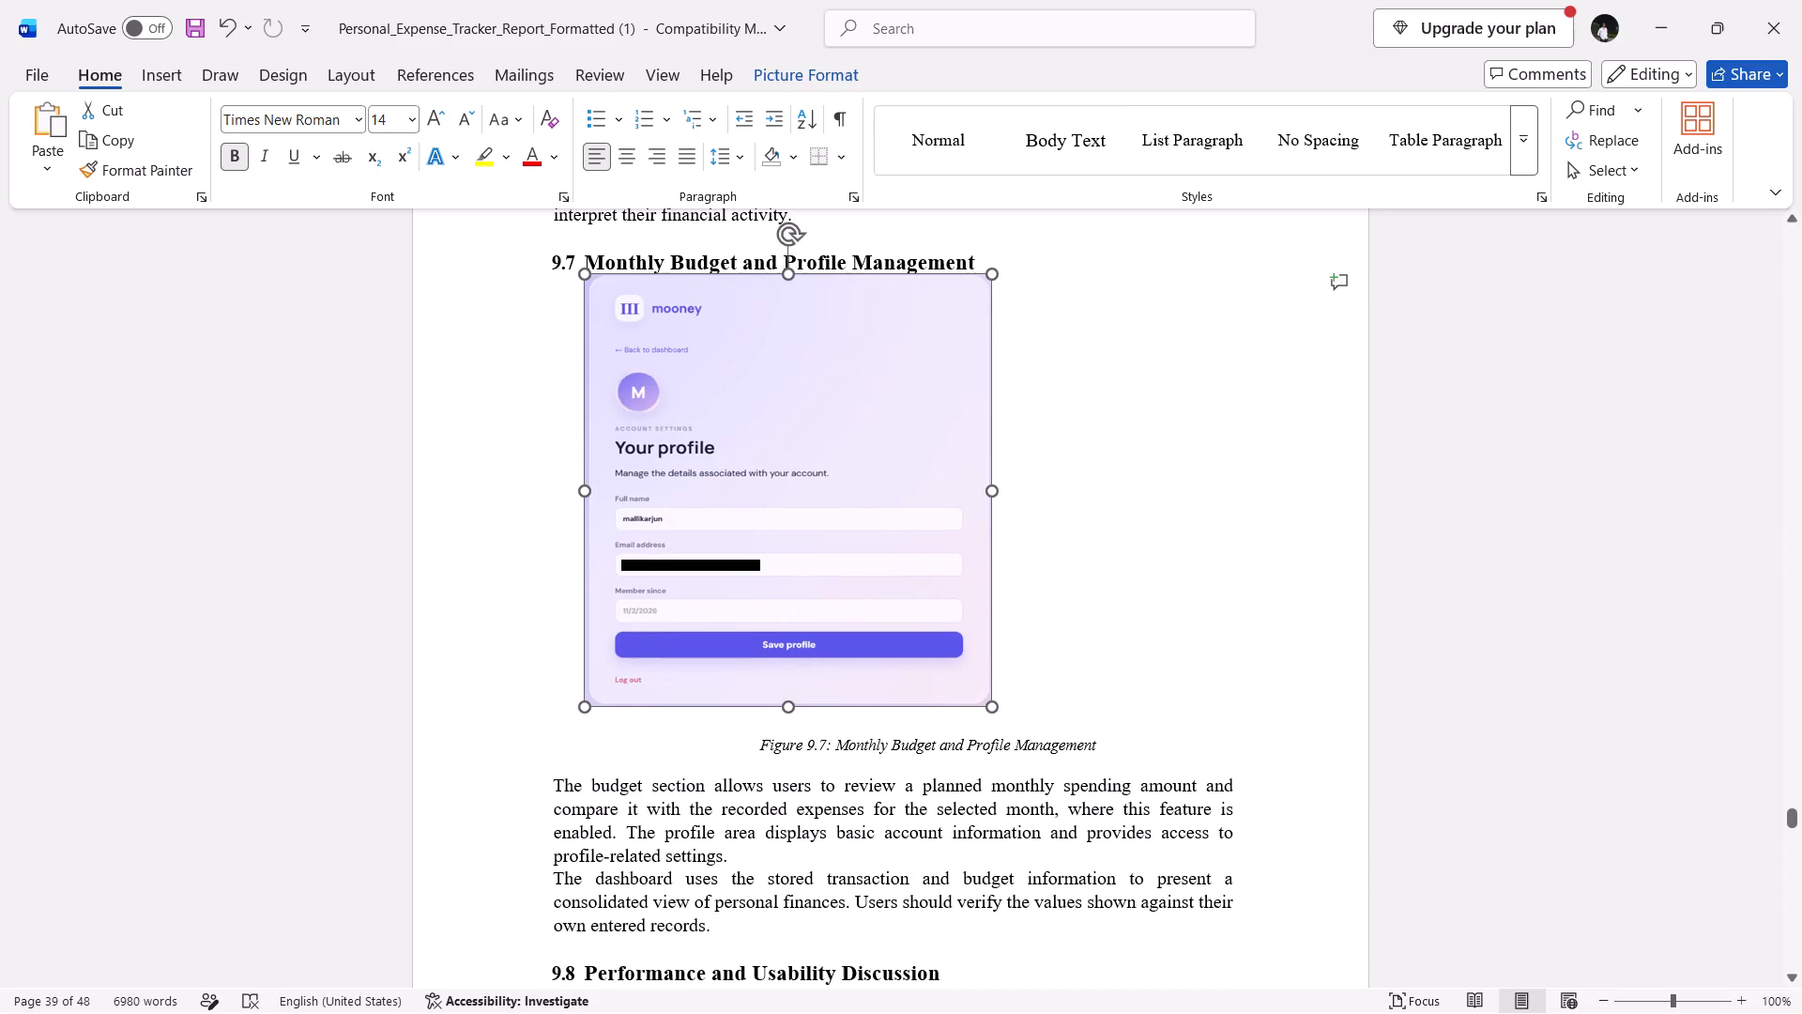
{"action": "left_click", "coordinate": [1016, 348]}
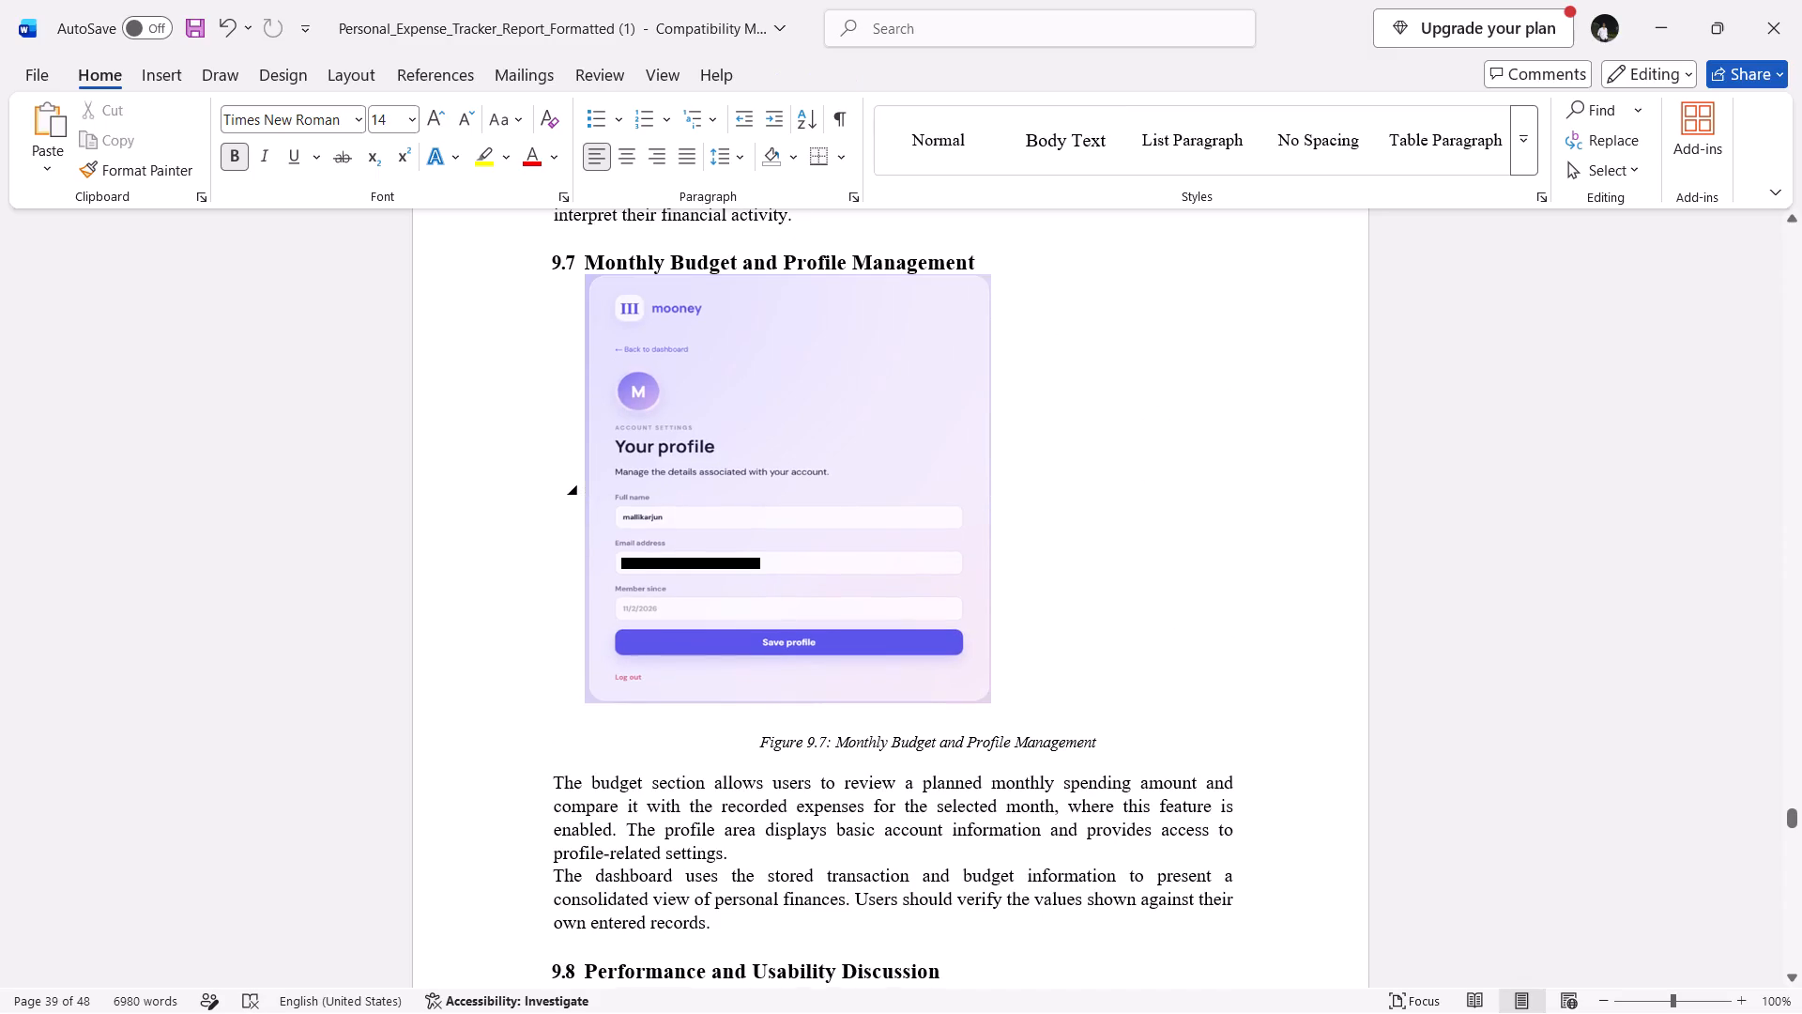
Insert a space directly after the profile picture in section 9.7.
{"action": "left_click", "coordinate": [1010, 307]}
{"action": "left_click", "coordinate": [1006, 293]}
{"action": "key", "text": "space"}
{"action": "left_click", "coordinate": [1003, 296]}
Turn off left alignment for the section 9.7 profile picture's paragraph so that it is justified.
{"action": "left_click", "coordinate": [862, 332]}
{"action": "left_click", "coordinate": [1011, 315]}
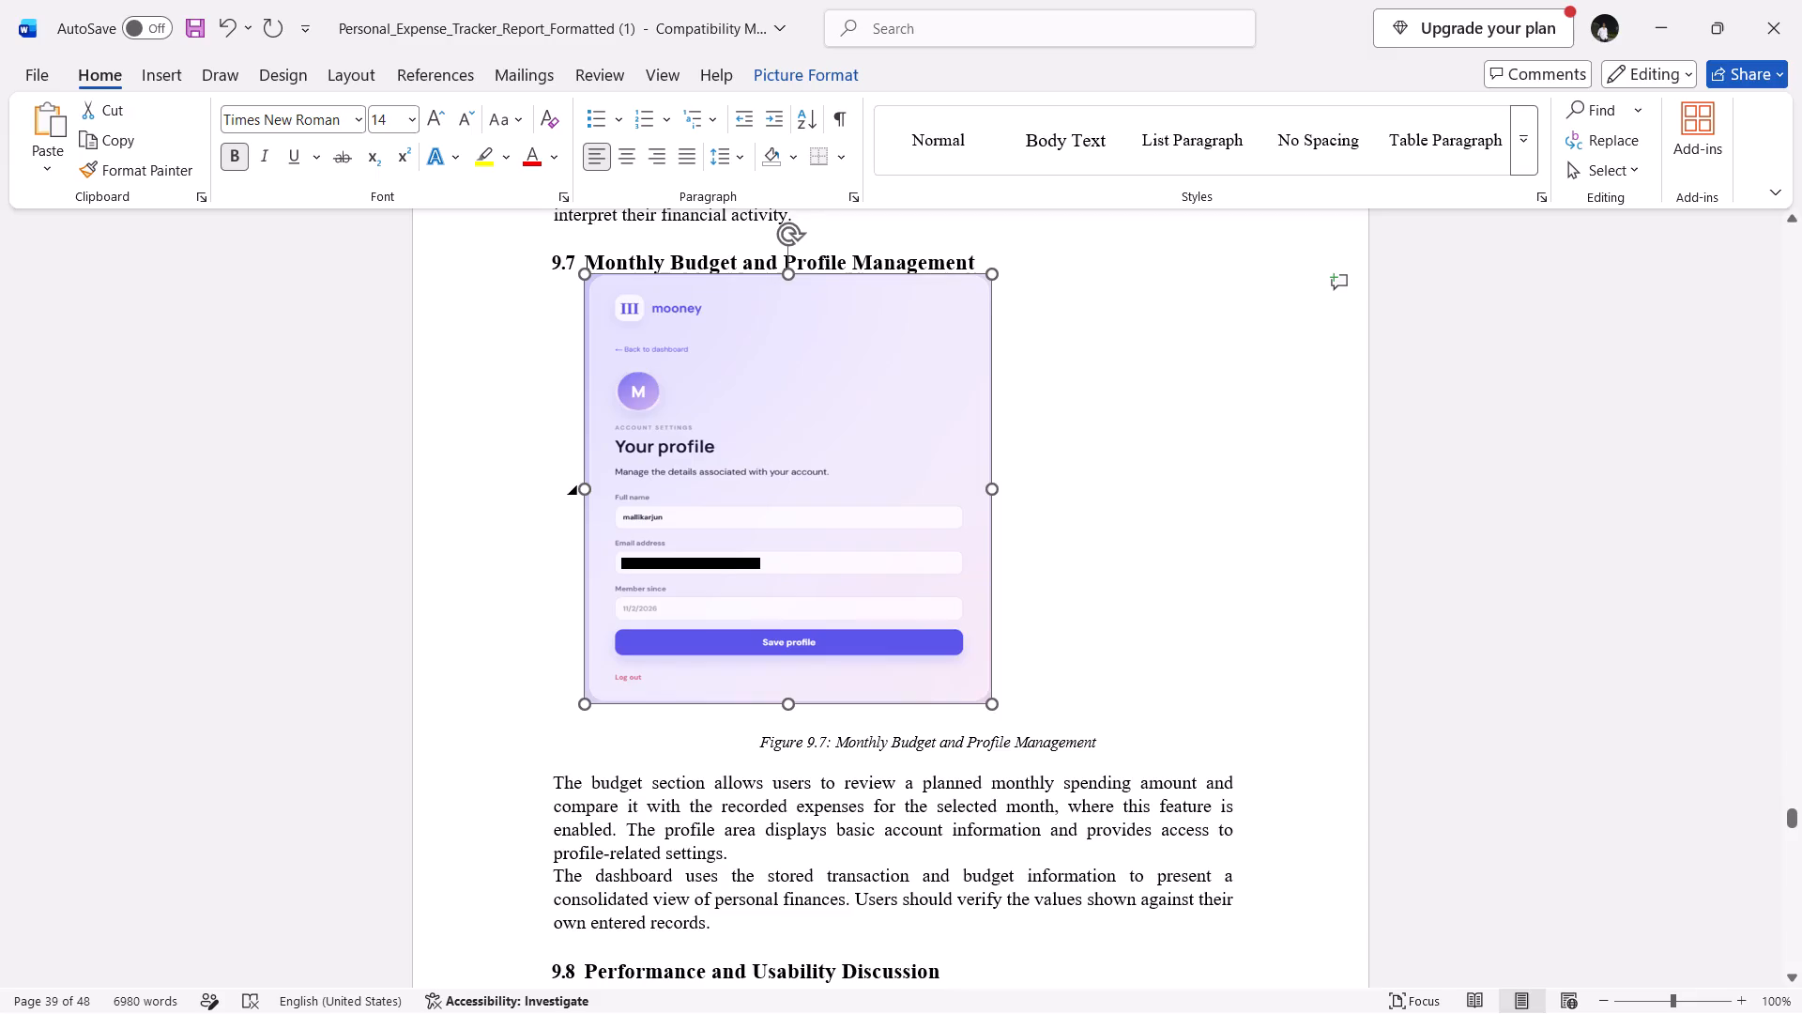
{"action": "left_click", "coordinate": [865, 325]}
{"action": "left_click", "coordinate": [598, 154]}
{"action": "left_click", "coordinate": [770, 443]}
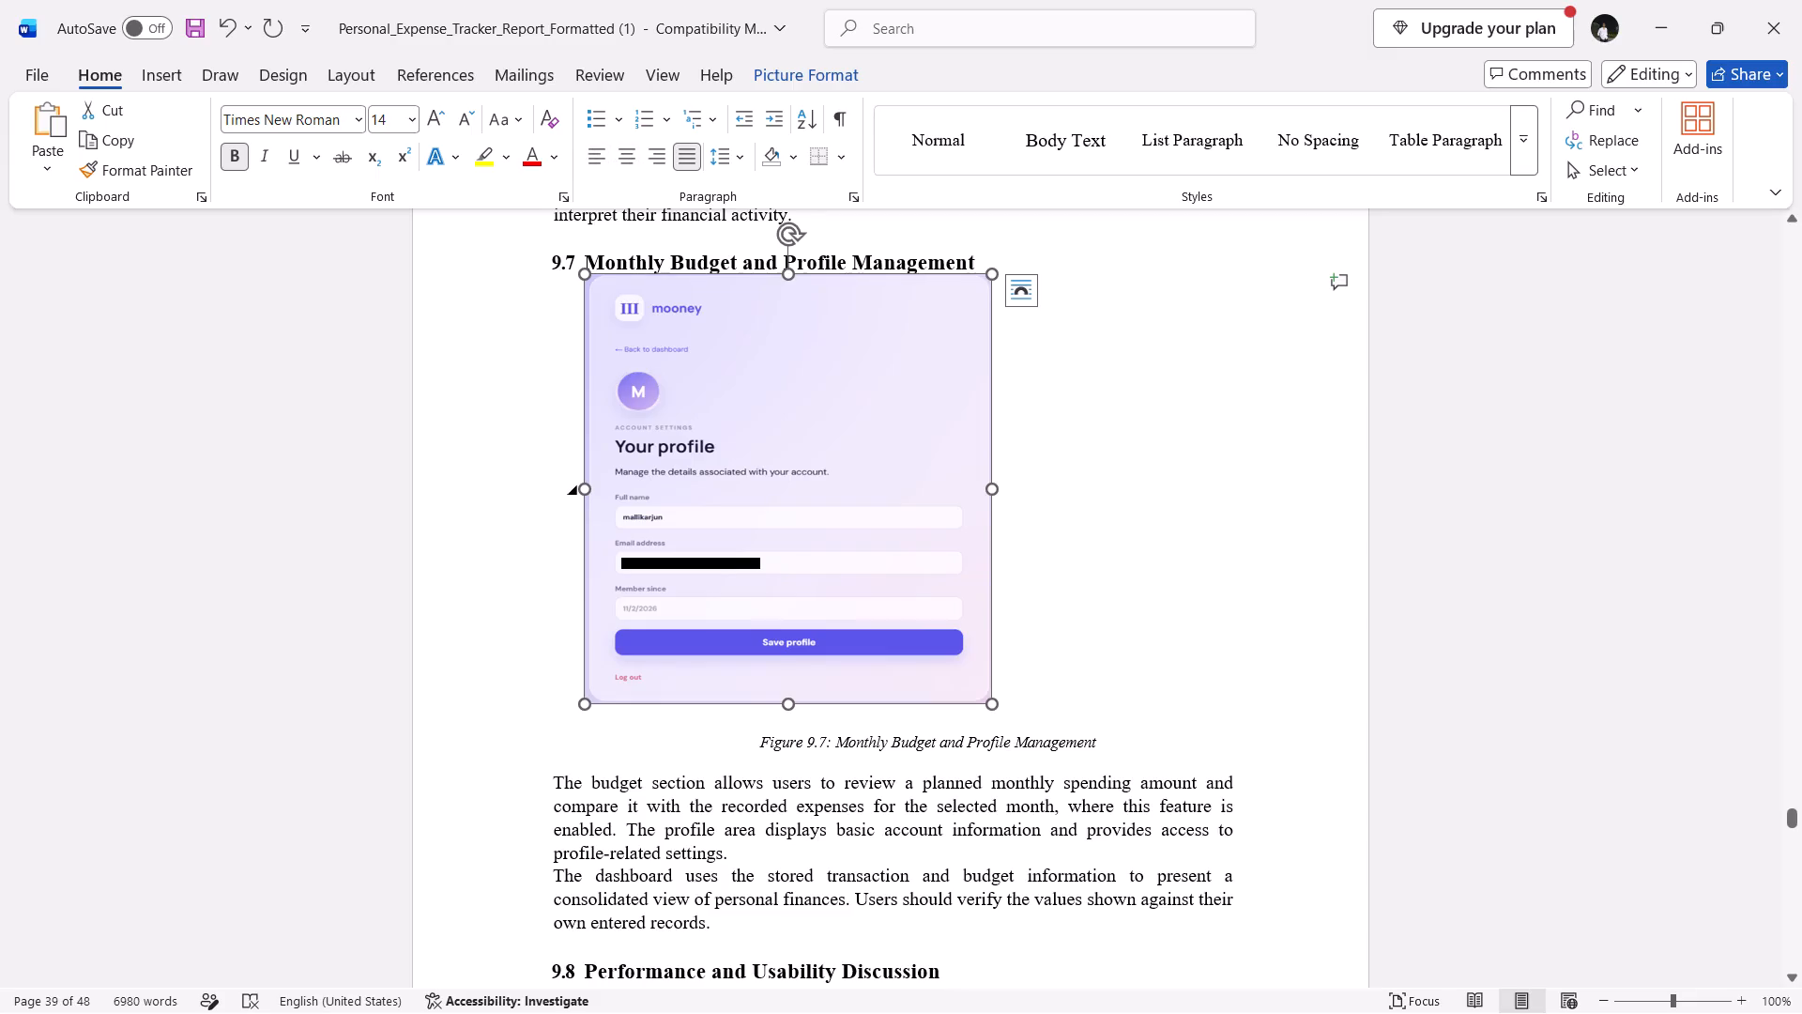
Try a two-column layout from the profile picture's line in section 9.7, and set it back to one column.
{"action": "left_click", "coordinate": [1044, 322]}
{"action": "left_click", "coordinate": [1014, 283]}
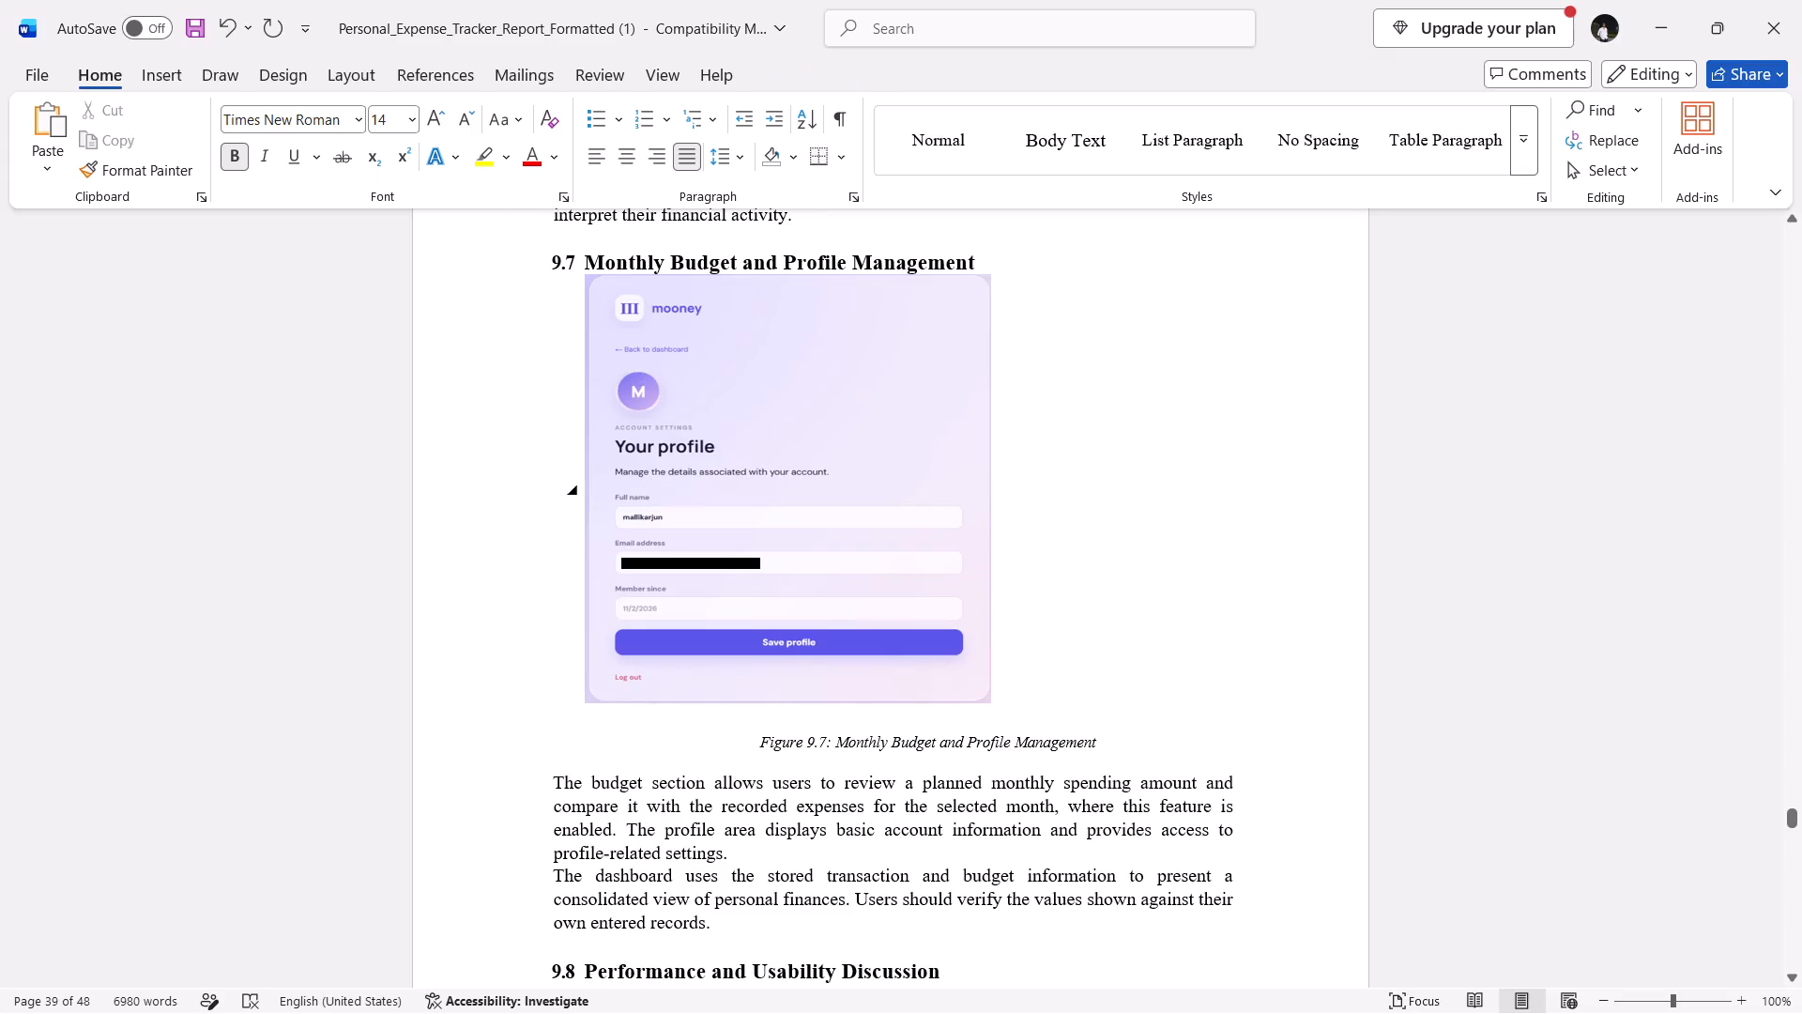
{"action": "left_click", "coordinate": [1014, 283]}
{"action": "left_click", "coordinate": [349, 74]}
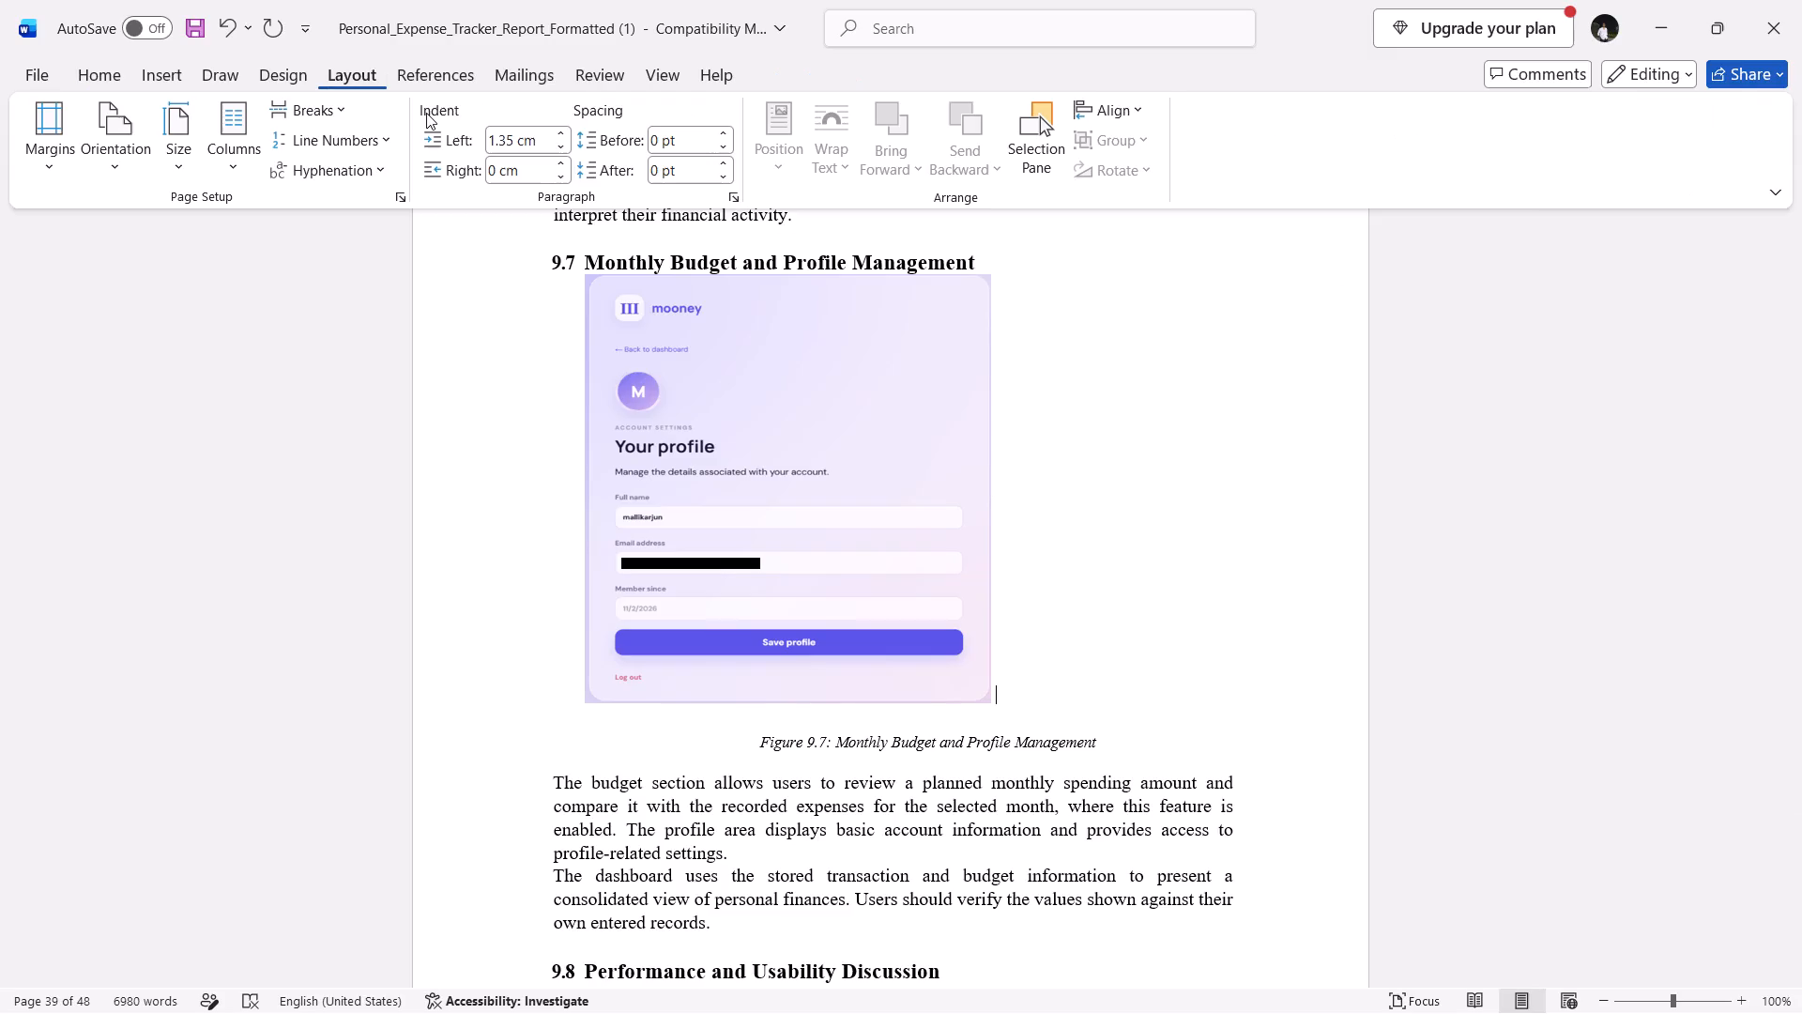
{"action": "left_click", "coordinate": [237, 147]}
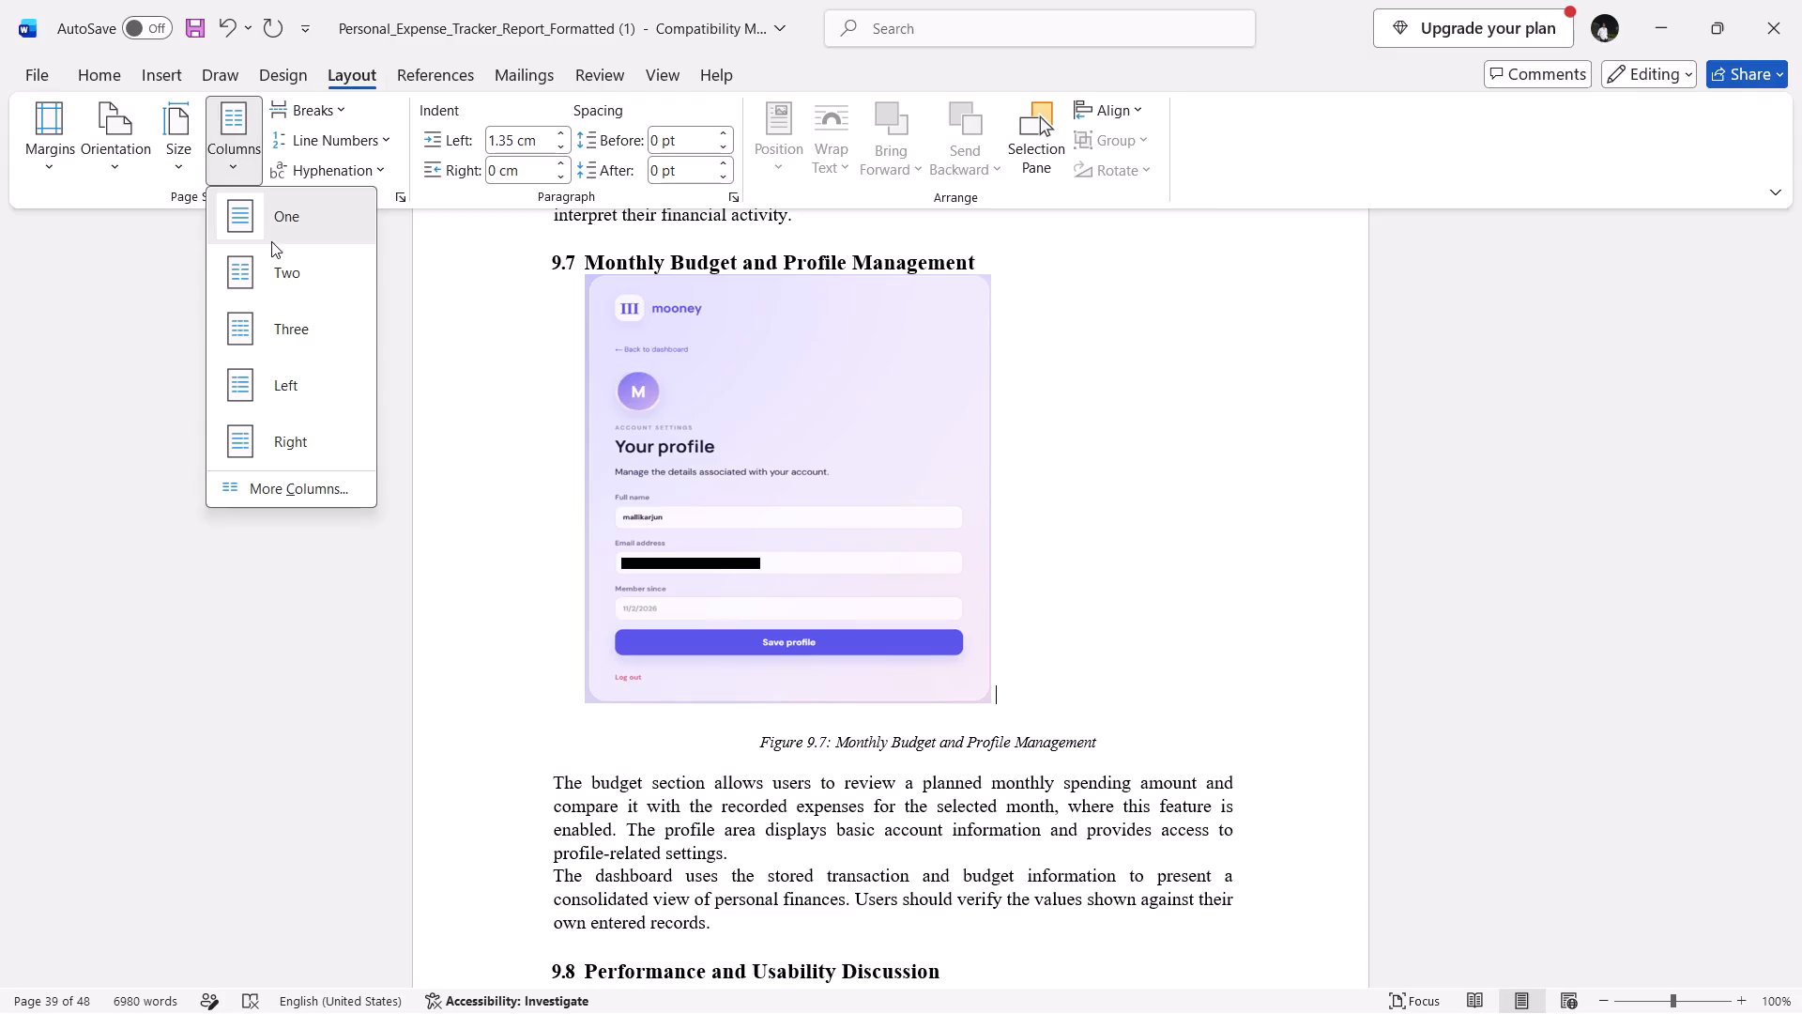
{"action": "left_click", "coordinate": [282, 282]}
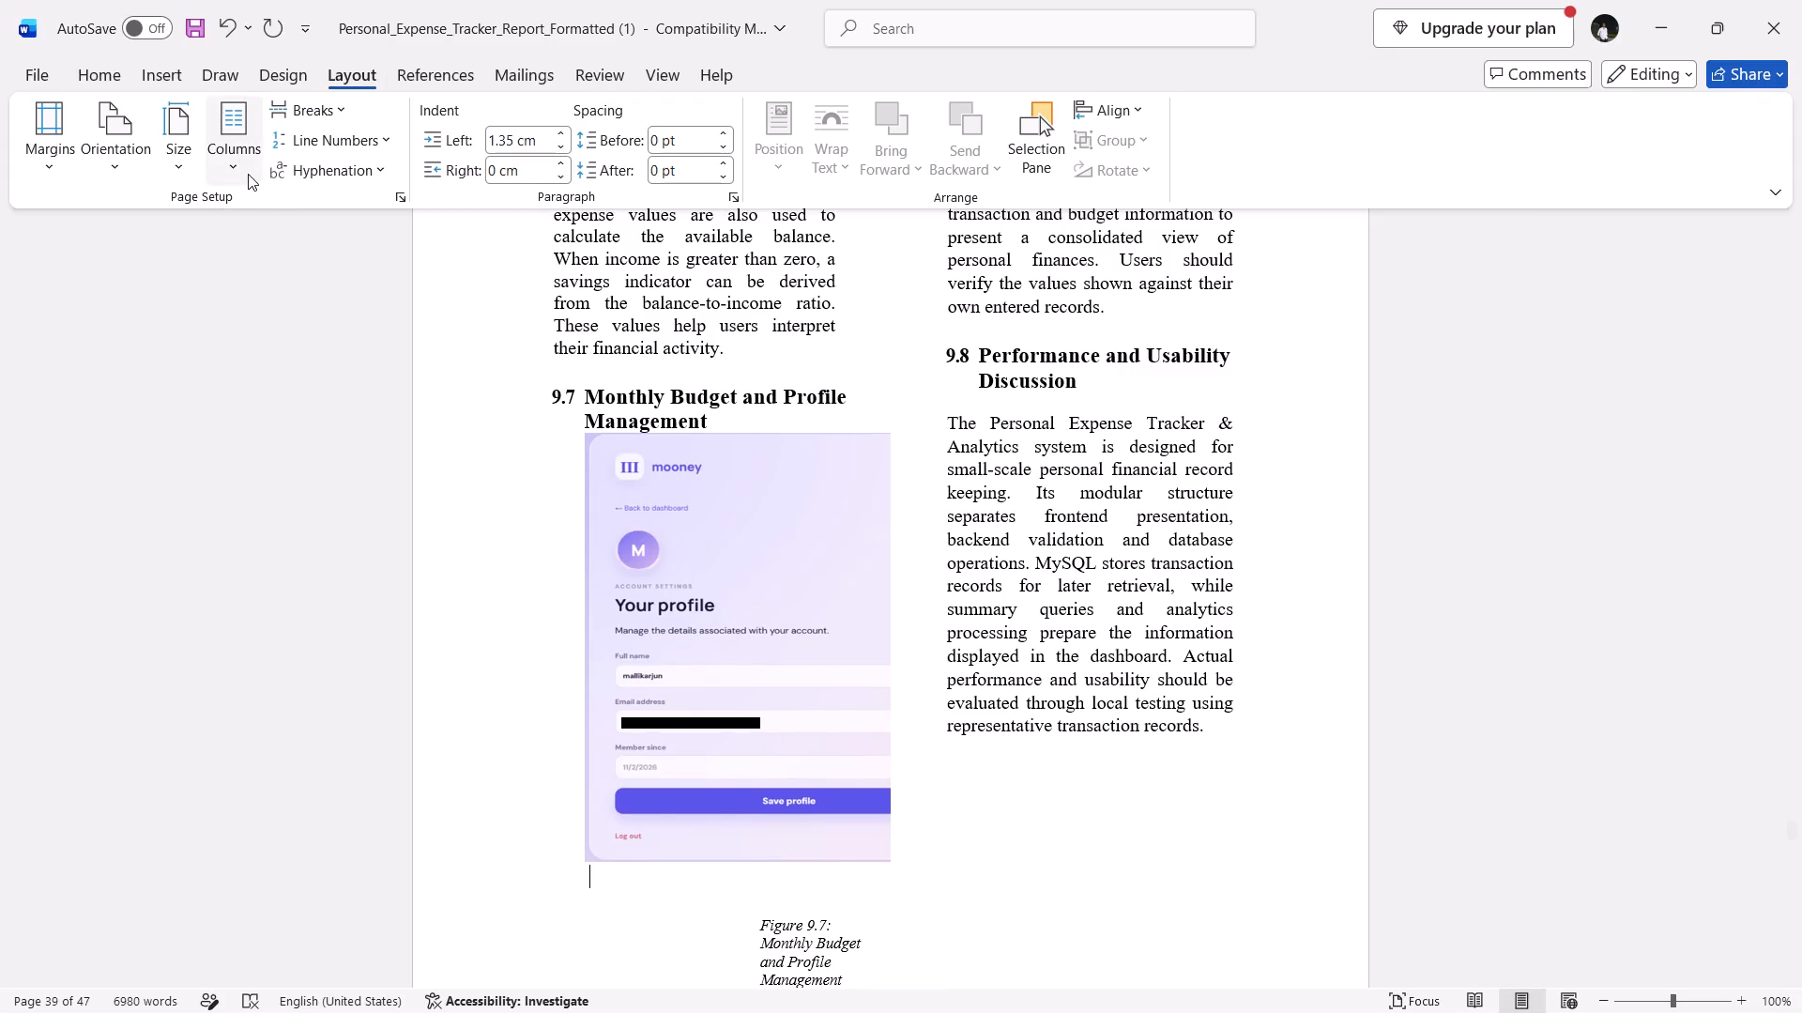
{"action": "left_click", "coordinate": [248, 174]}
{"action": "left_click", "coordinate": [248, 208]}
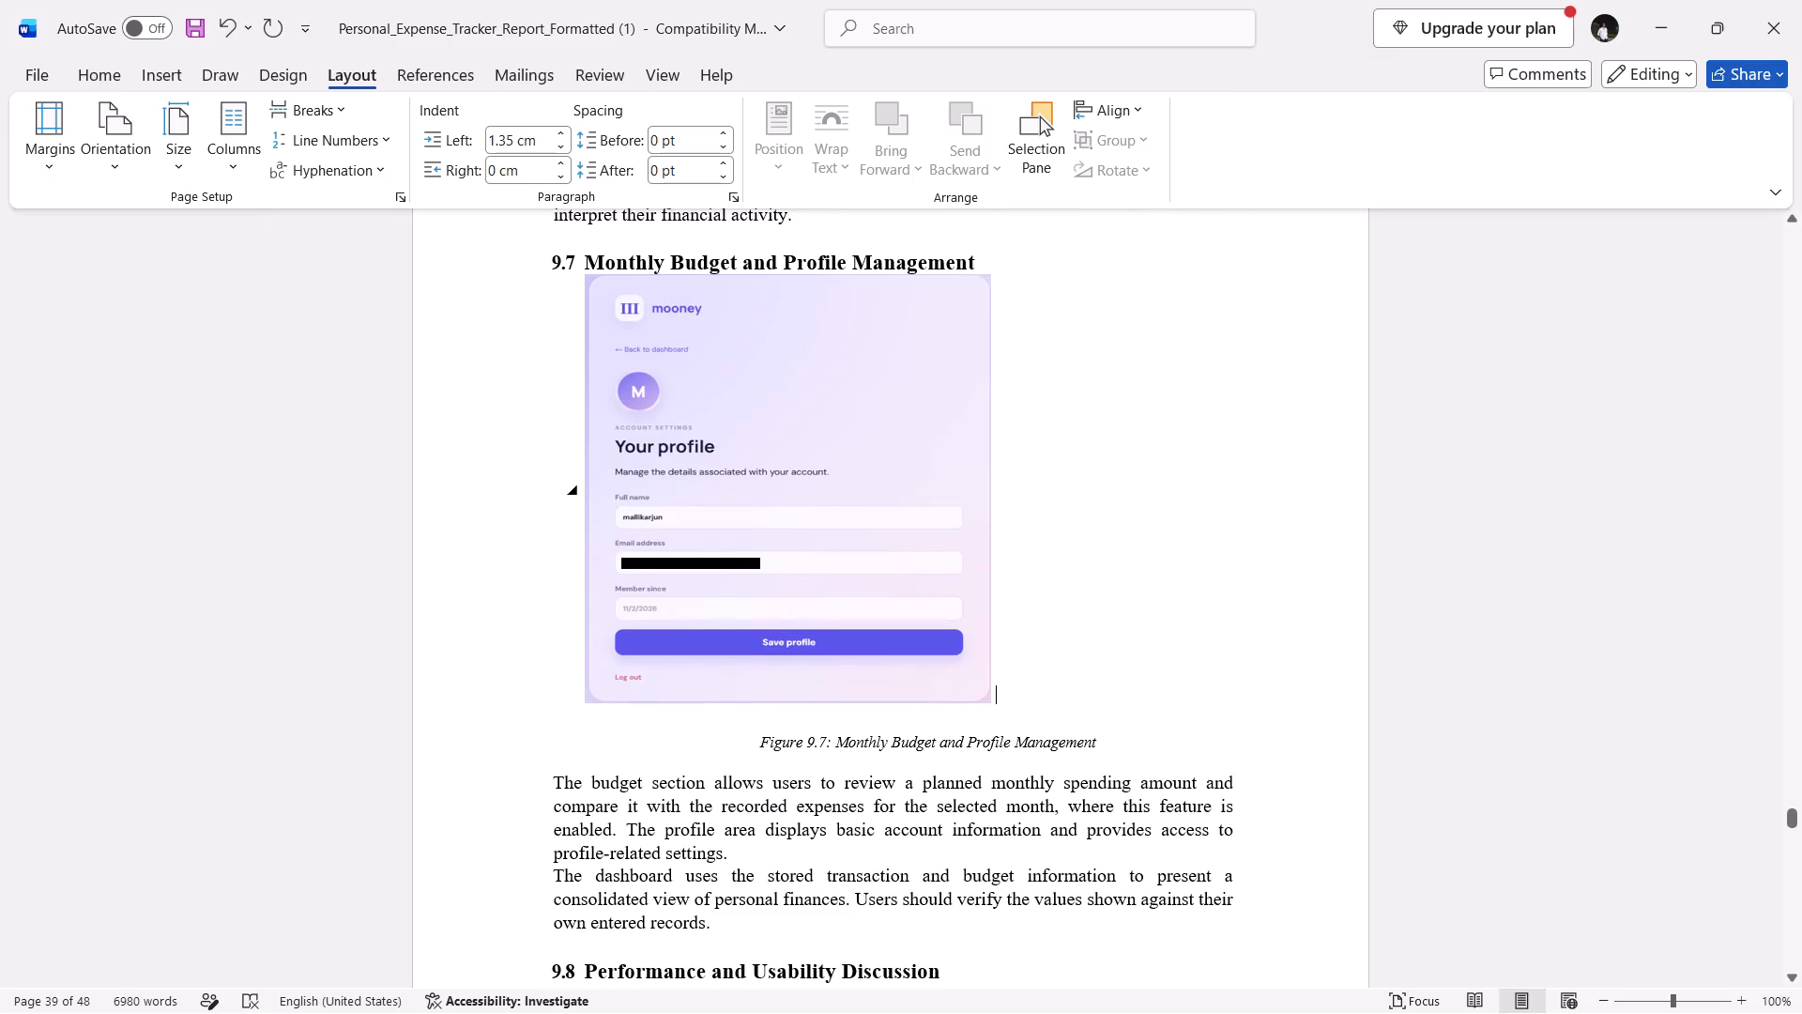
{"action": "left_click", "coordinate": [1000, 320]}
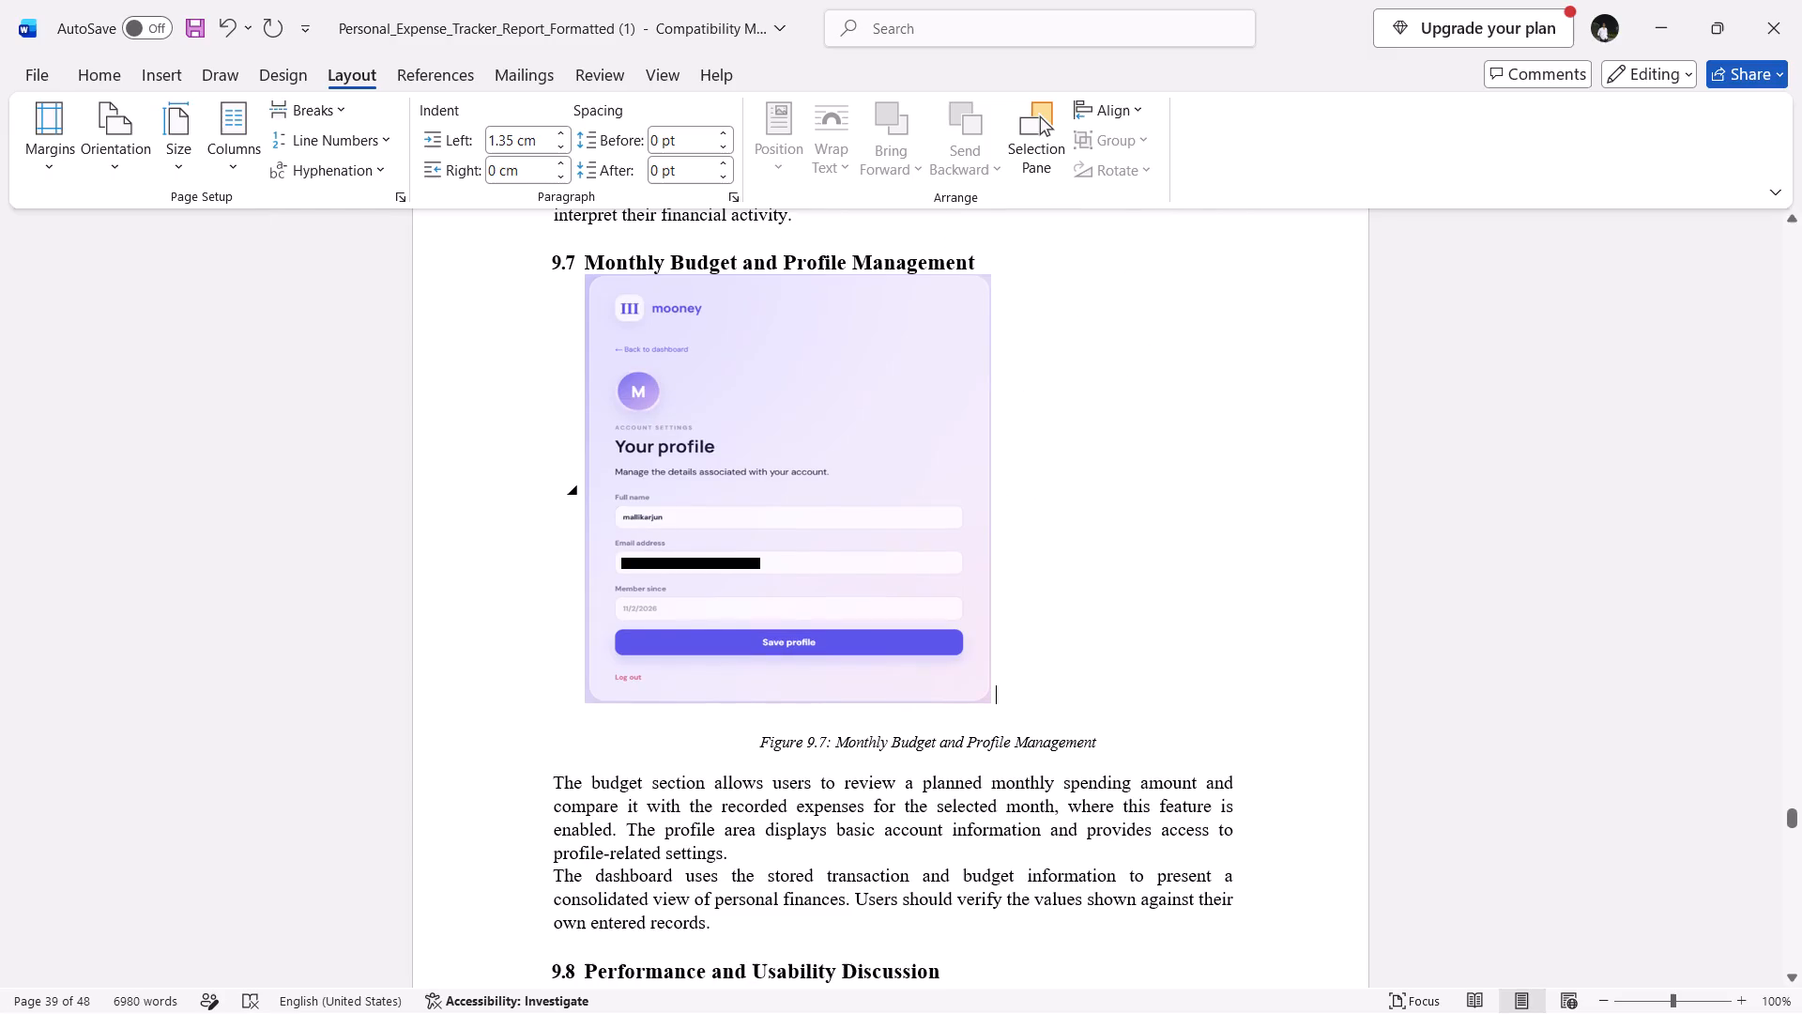
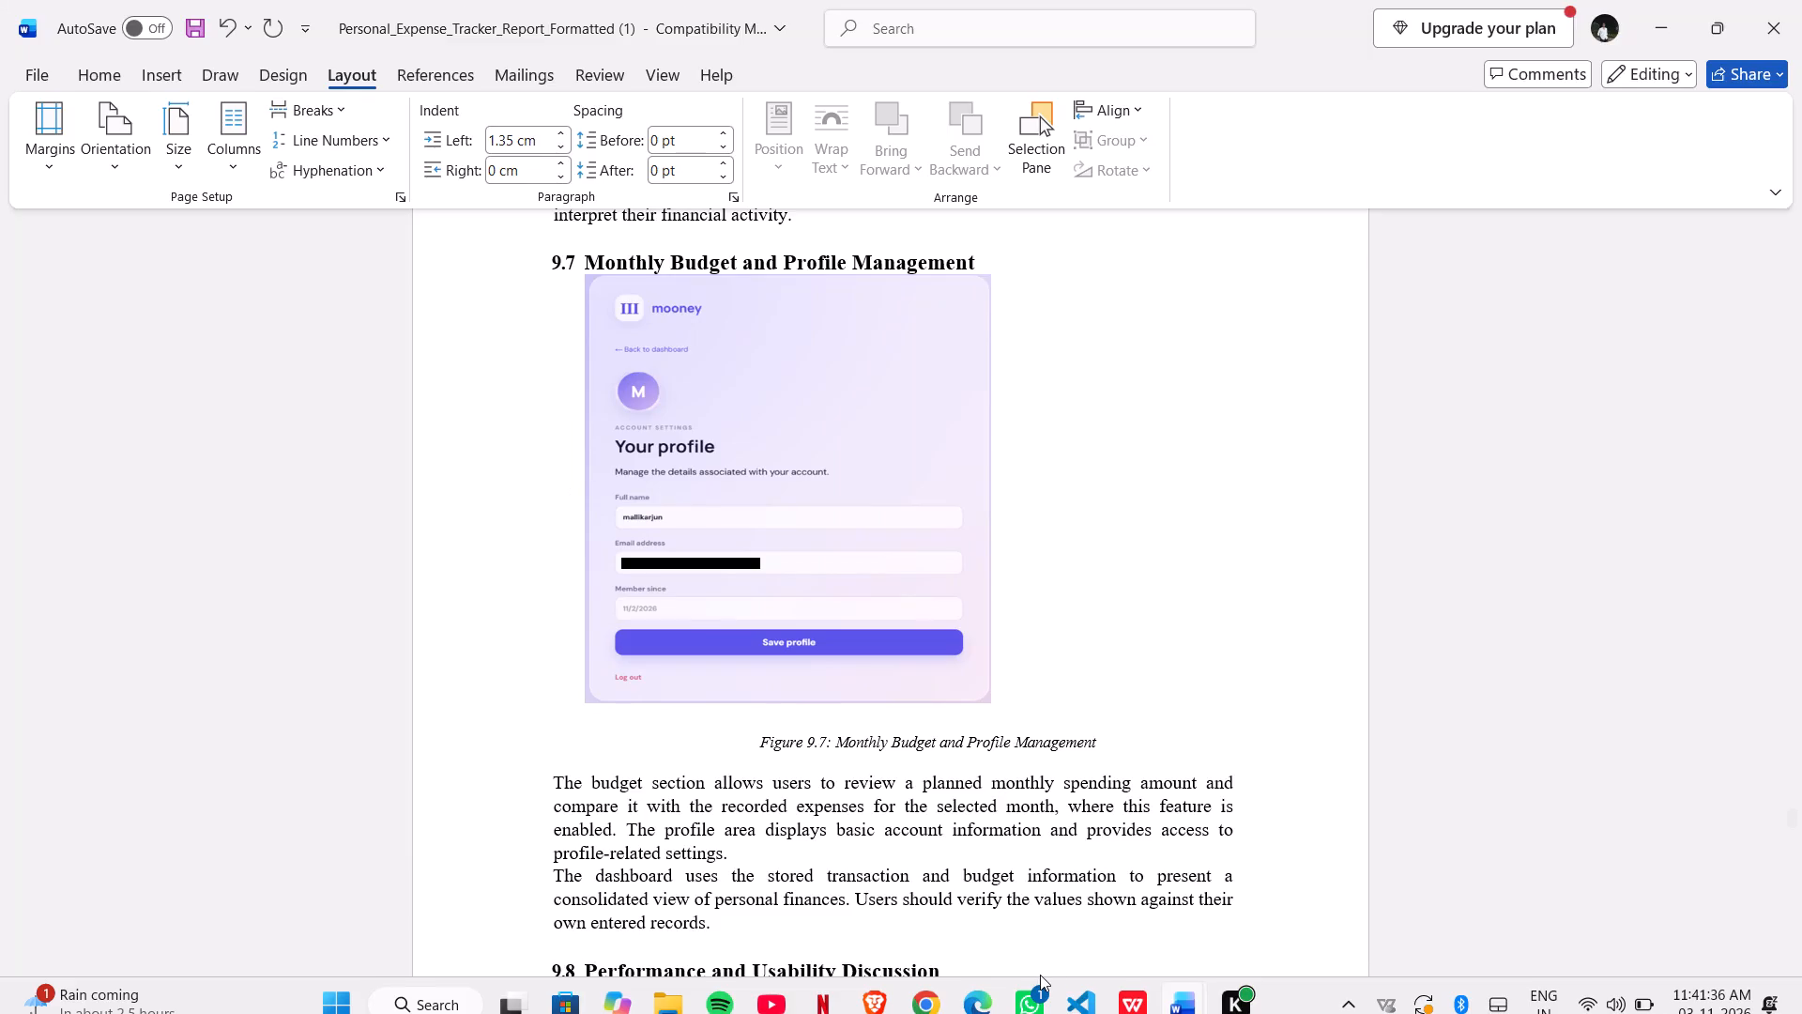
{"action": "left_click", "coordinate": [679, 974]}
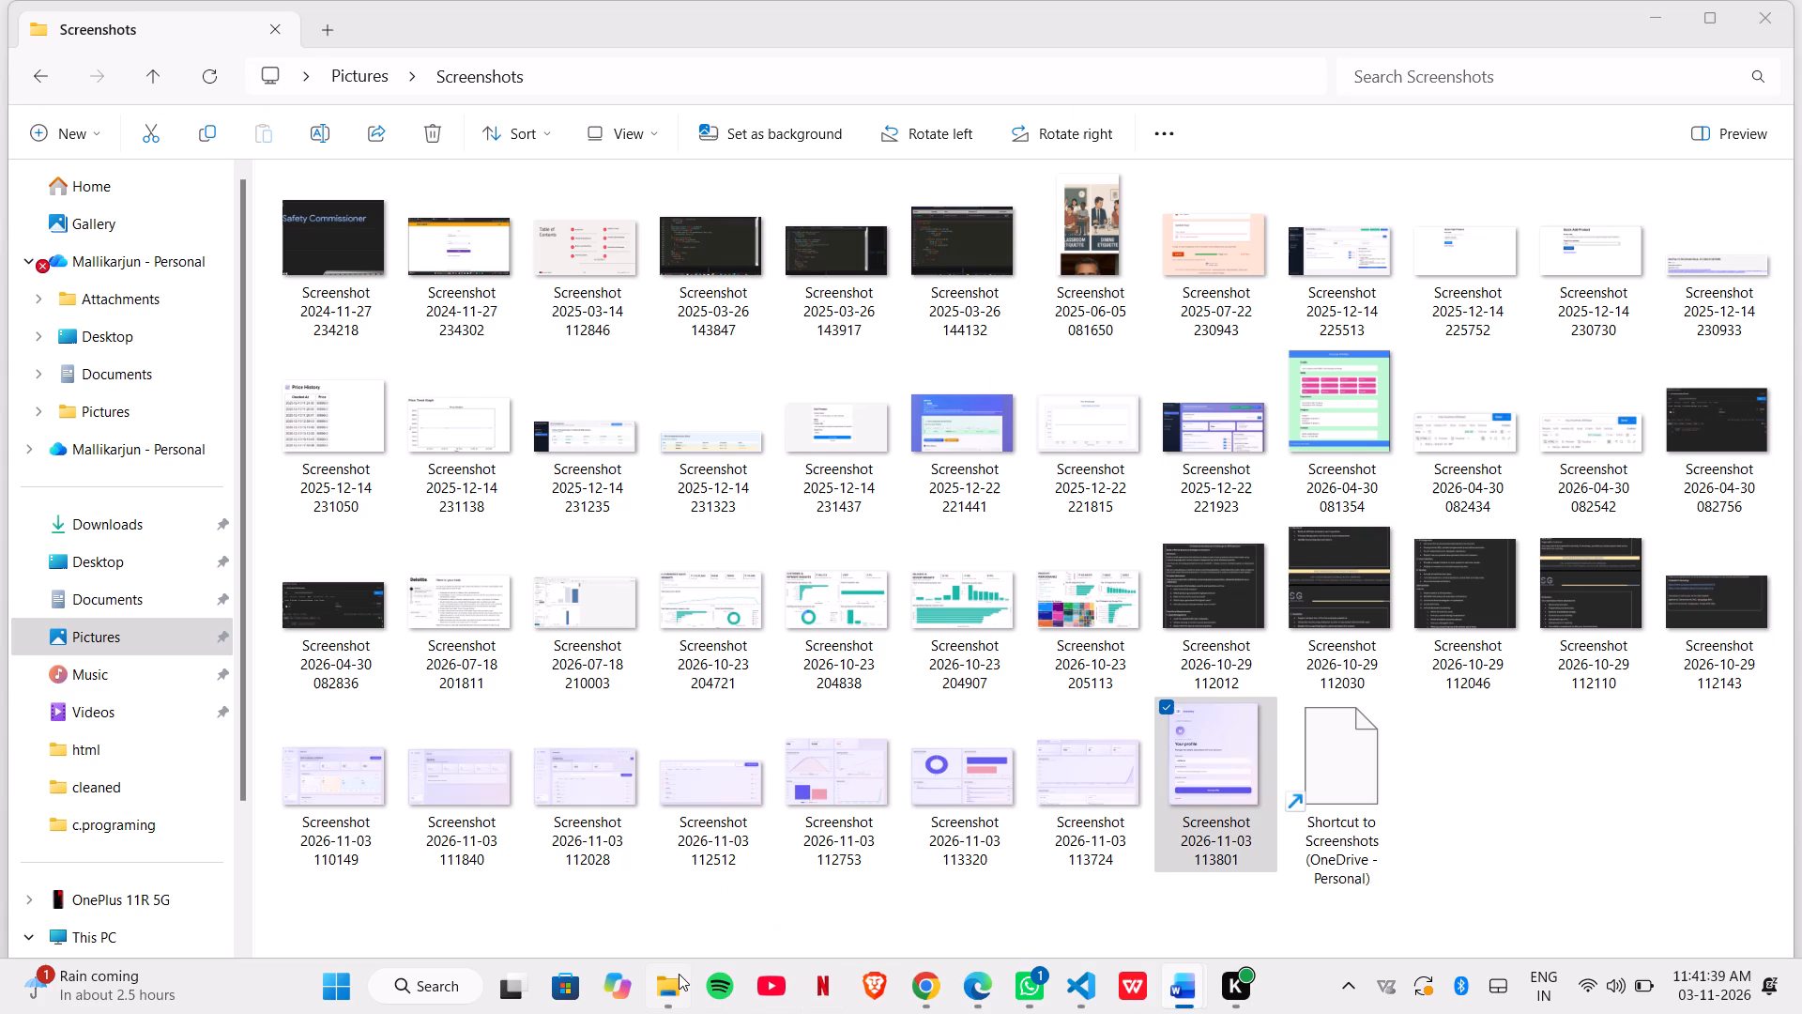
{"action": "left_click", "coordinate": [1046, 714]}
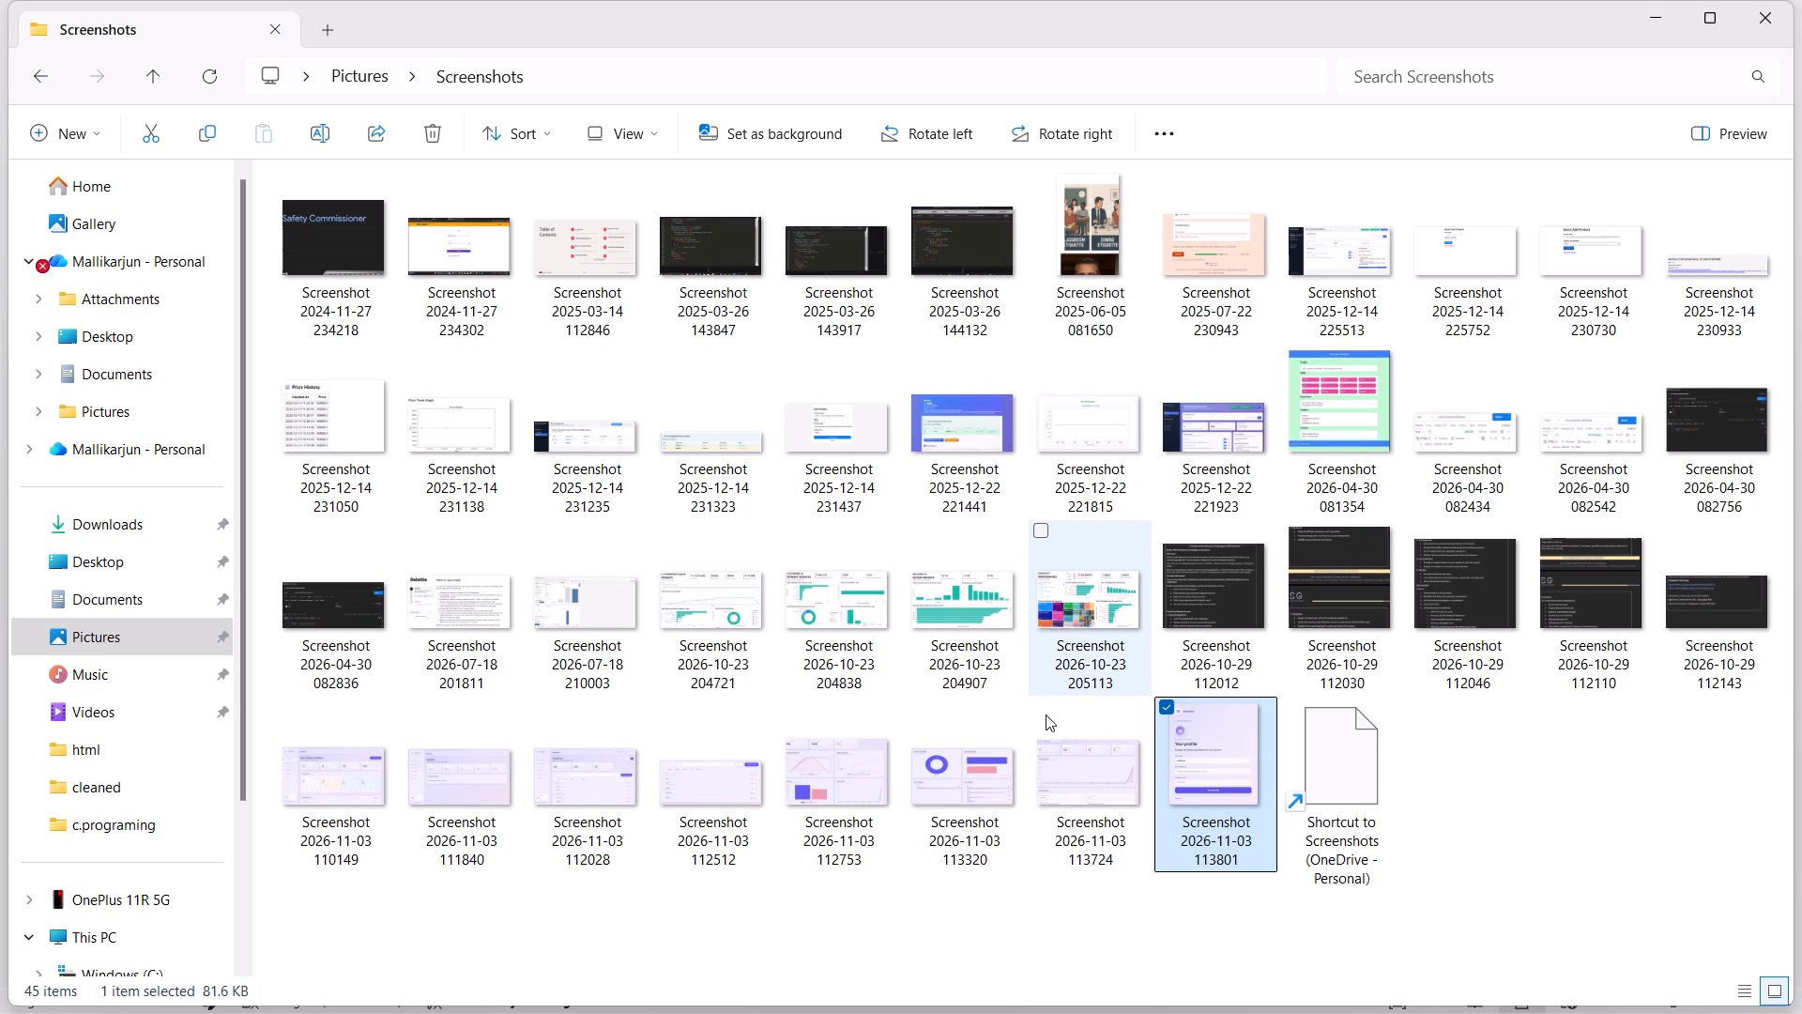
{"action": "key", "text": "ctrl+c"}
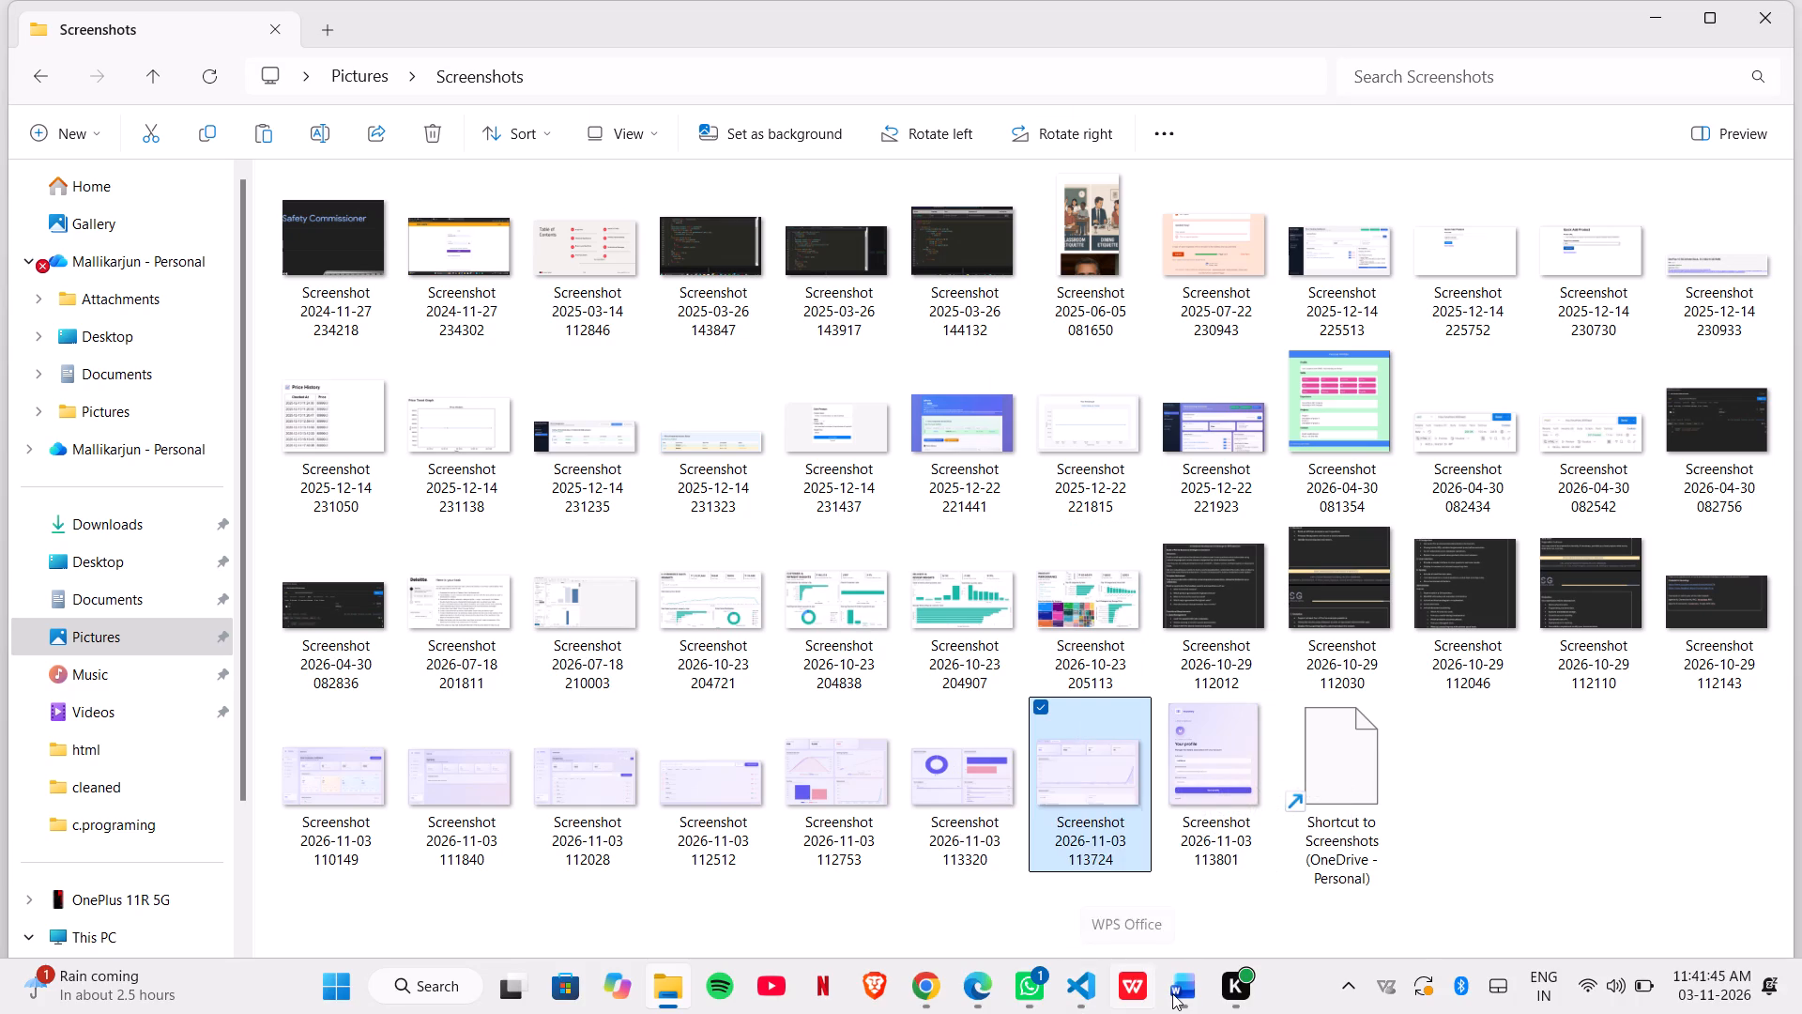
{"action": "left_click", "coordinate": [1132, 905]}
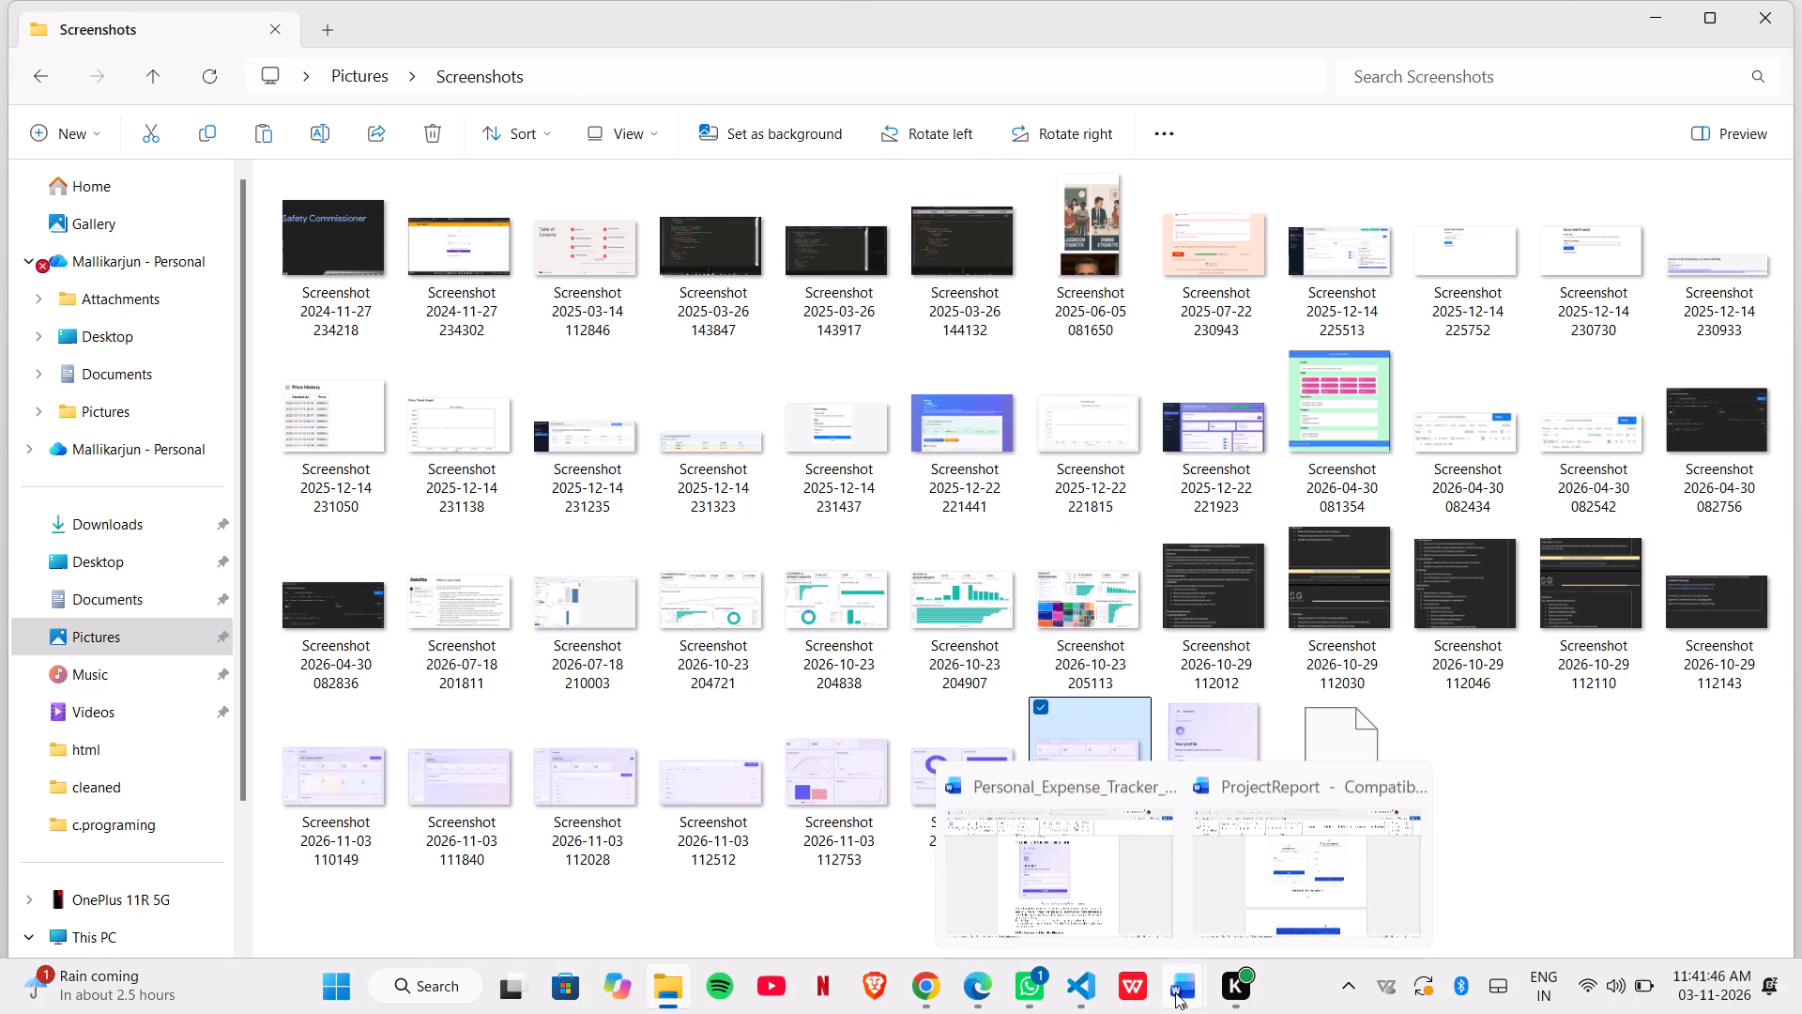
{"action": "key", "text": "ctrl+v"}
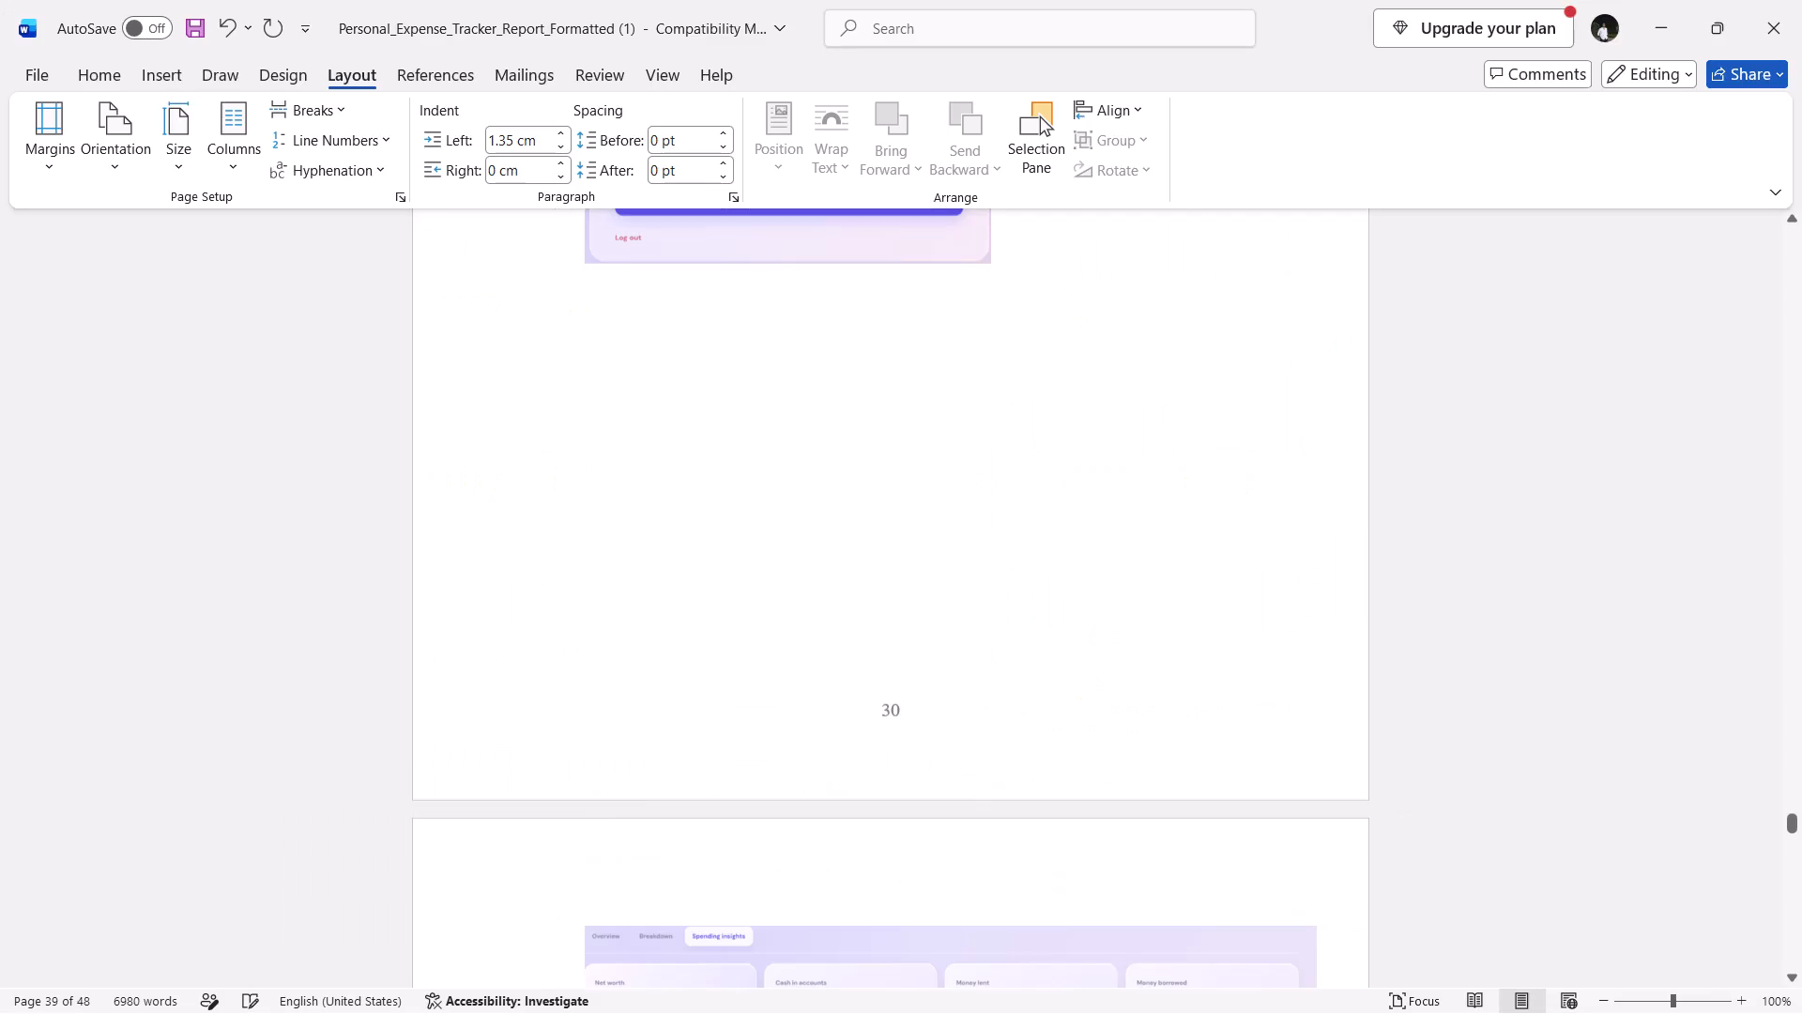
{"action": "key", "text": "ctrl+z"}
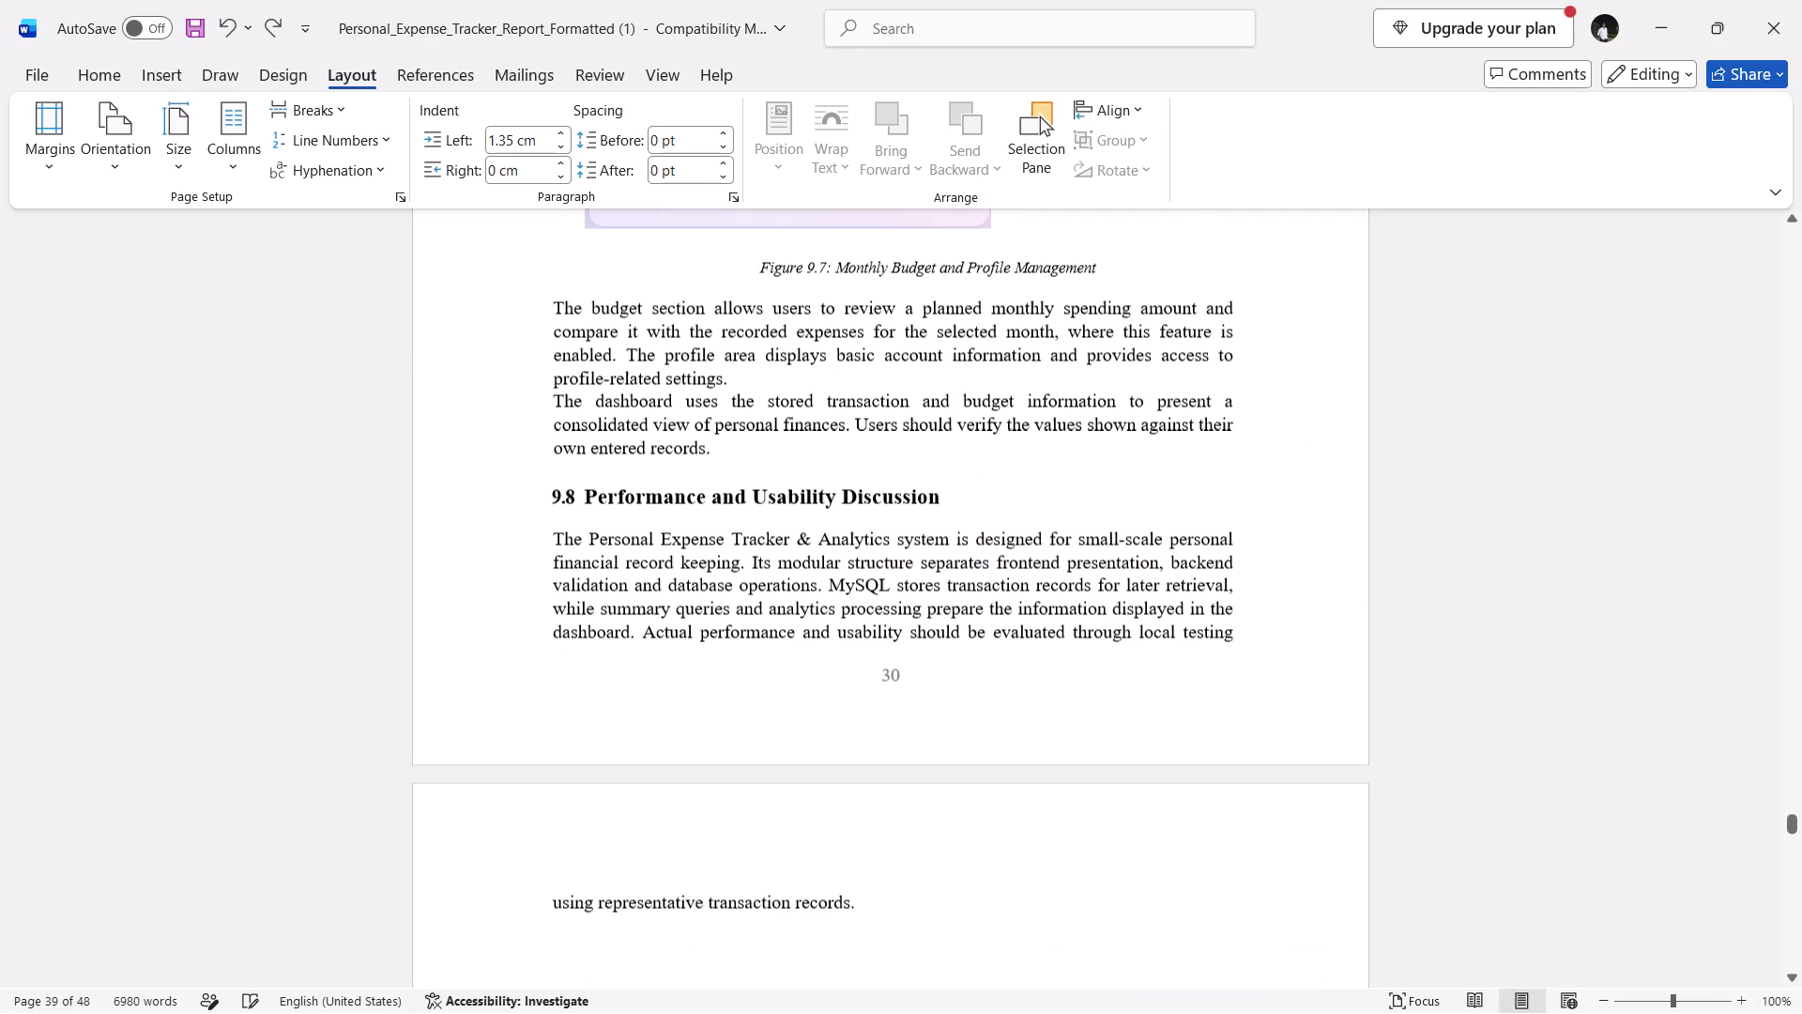
Reduce the height of the section 9.7 profile picture by about a fifth, keeping its width.
{"action": "scroll", "coordinate": [1041, 617], "scroll_direction": "up", "scroll_amount": 3}
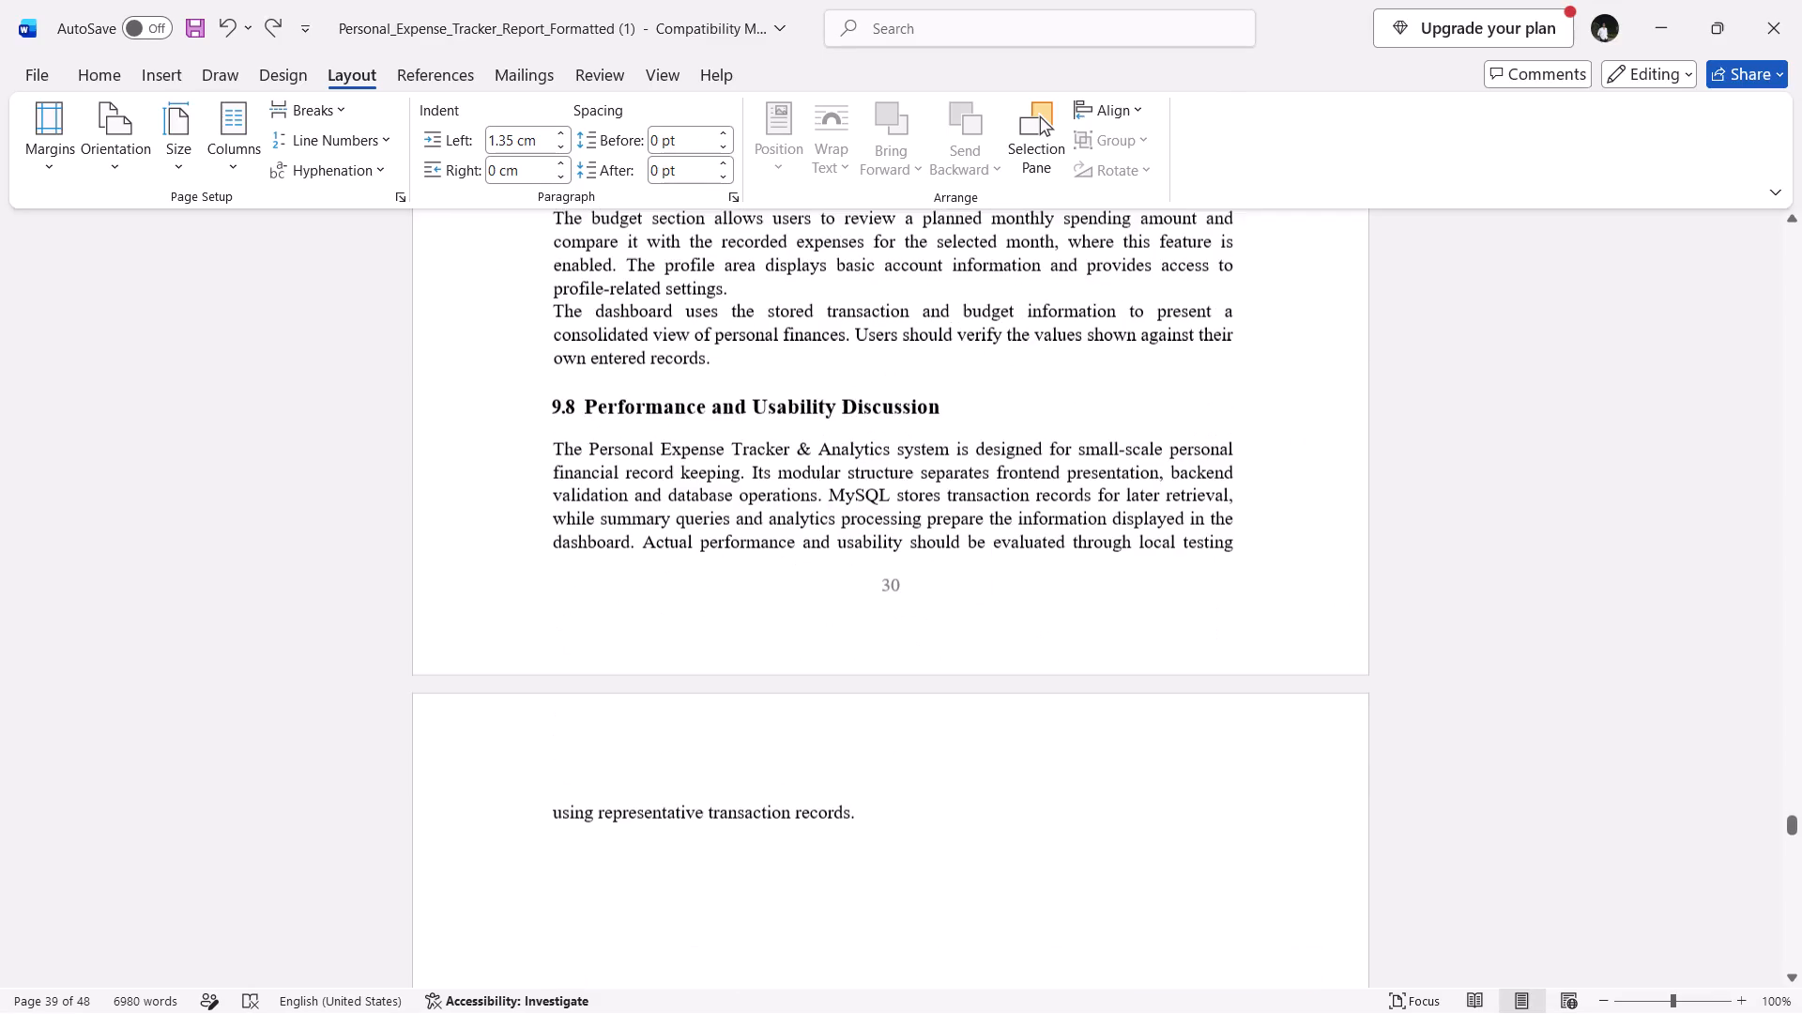
{"action": "scroll", "coordinate": [1041, 617], "scroll_direction": "up", "scroll_amount": 2}
{"action": "left_click", "coordinate": [853, 472]}
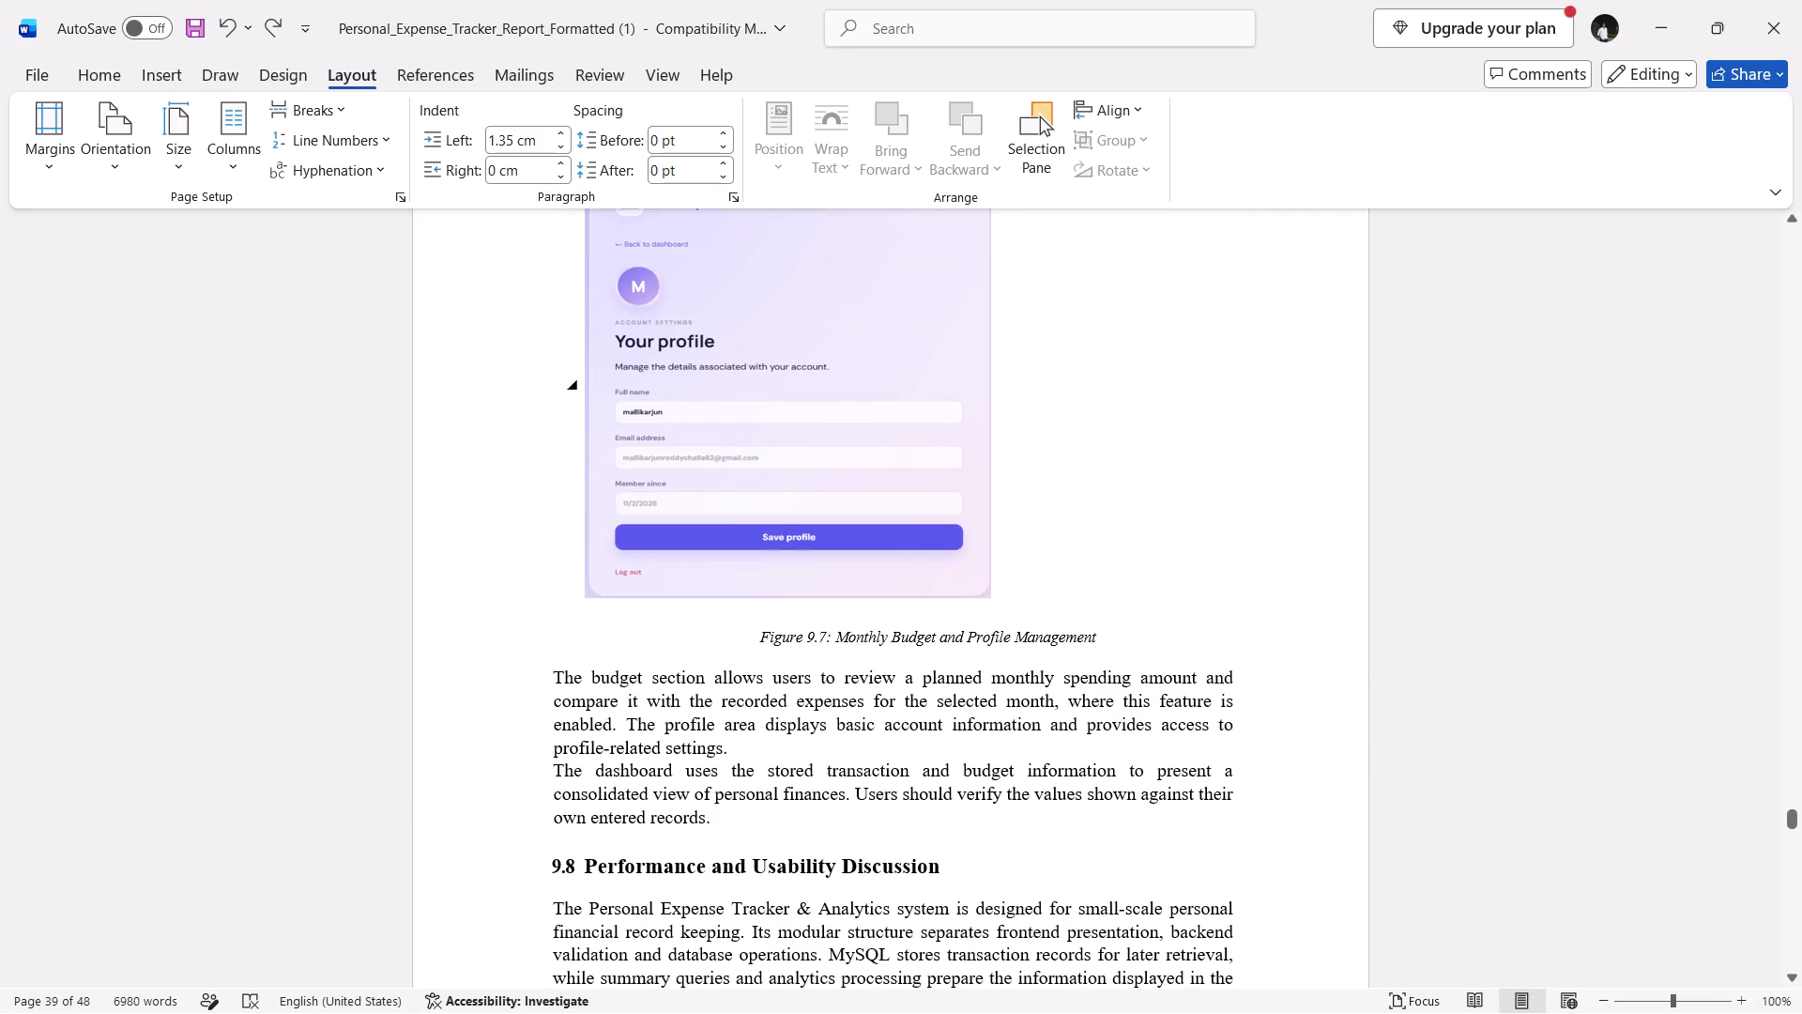
{"action": "left_click_drag", "start_coordinate": [789, 594], "coordinate": [796, 501]}
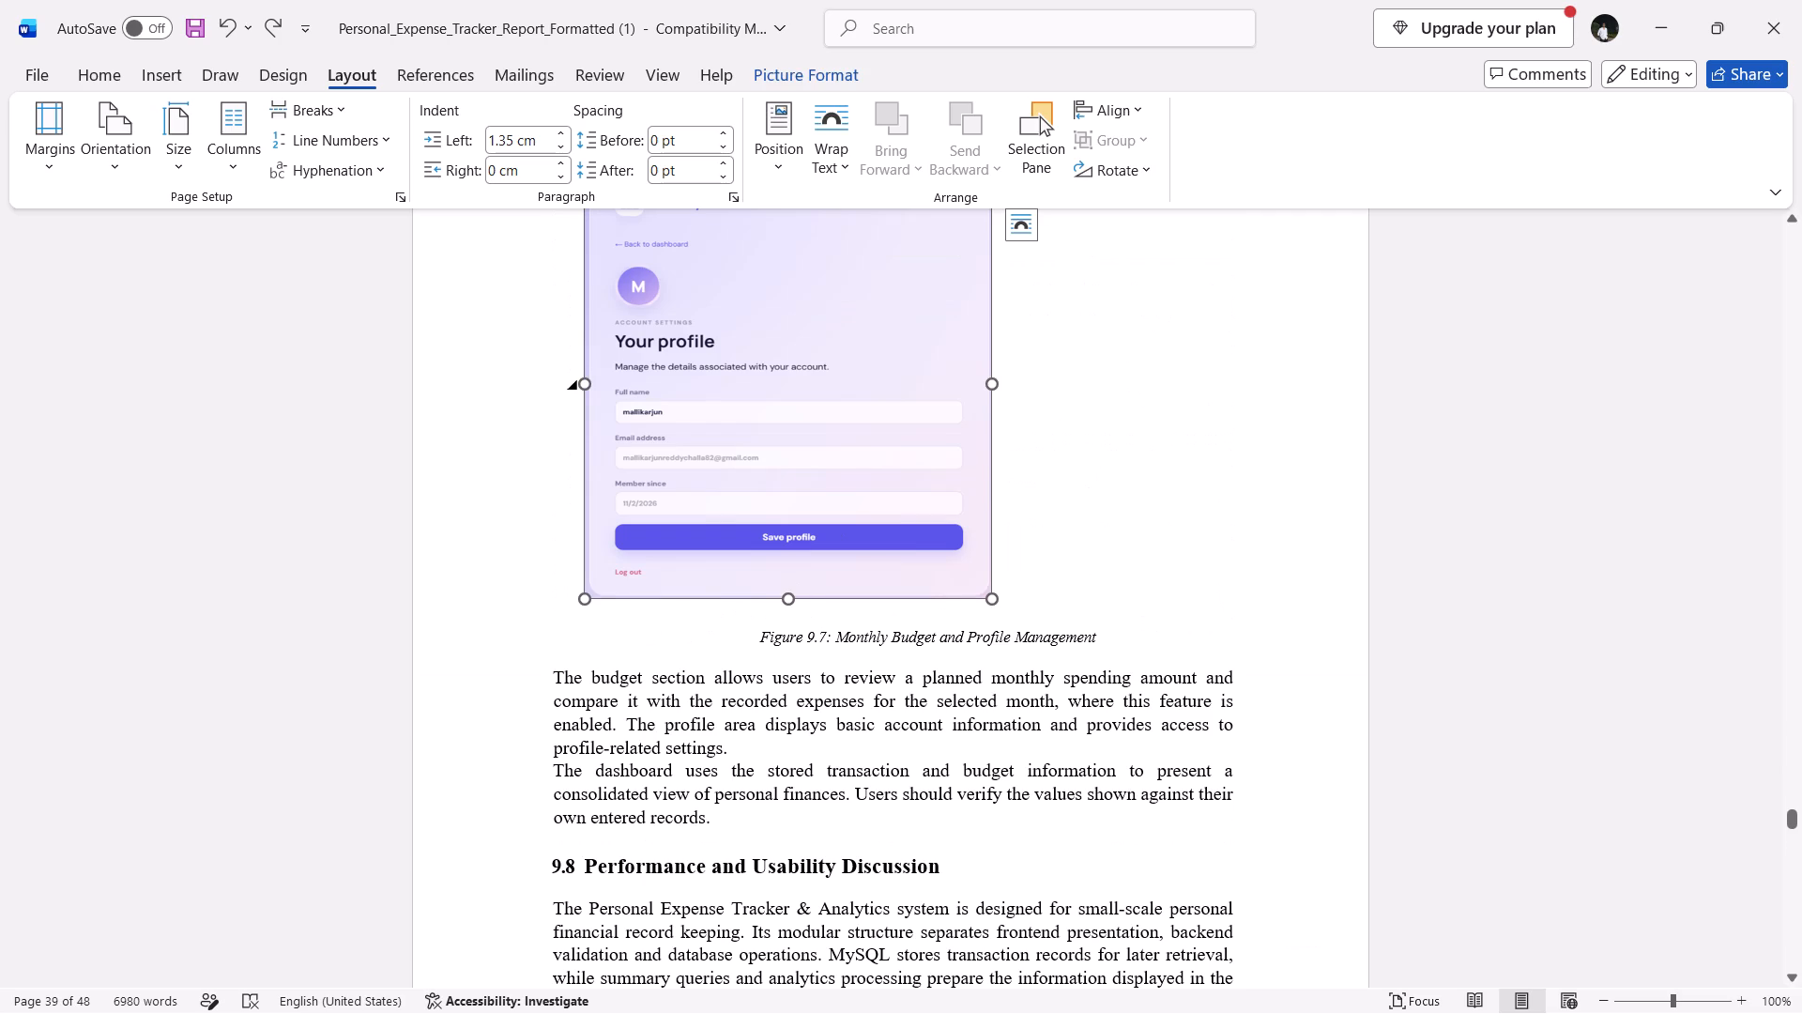
{"action": "scroll", "coordinate": [902, 676], "scroll_direction": "down", "scroll_amount": 6}
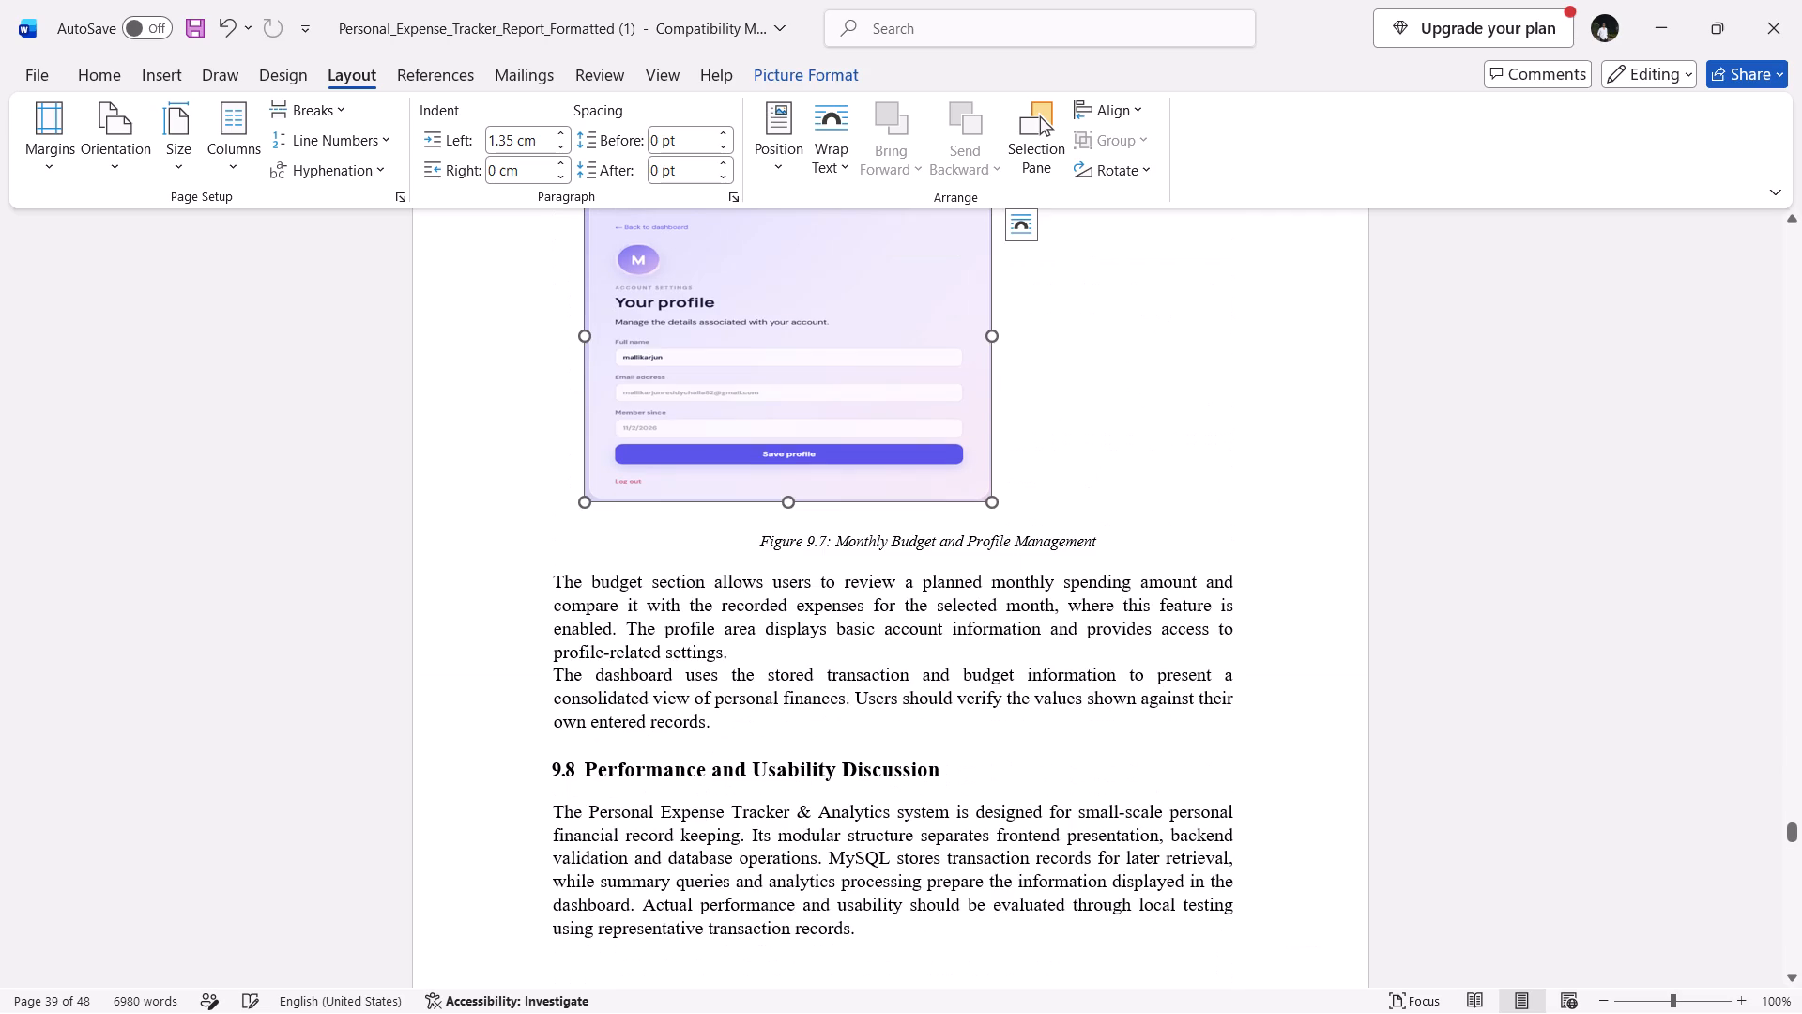
Insert an unnumbered blank line between the section 9.7 heading and the profile picture.
{"action": "scroll", "coordinate": [902, 676], "scroll_direction": "up", "scroll_amount": 12}
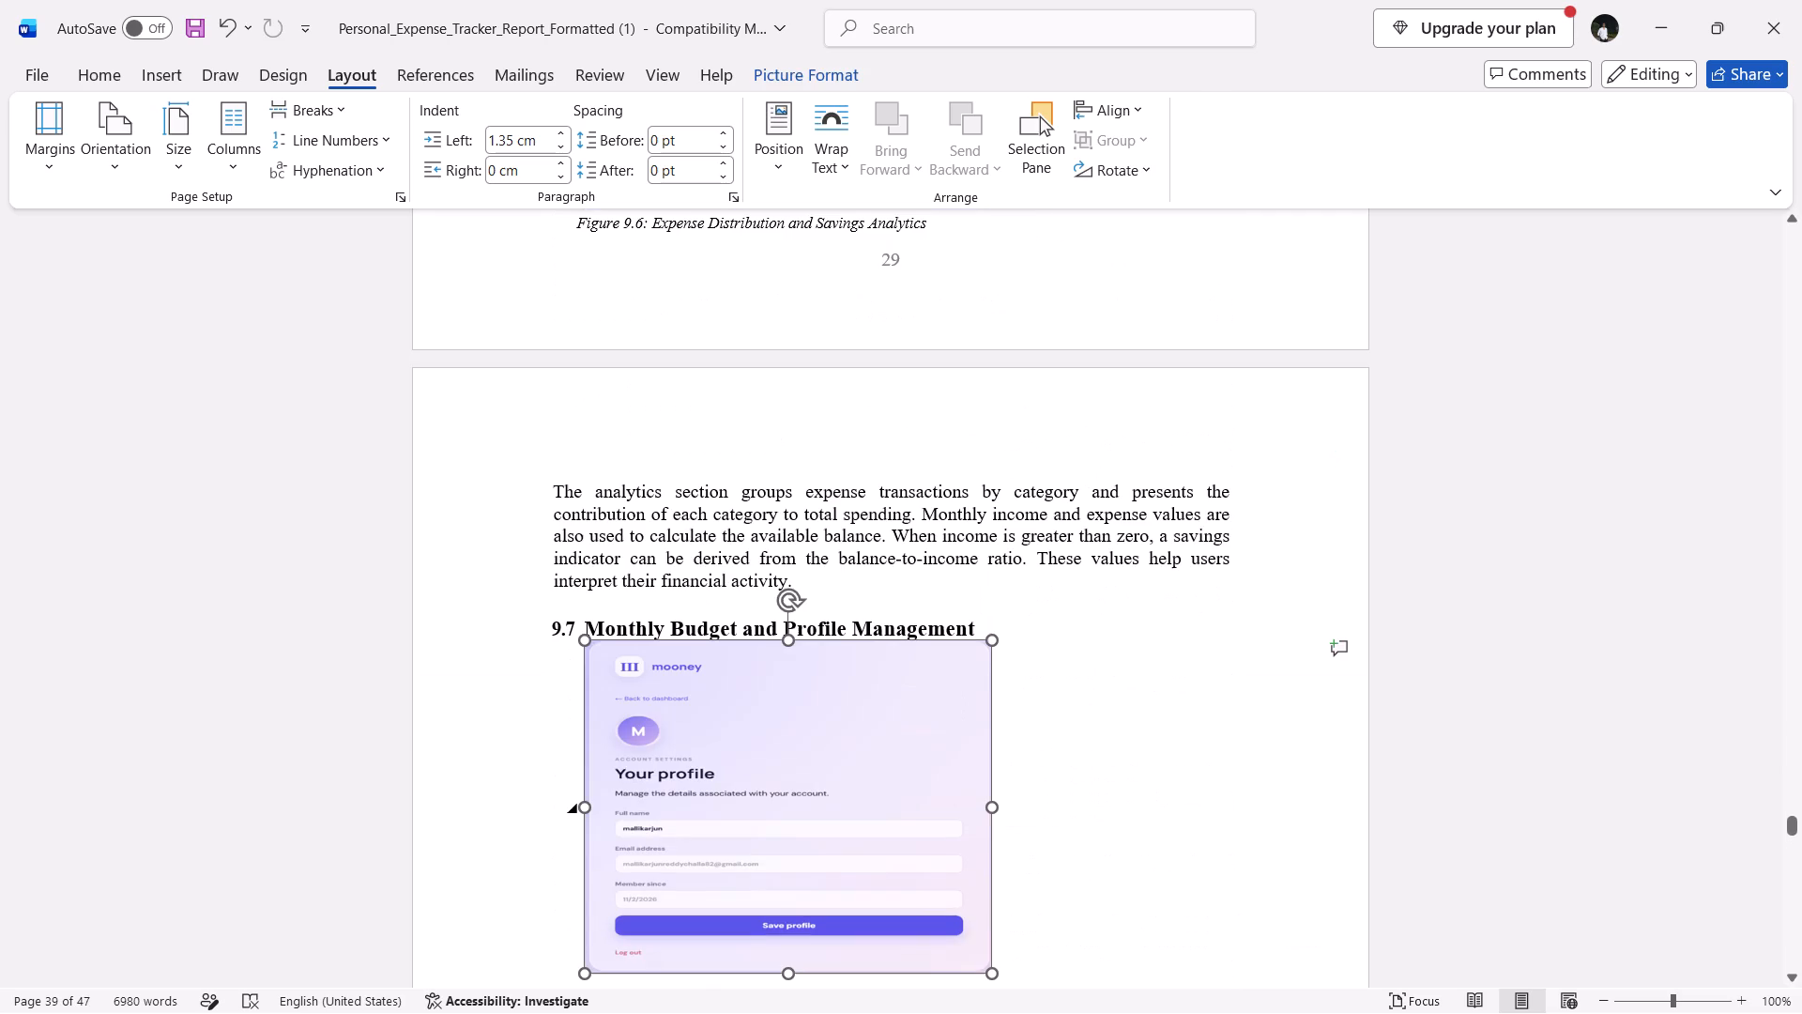
{"action": "left_click", "coordinate": [802, 776]}
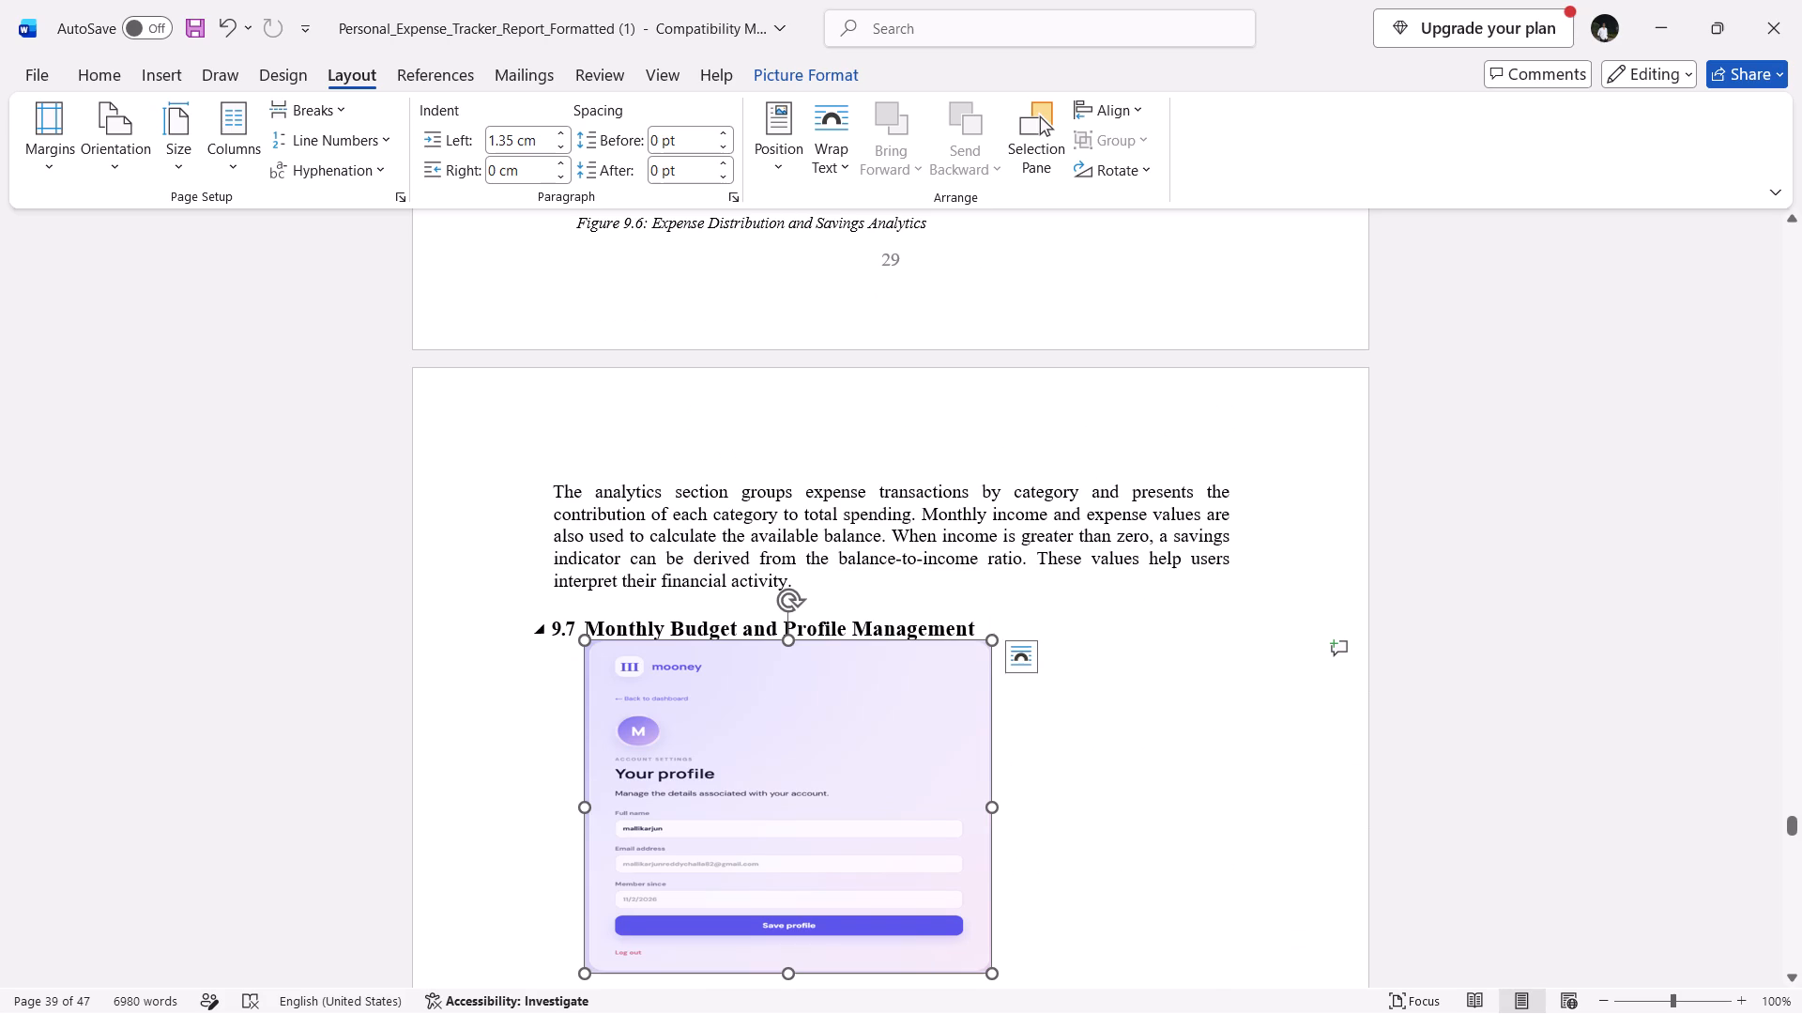
{"action": "left_click", "coordinate": [972, 630]}
{"action": "key", "text": "Return"}
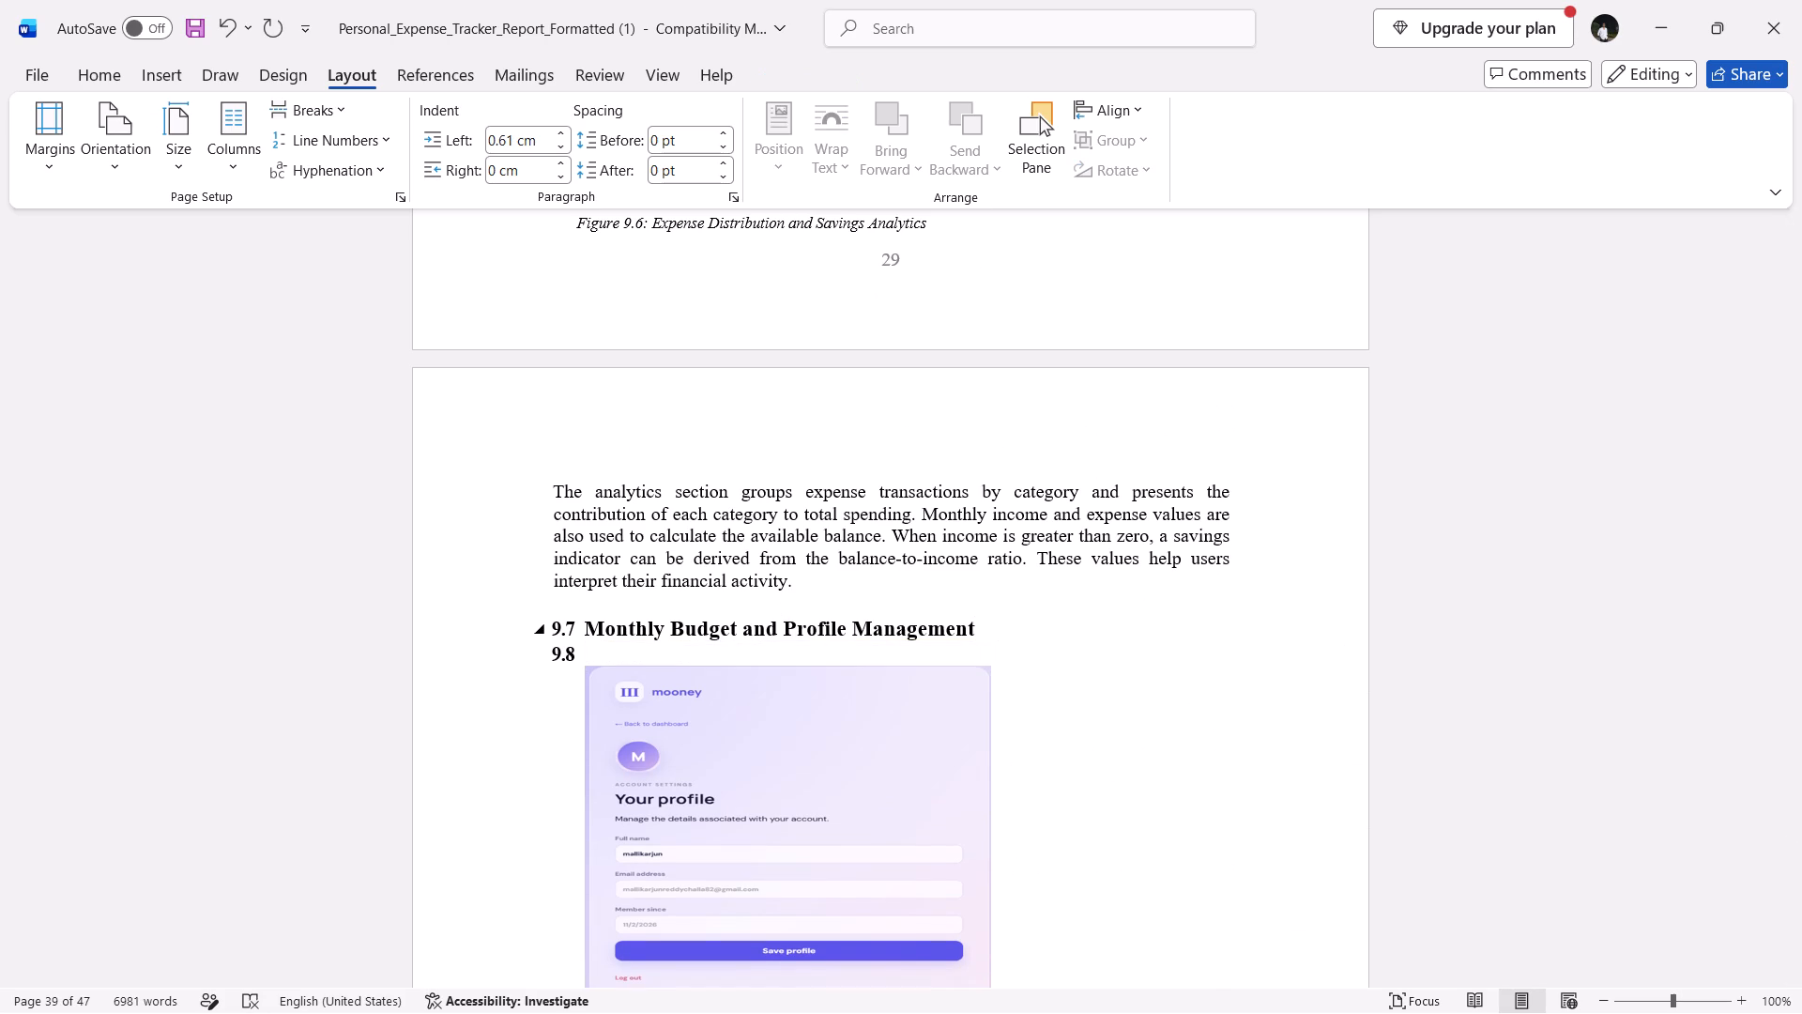
{"action": "key", "text": "BackSpace"}
Review the layout of chapter 9, from the 9.1 dashboard output through section 9.8, checking pictures, captions and page breaks.
{"action": "left_click", "coordinate": [868, 749]}
{"action": "scroll", "coordinate": [908, 757], "scroll_direction": "down", "scroll_amount": 4}
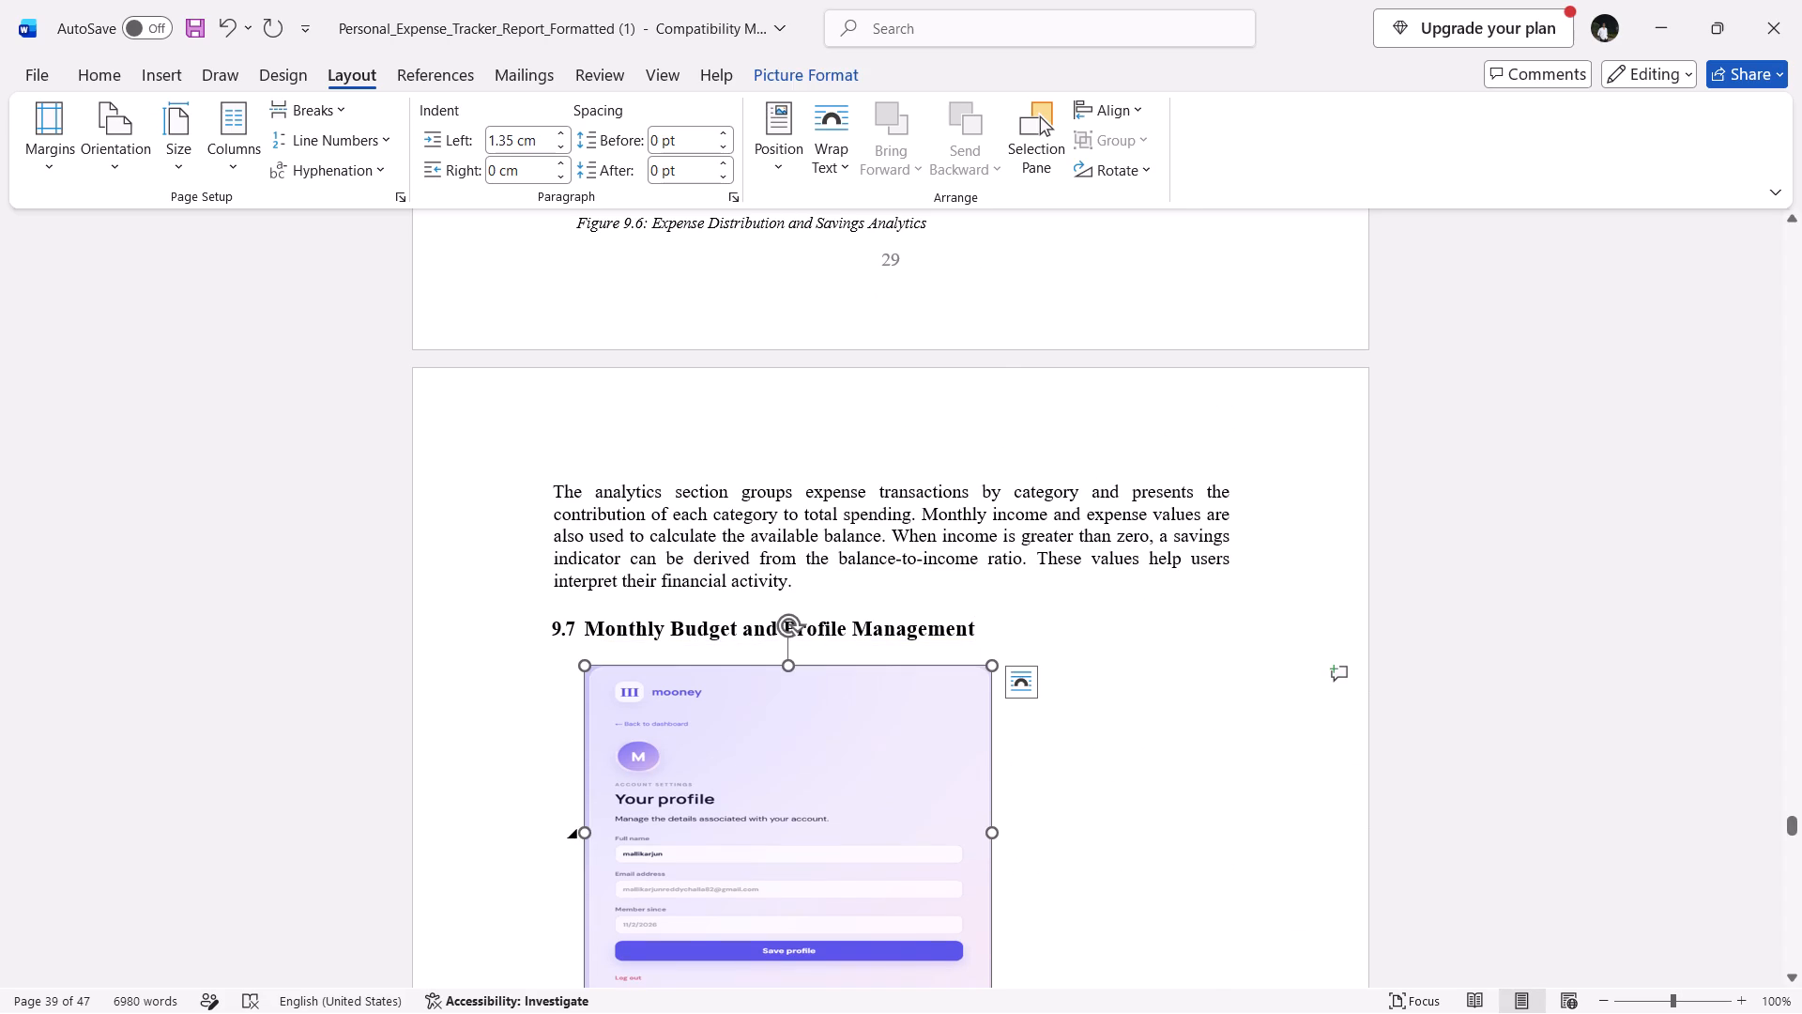
{"action": "scroll", "coordinate": [1191, 744], "scroll_direction": "down", "scroll_amount": 2}
{"action": "scroll", "coordinate": [1191, 744], "scroll_direction": "up", "scroll_amount": 1}
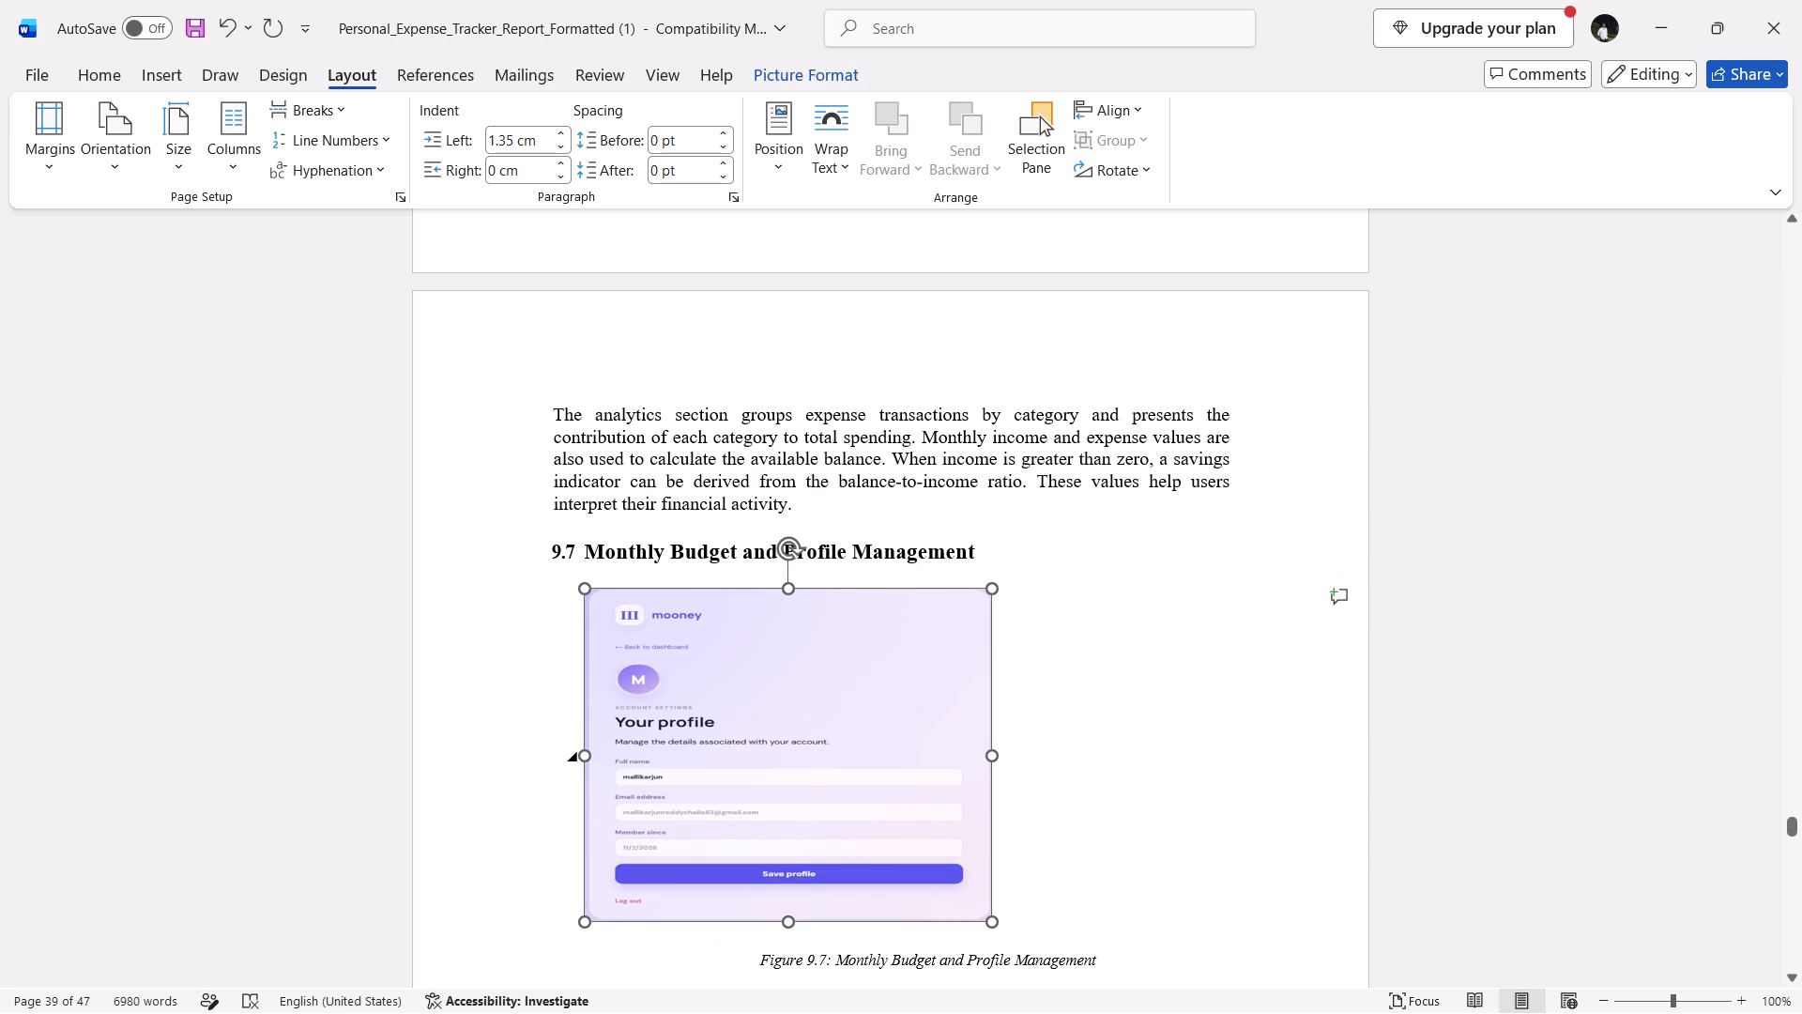
{"action": "scroll", "coordinate": [1191, 744], "scroll_direction": "up", "scroll_amount": 2}
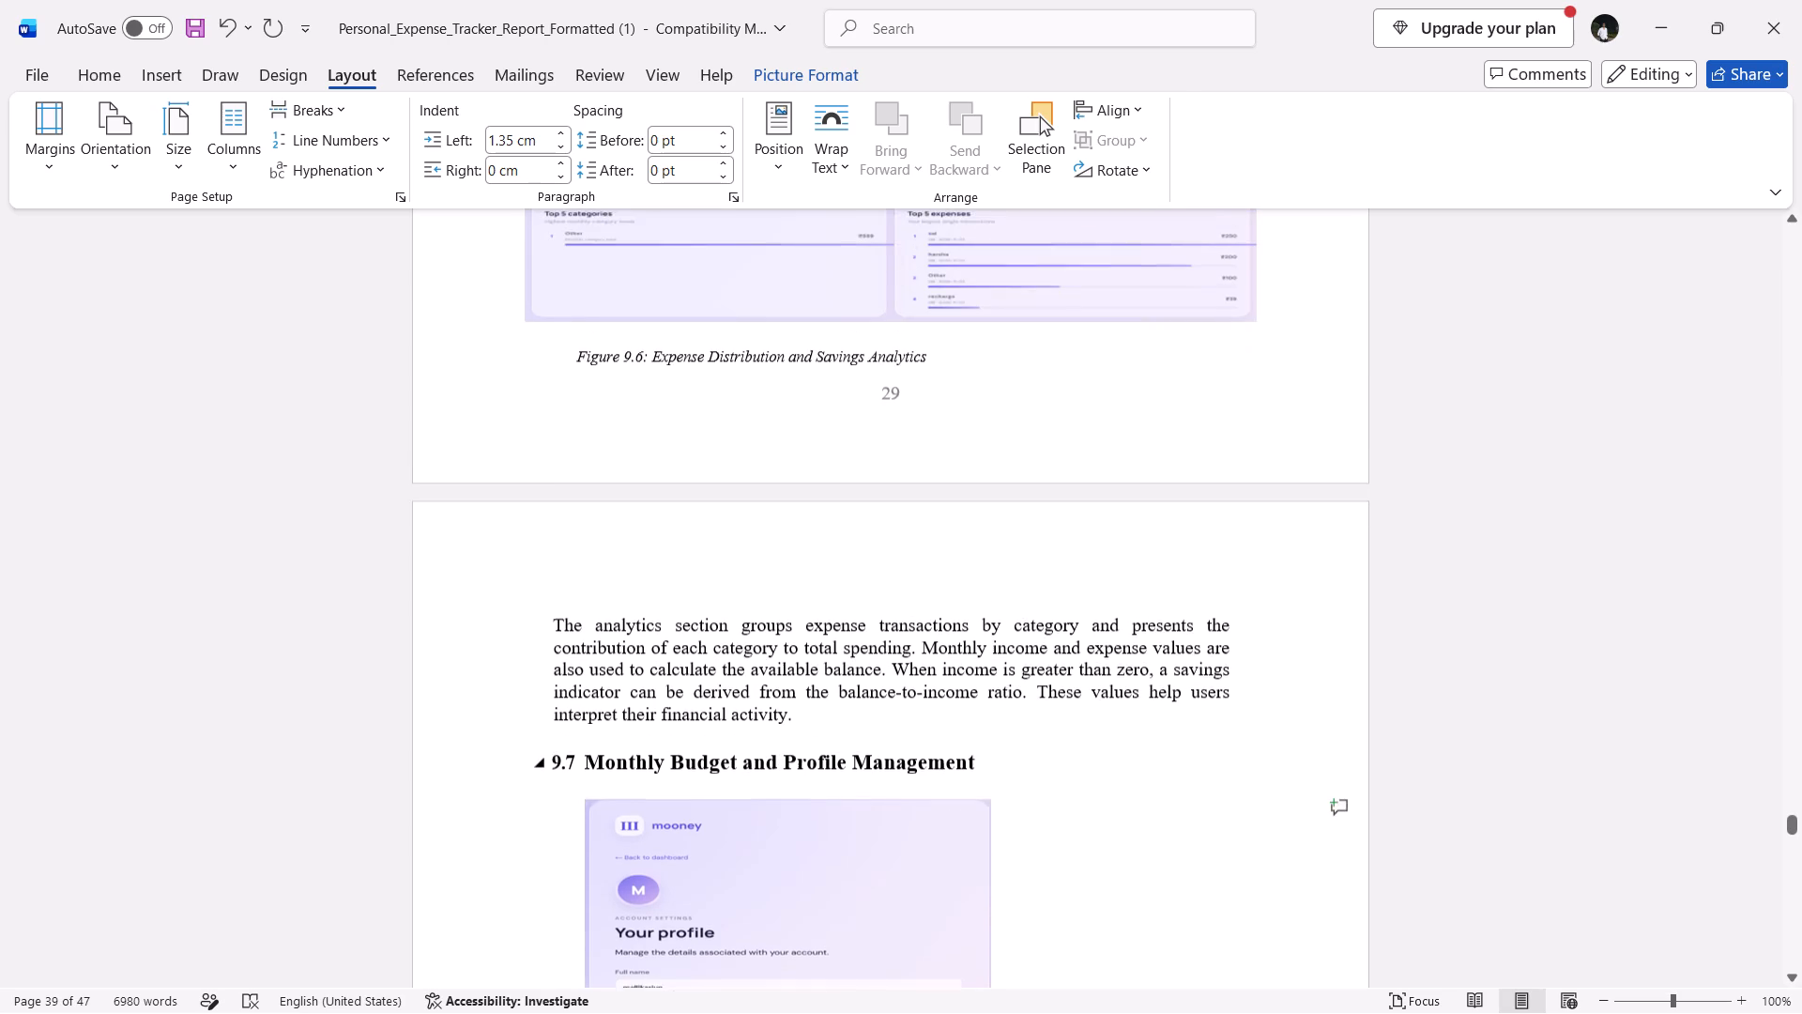
{"action": "scroll", "coordinate": [1191, 744], "scroll_direction": "down", "scroll_amount": 6}
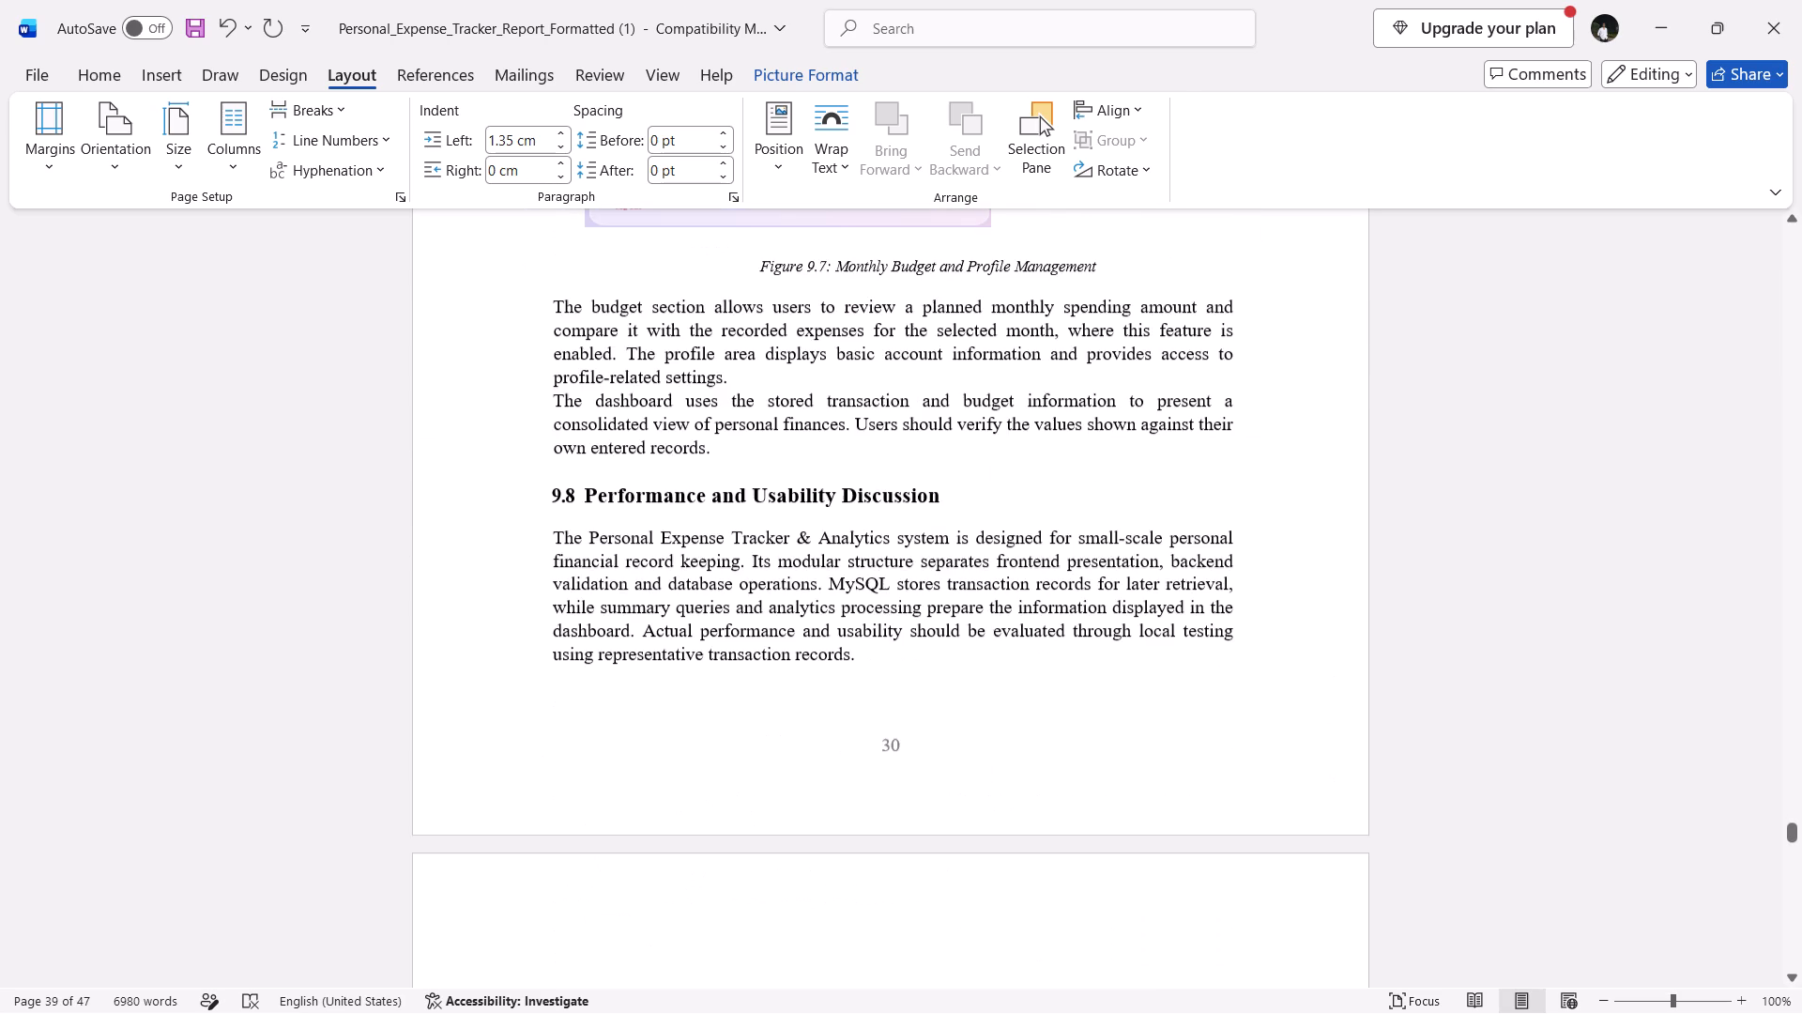
{"action": "scroll", "coordinate": [1191, 744], "scroll_direction": "up", "scroll_amount": 5}
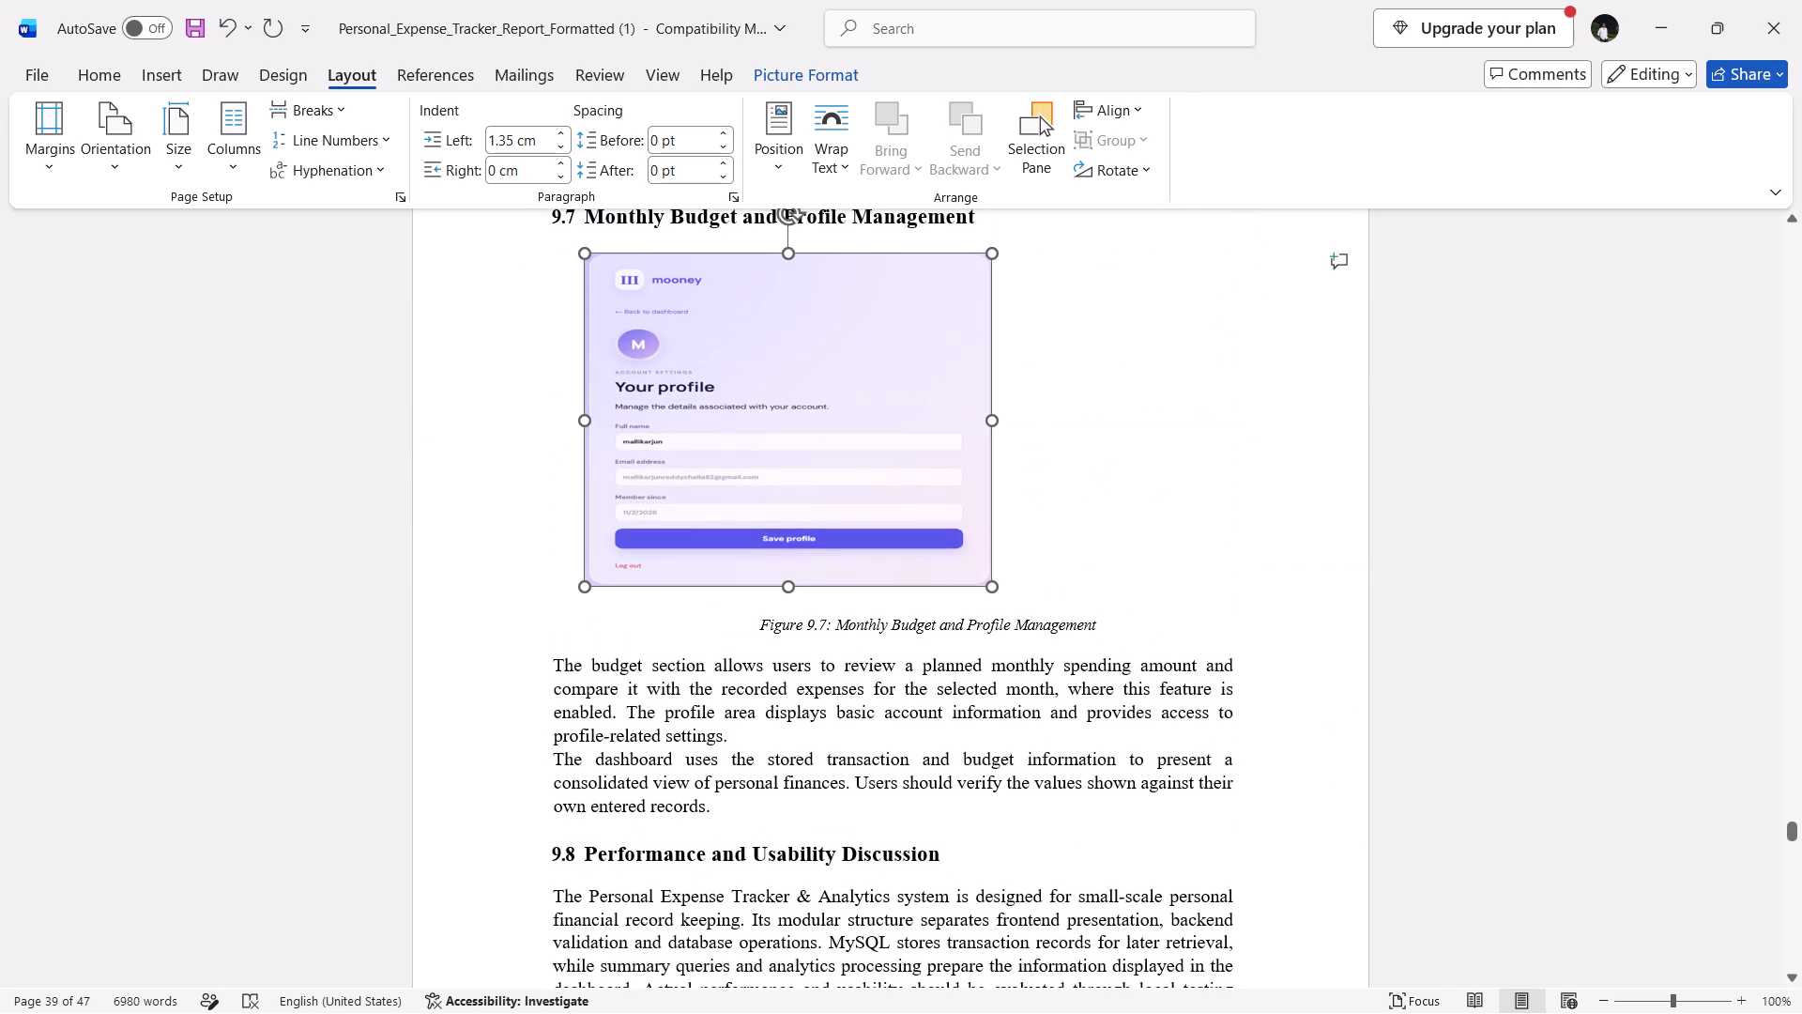
{"action": "scroll", "coordinate": [1191, 744], "scroll_direction": "up", "scroll_amount": 9}
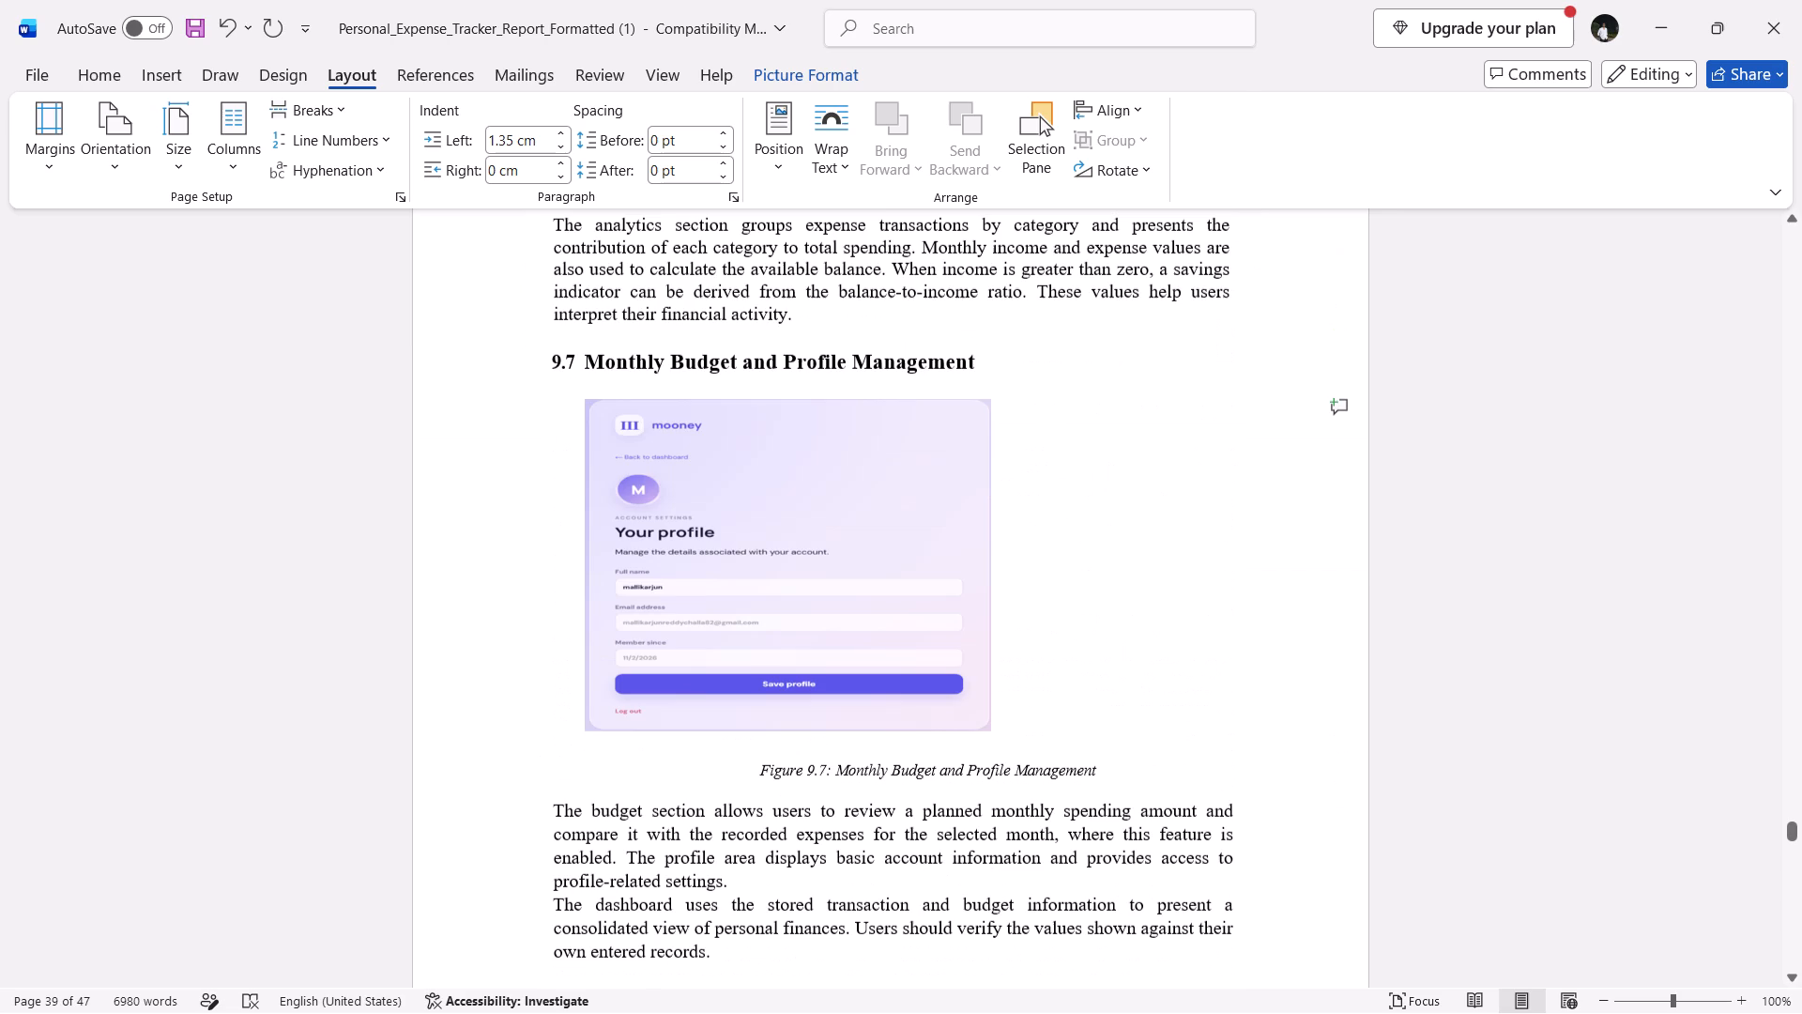
{"action": "scroll", "coordinate": [1191, 744], "scroll_direction": "up", "scroll_amount": 12}
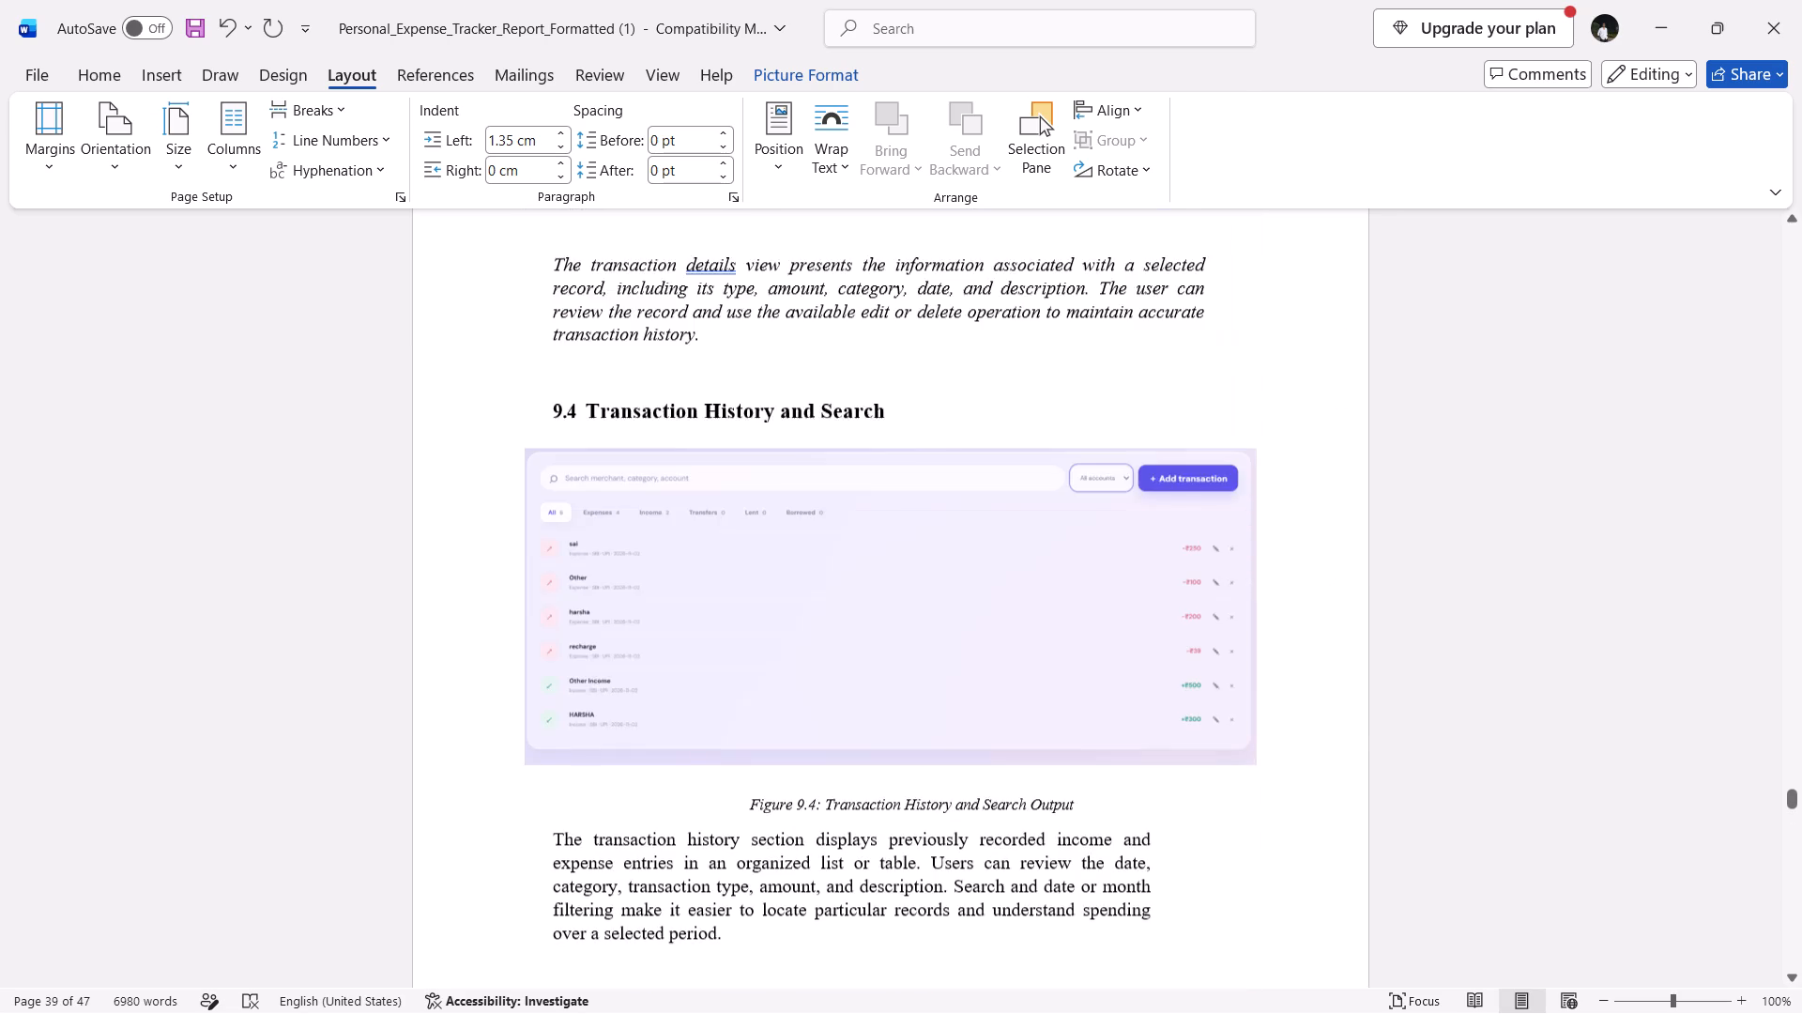
{"action": "scroll", "coordinate": [1191, 744], "scroll_direction": "up", "scroll_amount": 9}
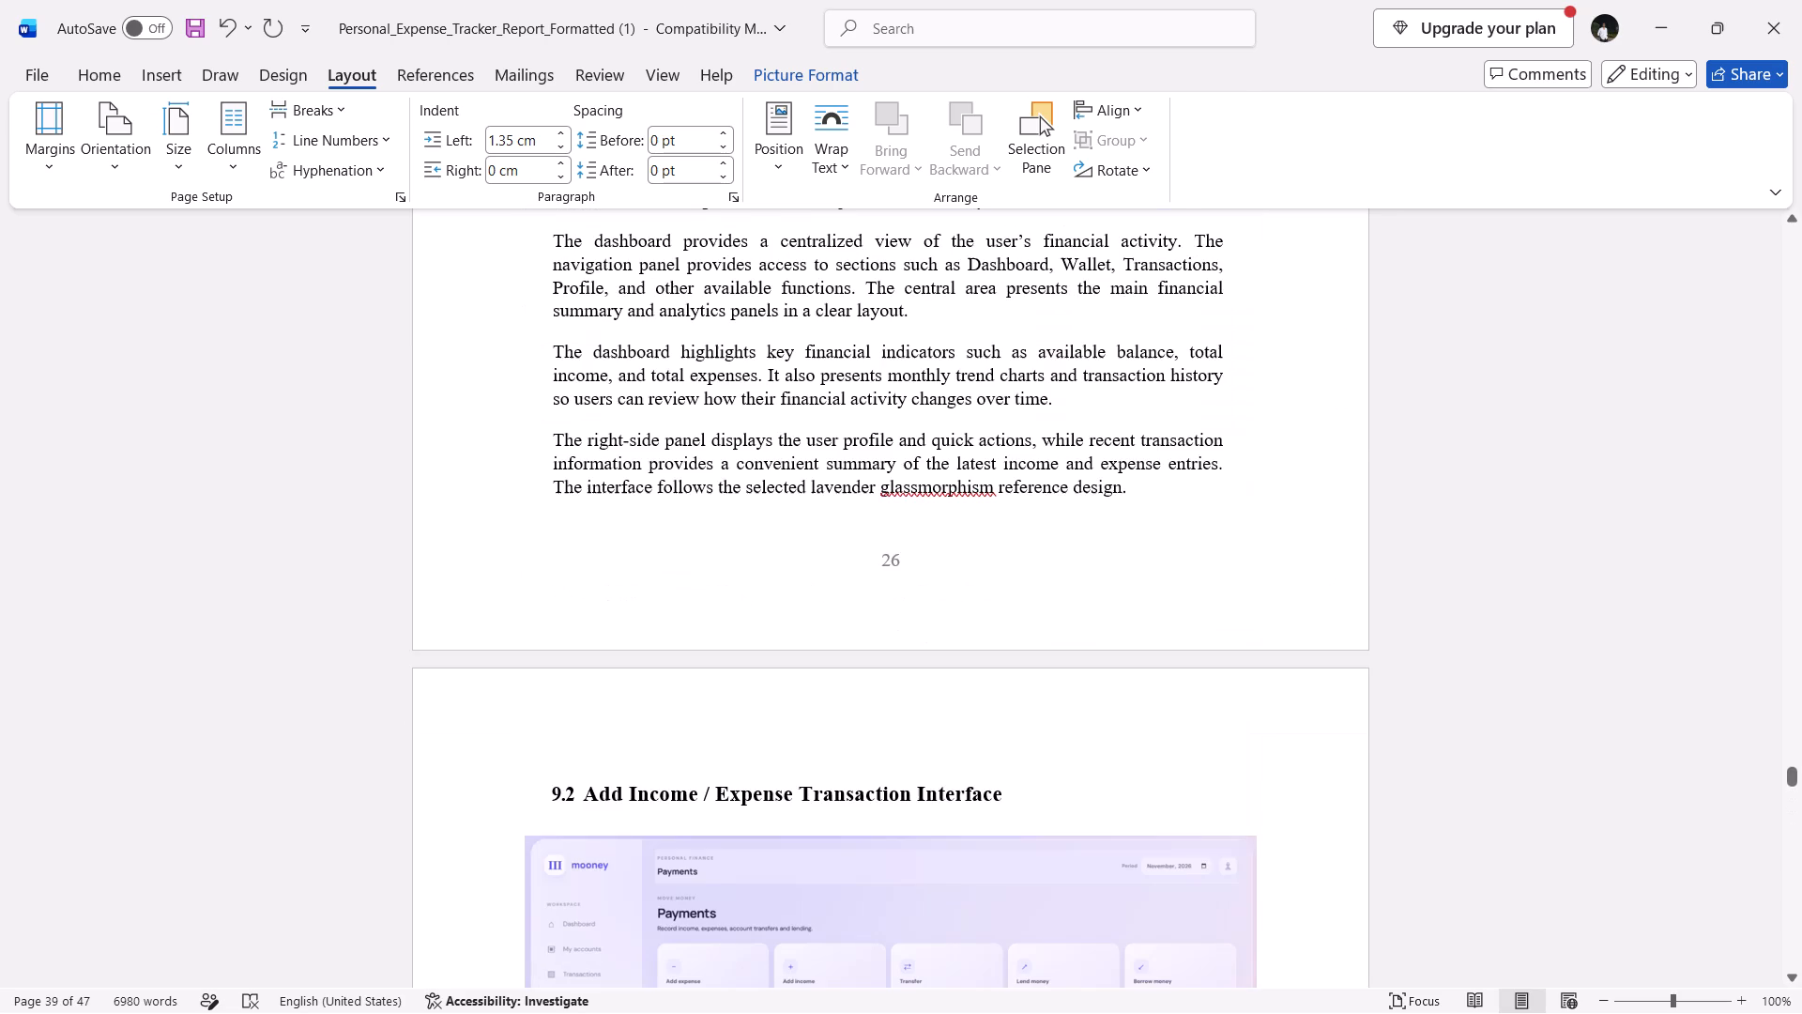
{"action": "scroll", "coordinate": [1191, 744], "scroll_direction": "up", "scroll_amount": 2}
{"action": "scroll", "coordinate": [1191, 744], "scroll_direction": "down", "scroll_amount": 7}
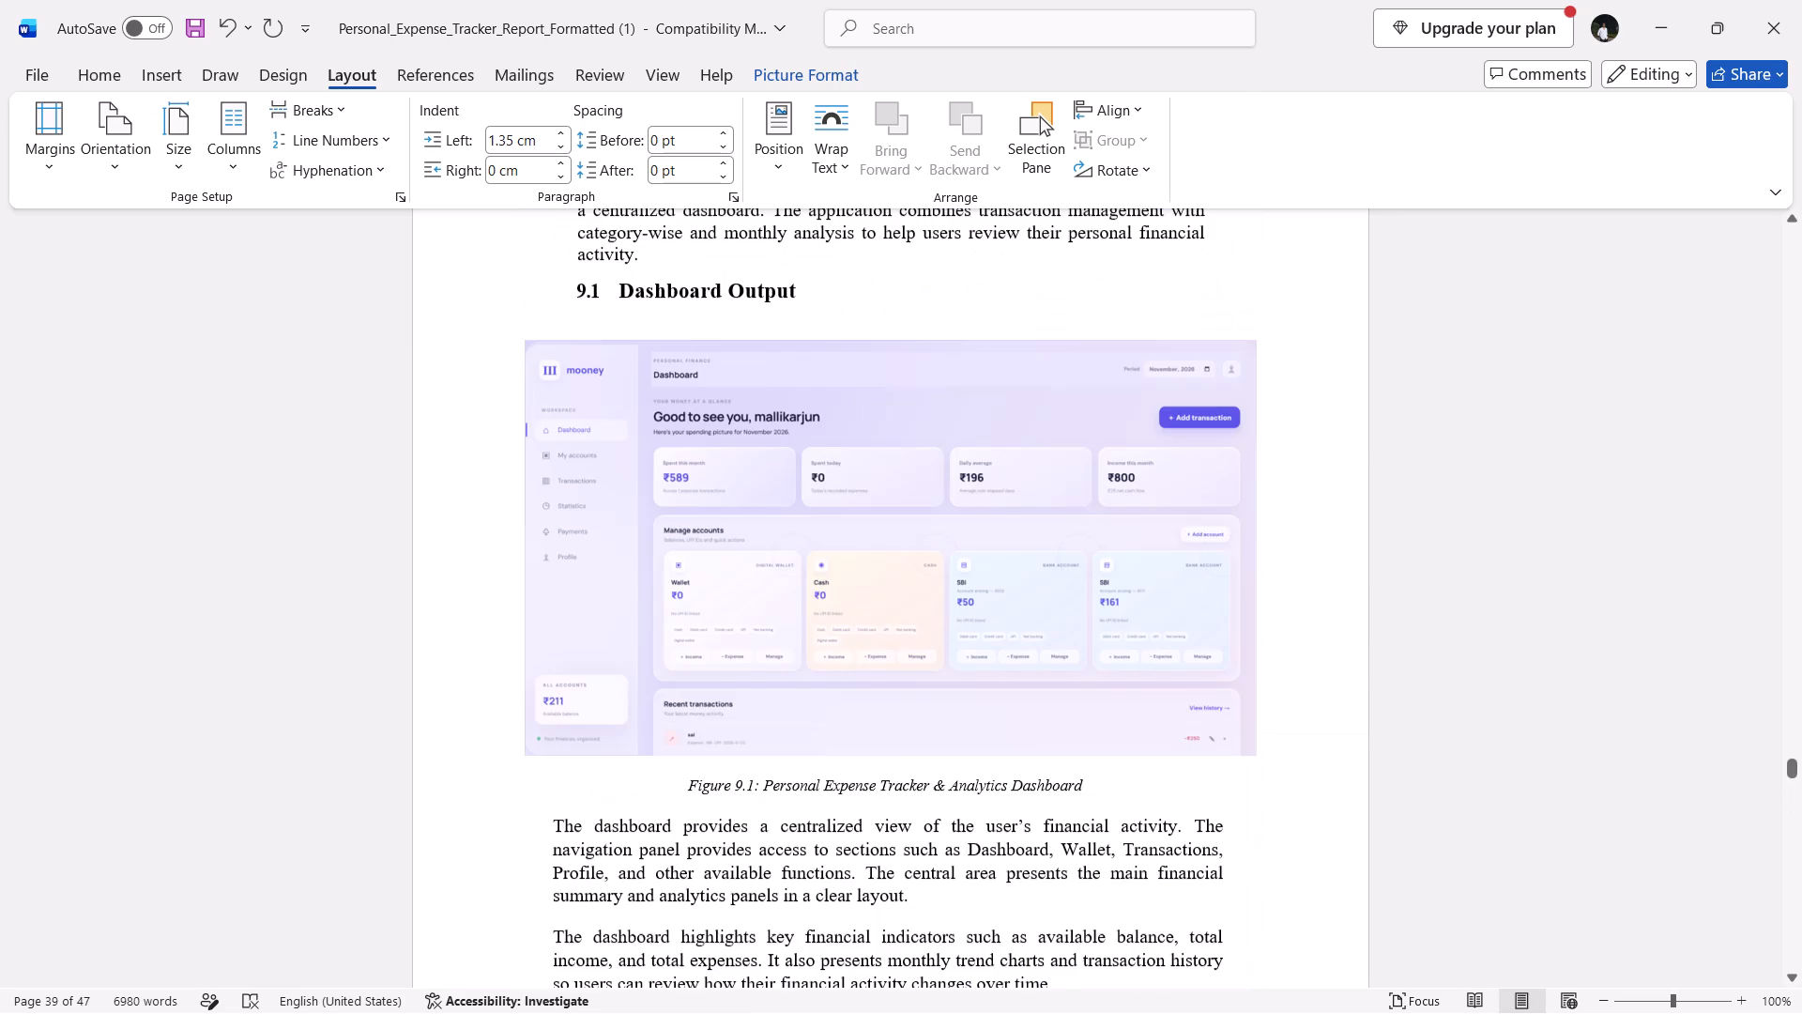
{"action": "scroll", "coordinate": [1191, 744], "scroll_direction": "down", "scroll_amount": 7}
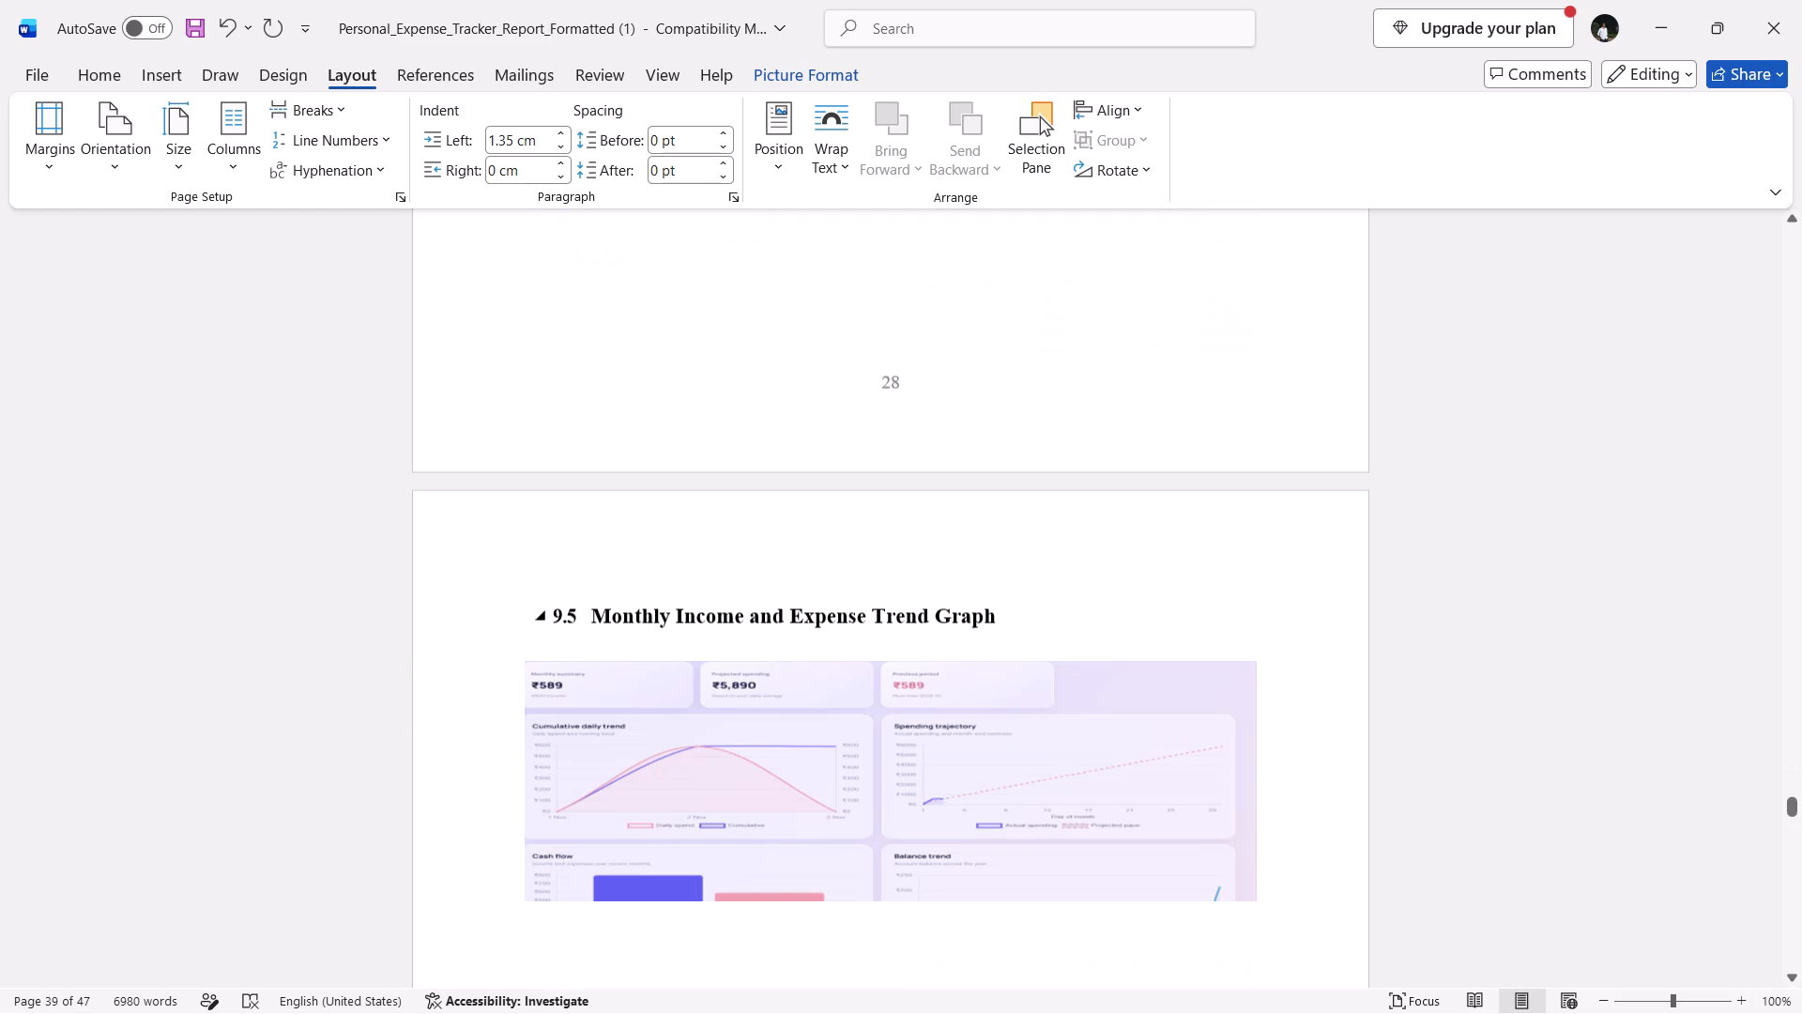
{"action": "scroll", "coordinate": [1191, 744], "scroll_direction": "down", "scroll_amount": 3}
{"action": "scroll", "coordinate": [1191, 744], "scroll_direction": "up", "scroll_amount": 9}
{"action": "scroll", "coordinate": [1191, 744], "scroll_direction": "down", "scroll_amount": 6}
{"action": "scroll", "coordinate": [1191, 744], "scroll_direction": "up", "scroll_amount": 3}
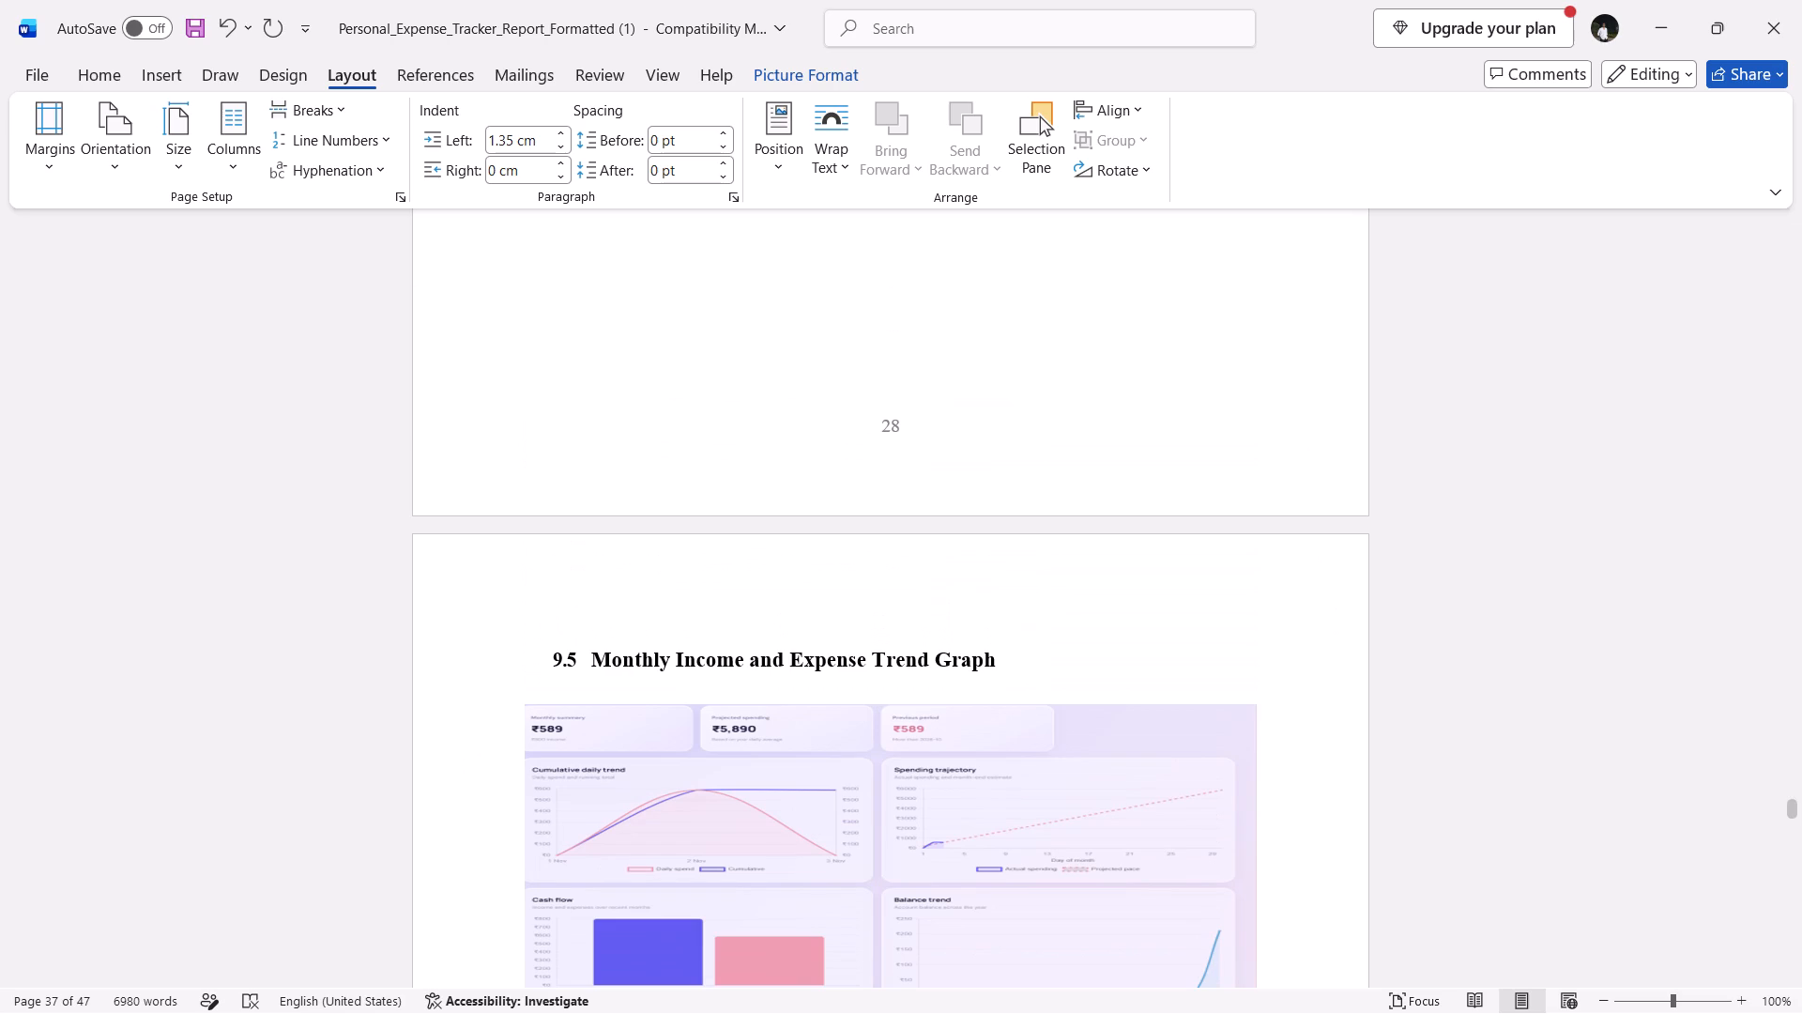
{"action": "scroll", "coordinate": [1191, 744], "scroll_direction": "down", "scroll_amount": 1}
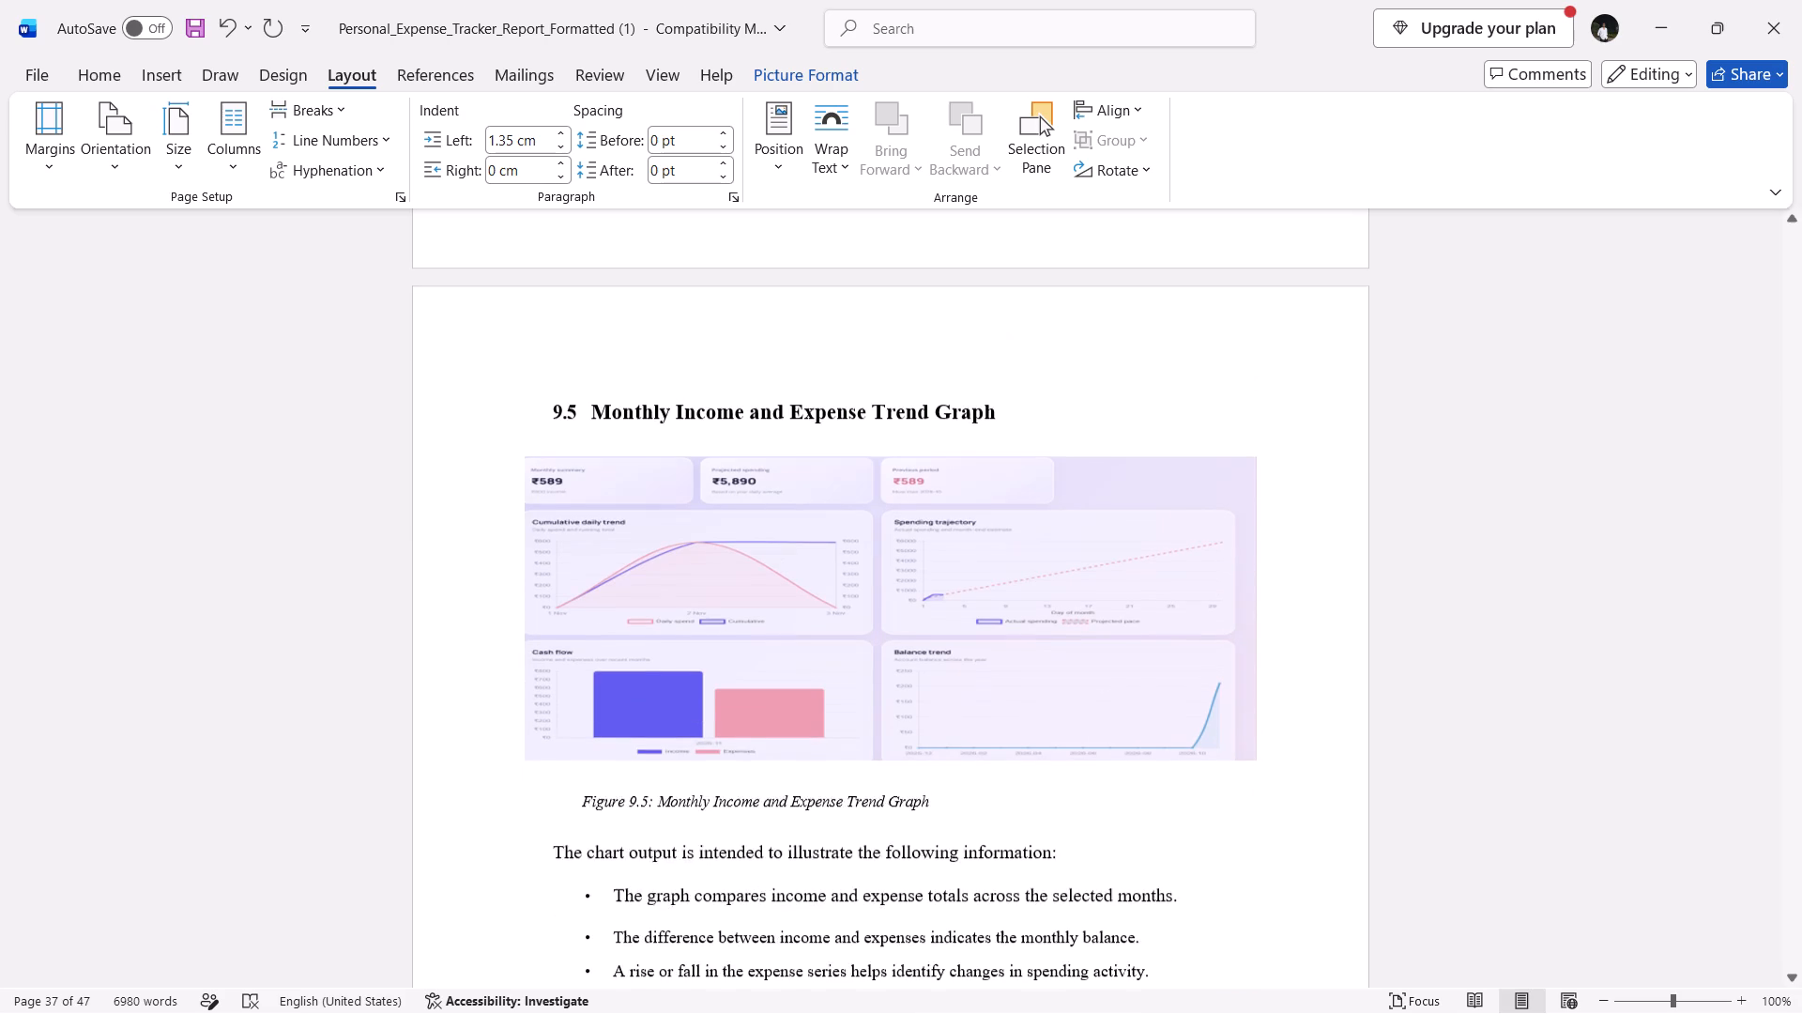
{"action": "scroll", "coordinate": [1191, 744], "scroll_direction": "down", "scroll_amount": 1}
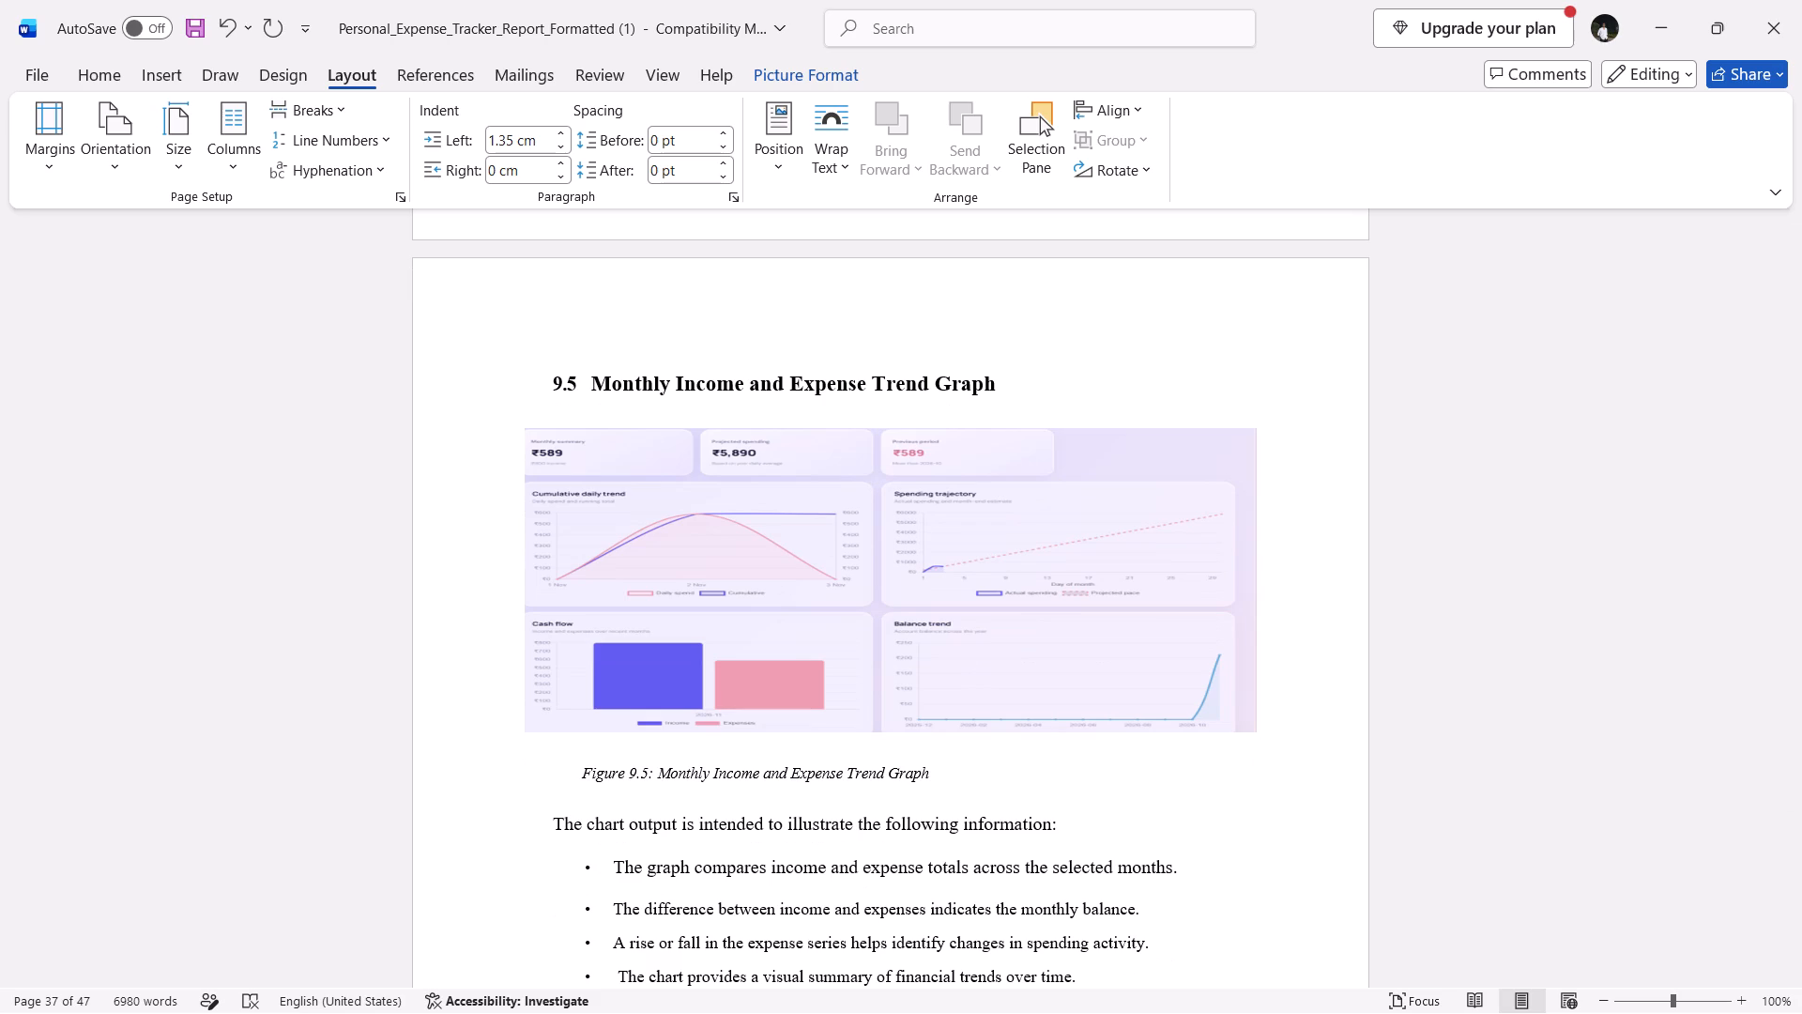
{"action": "scroll", "coordinate": [1191, 744], "scroll_direction": "down", "scroll_amount": 11}
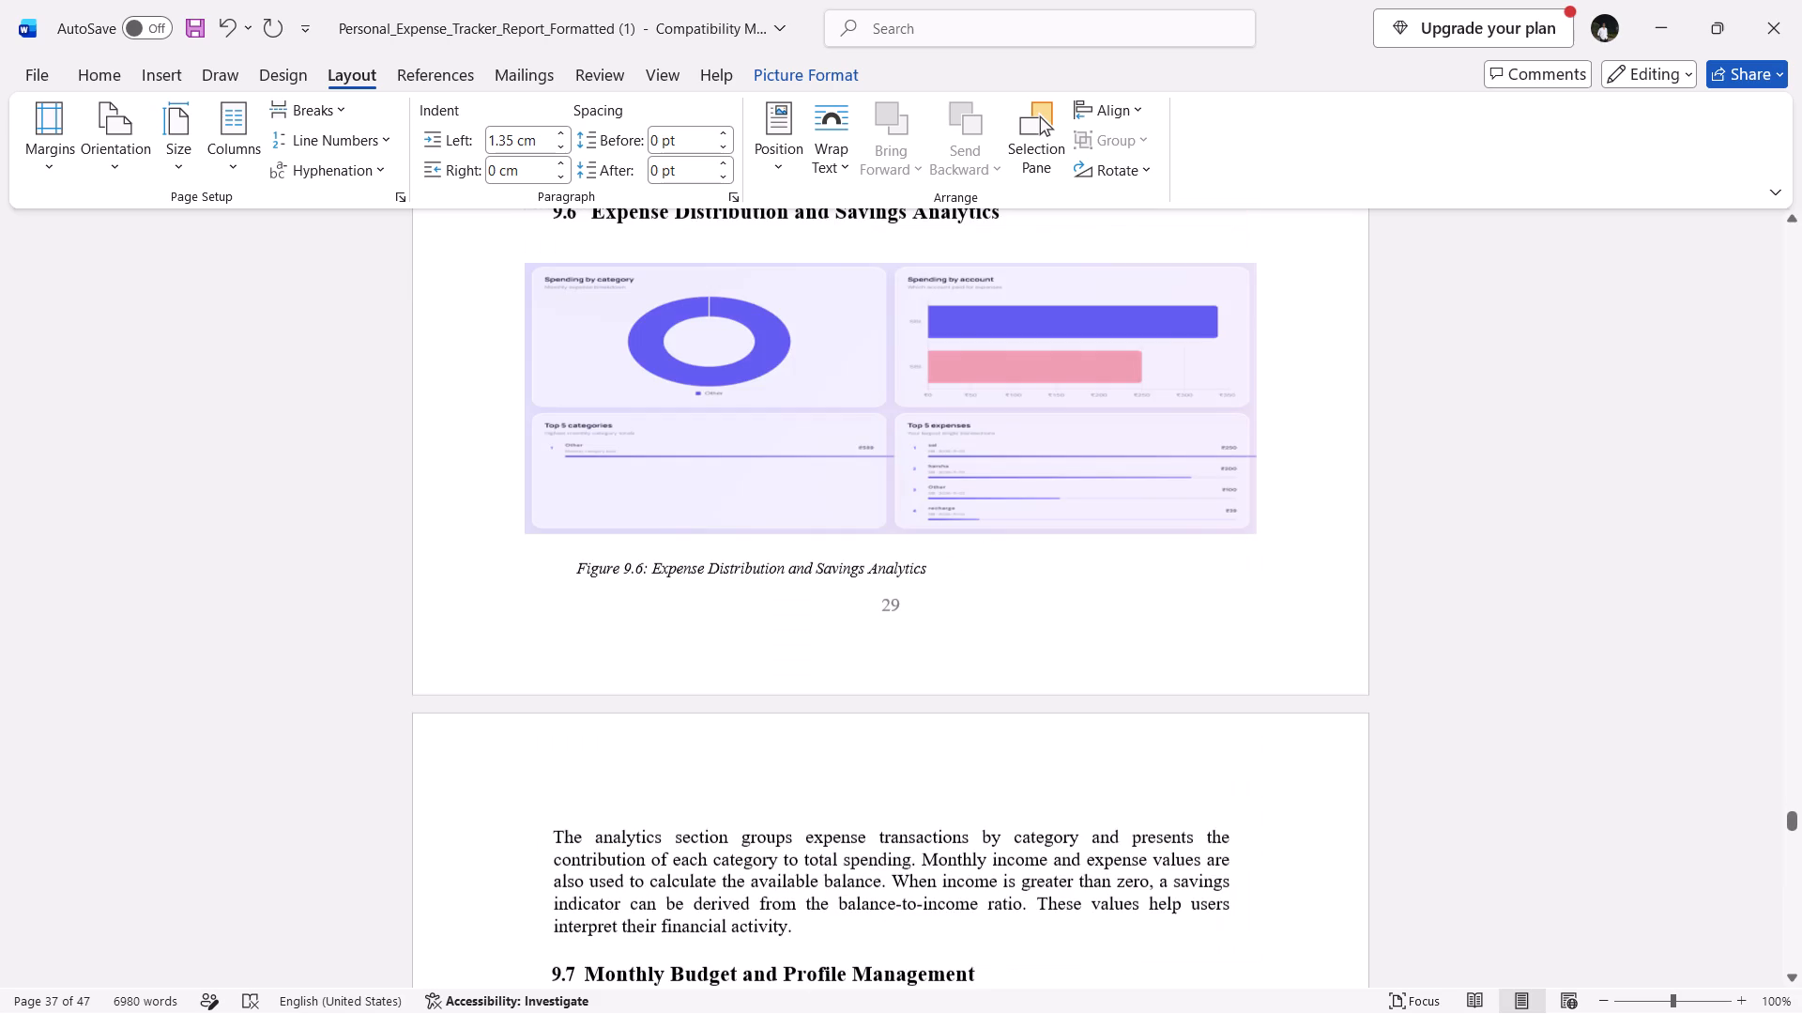
Widen the section 9.7 profile picture by about 45 percent, keeping its height.
{"action": "scroll", "coordinate": [1191, 744], "scroll_direction": "up", "scroll_amount": 2}
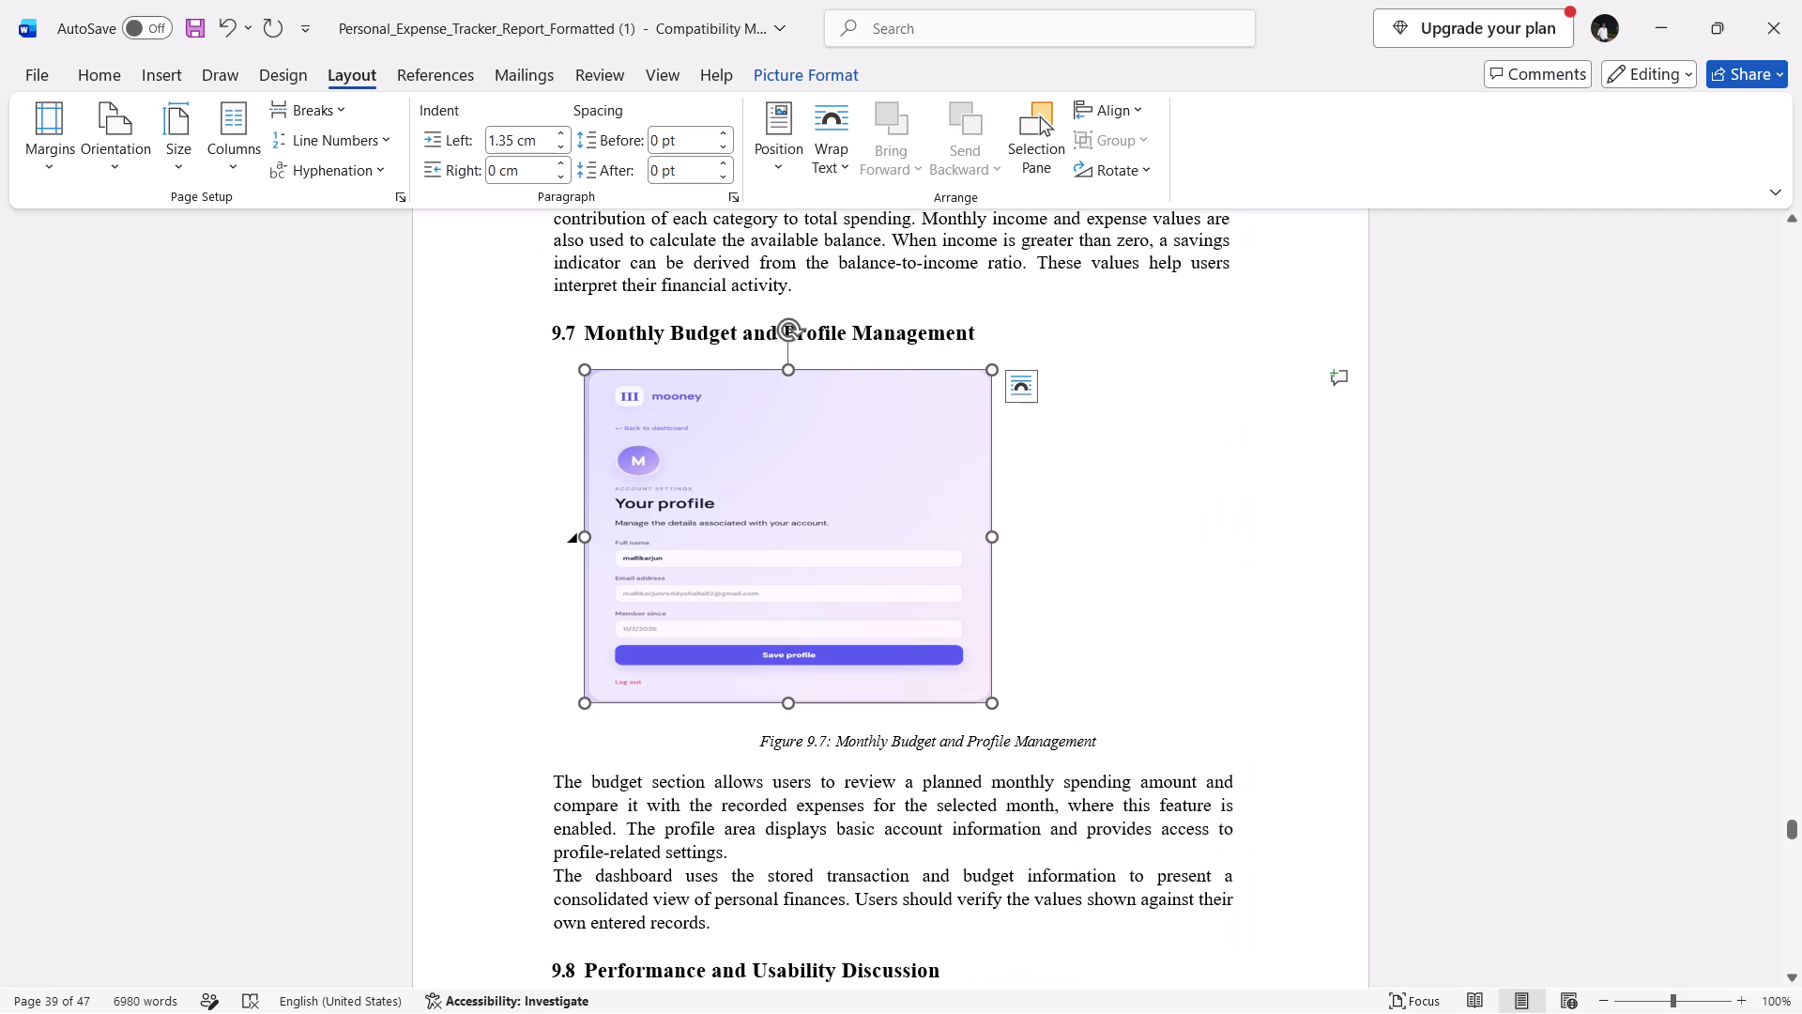
{"action": "left_click", "coordinate": [868, 552]}
{"action": "left_click_drag", "start_coordinate": [993, 537], "coordinate": [1156, 536]}
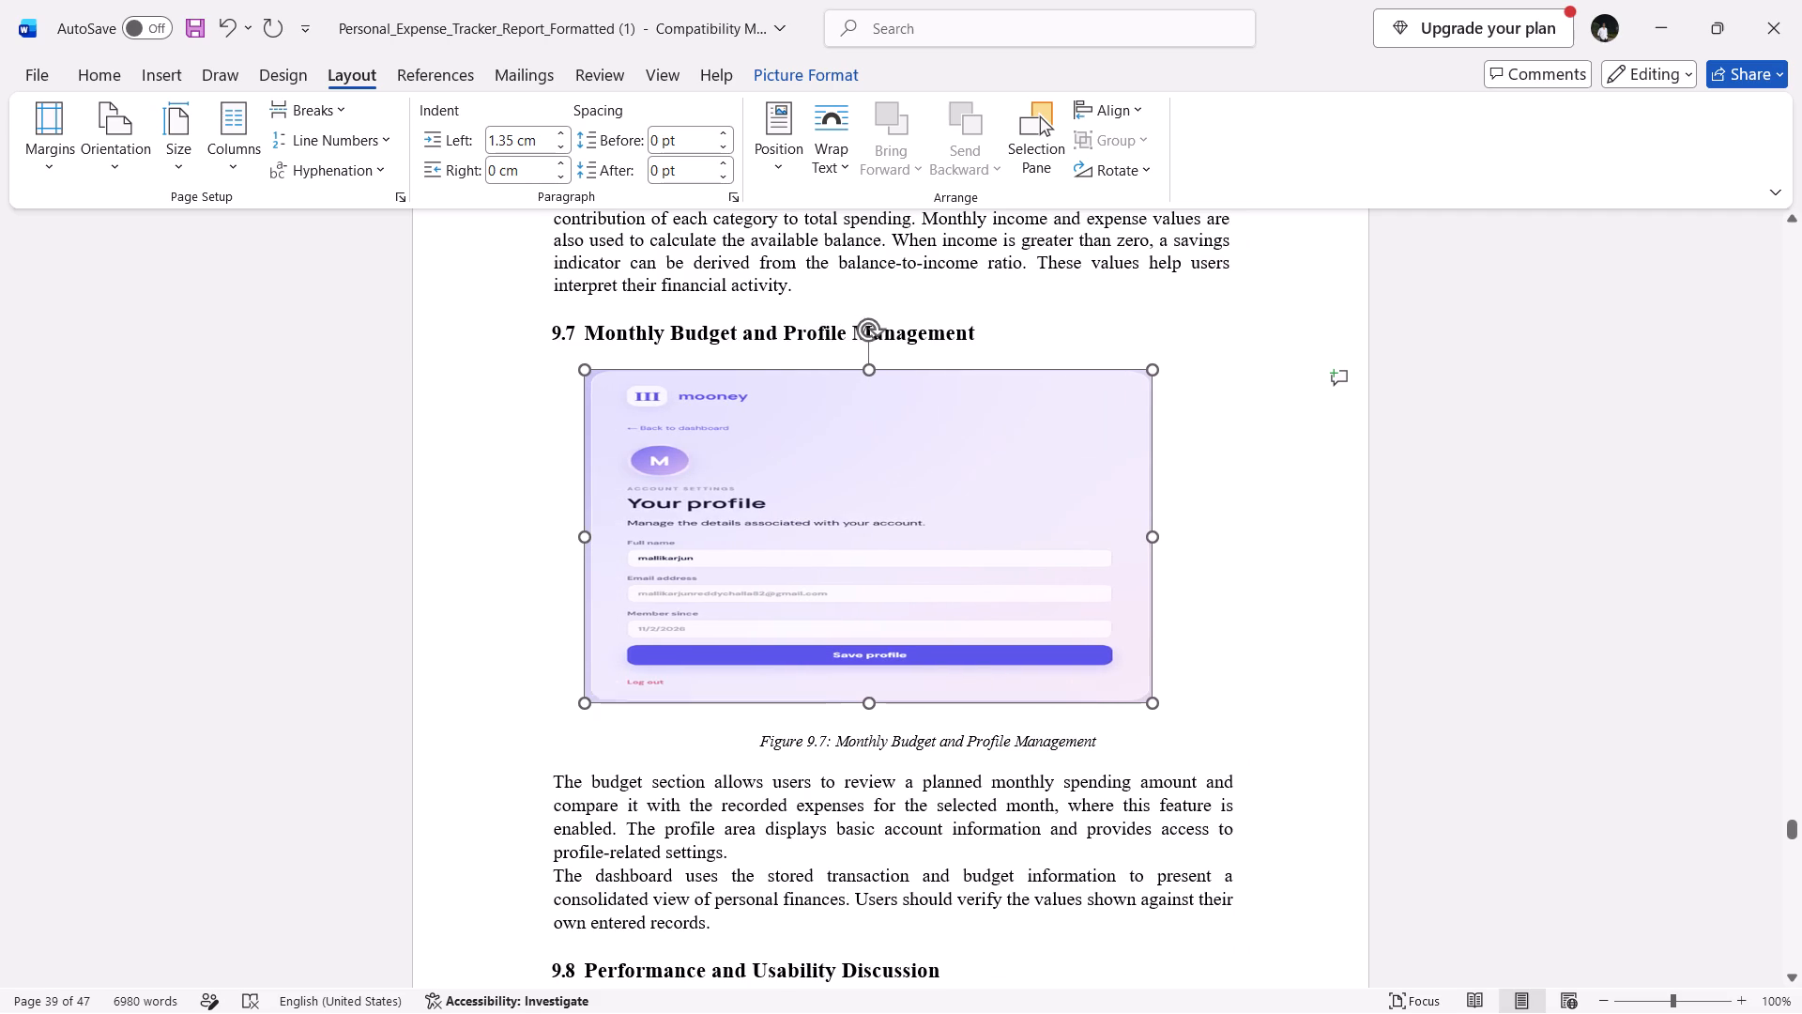
{"action": "left_click_drag", "start_coordinate": [1156, 536], "coordinate": [1172, 538]}
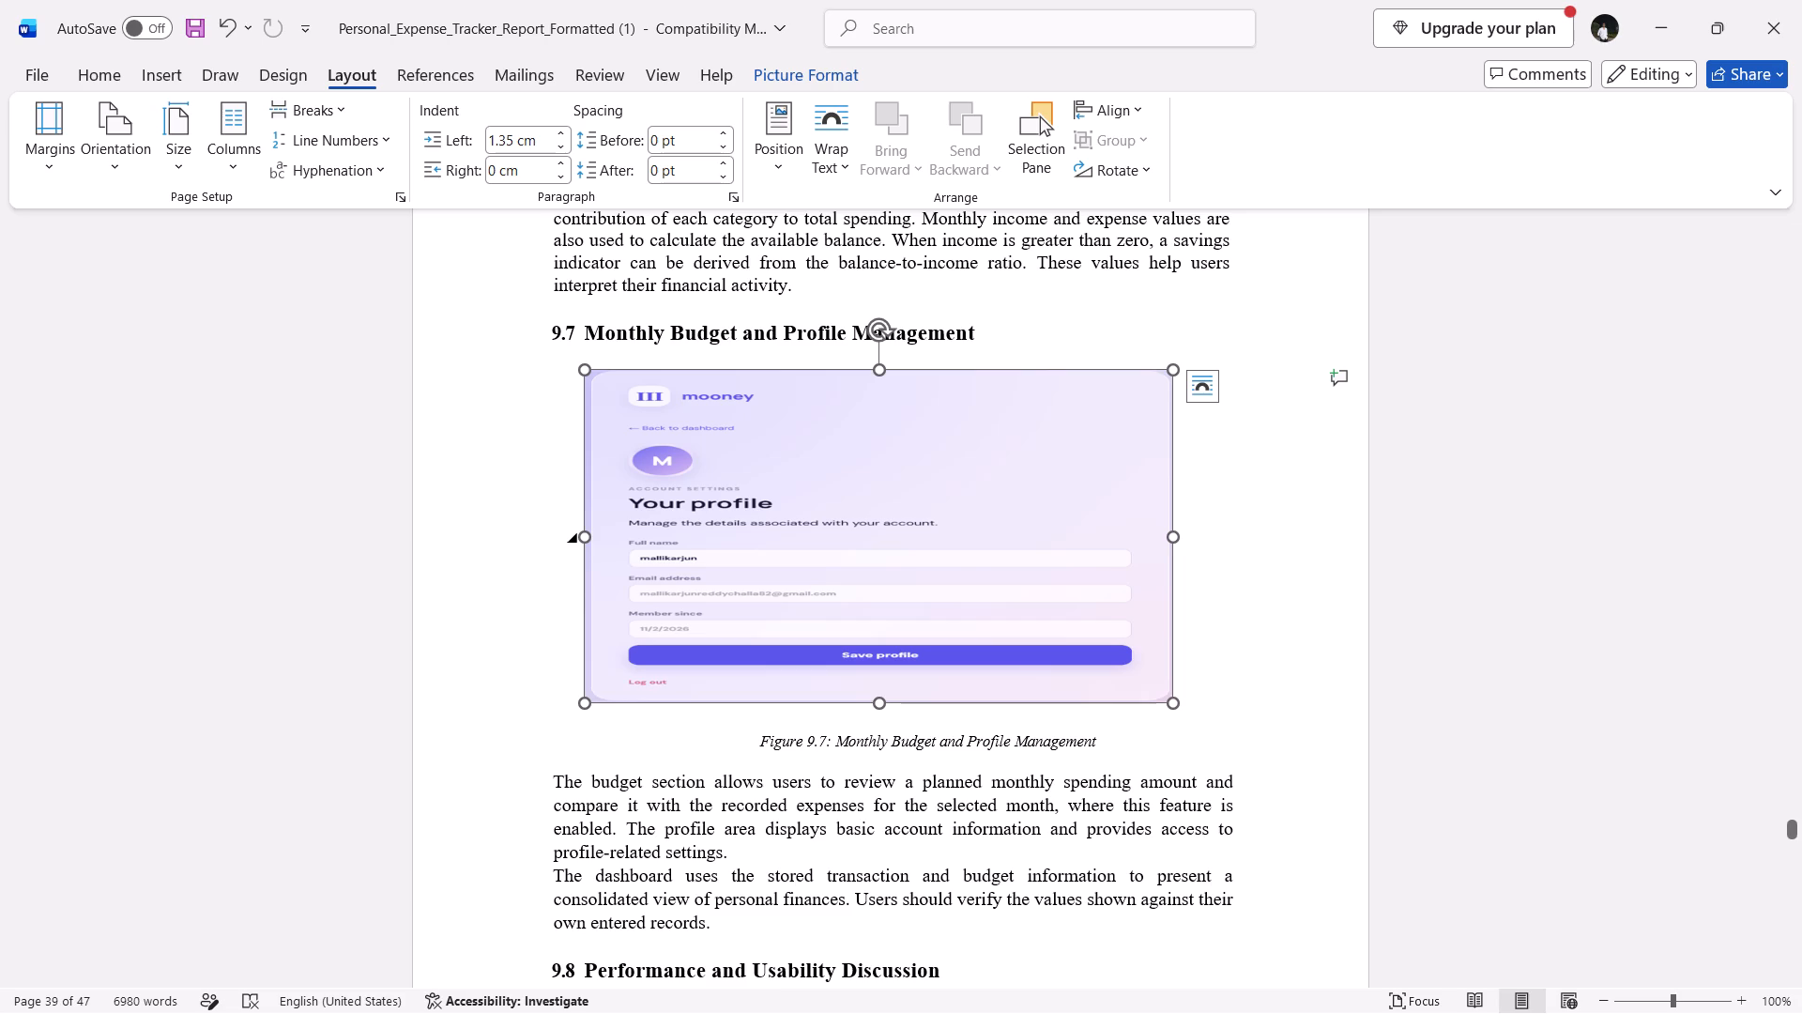
Check the indents and spacing of the analytics paragraph just above the section 9.7 heading.
{"action": "scroll", "coordinate": [1109, 564], "scroll_direction": "up", "scroll_amount": 4}
{"action": "scroll", "coordinate": [1272, 571], "scroll_direction": "up", "scroll_amount": 2}
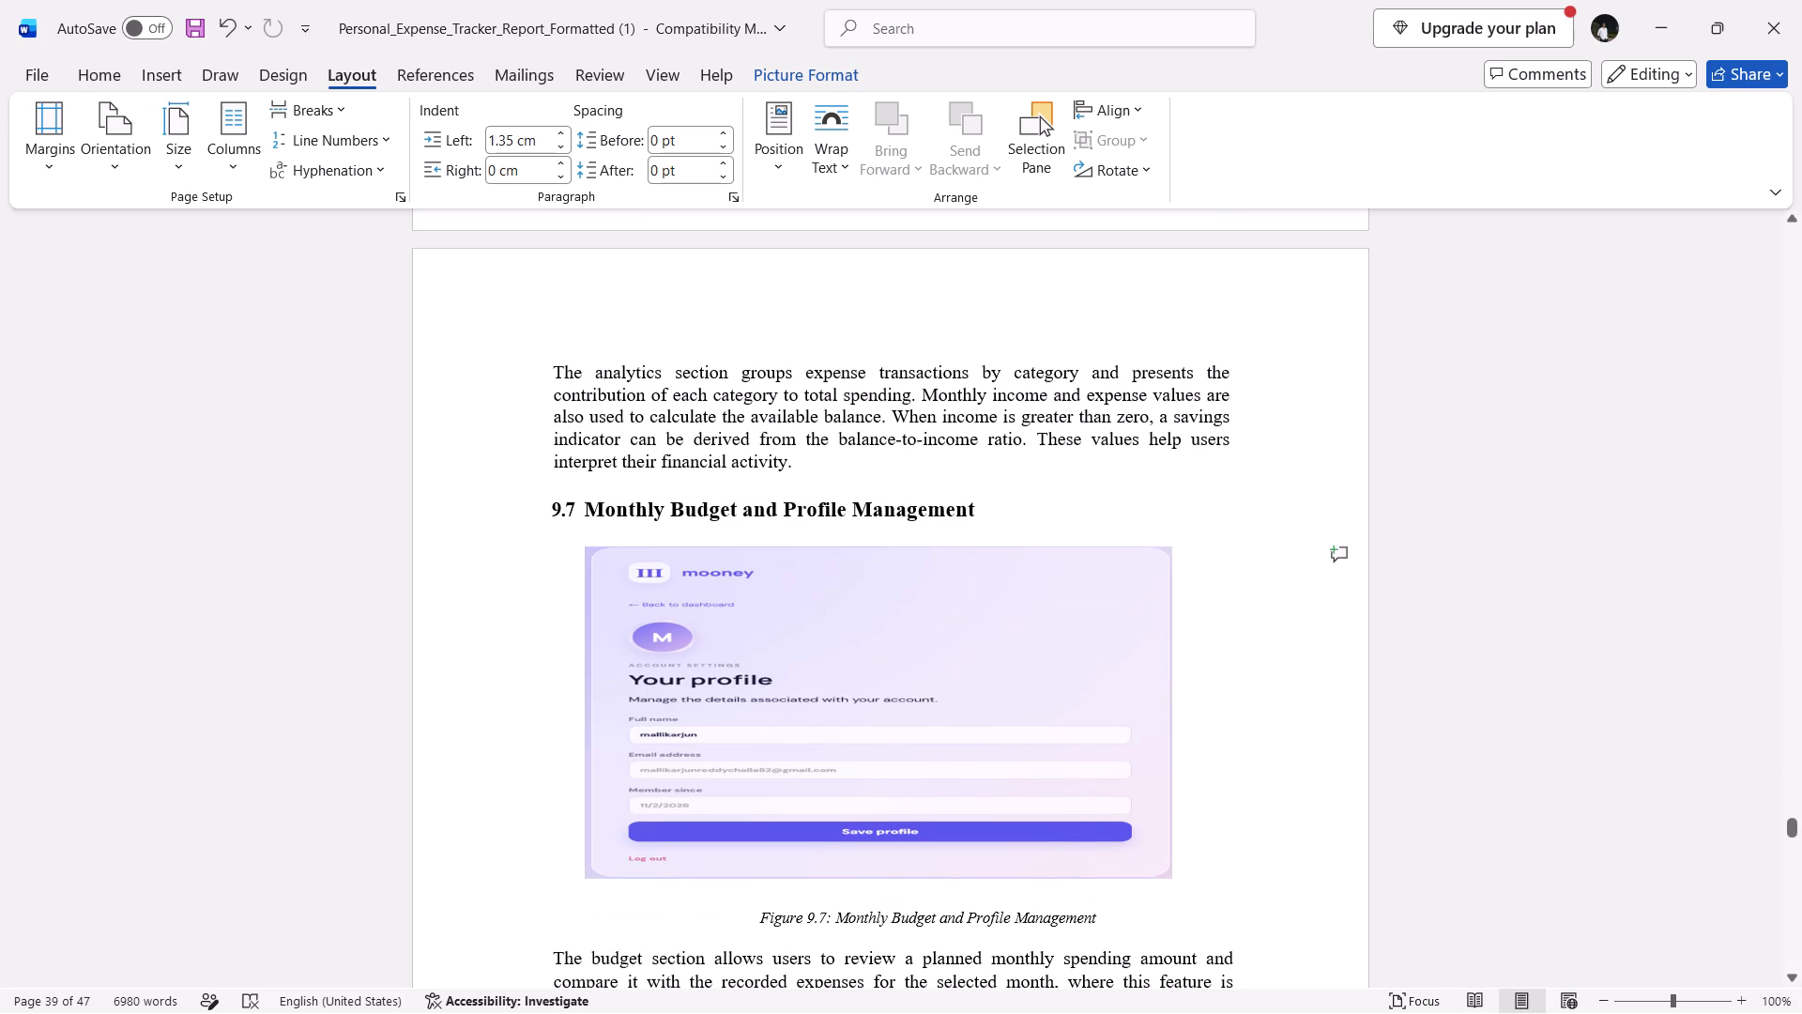
{"action": "scroll", "coordinate": [1272, 571], "scroll_direction": "up", "scroll_amount": 1}
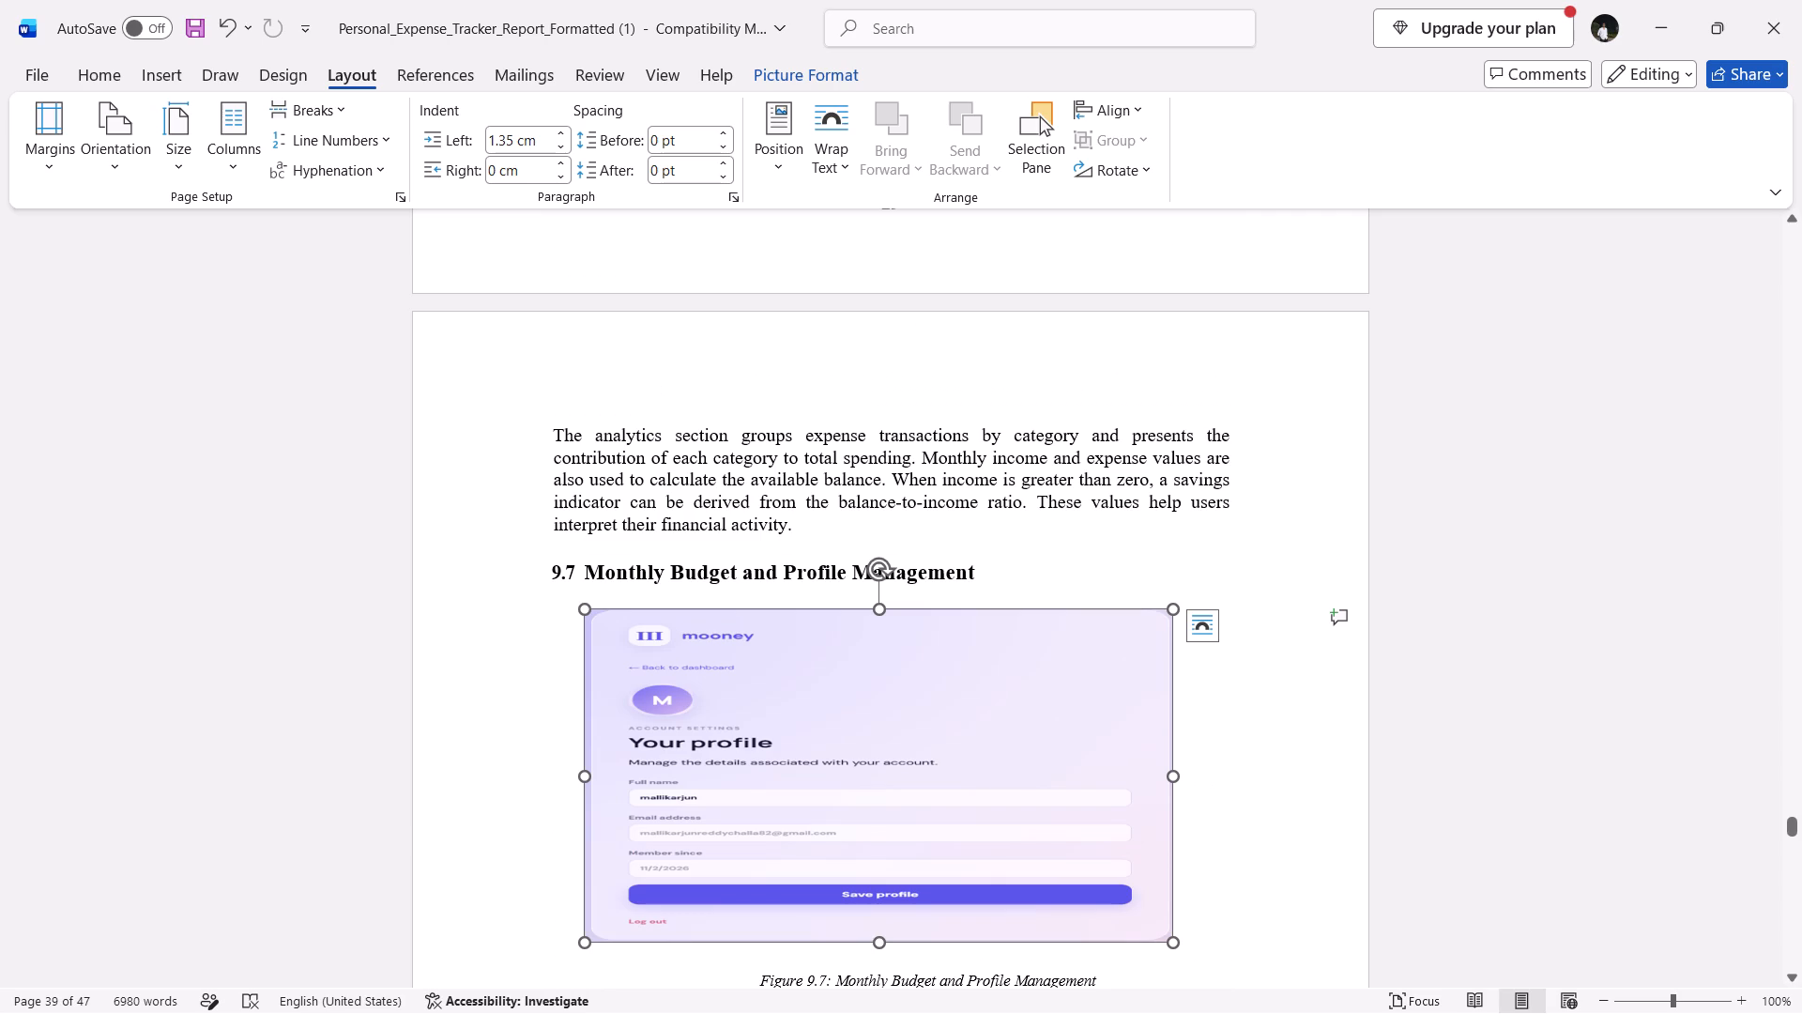
{"action": "left_click", "coordinate": [554, 421]}
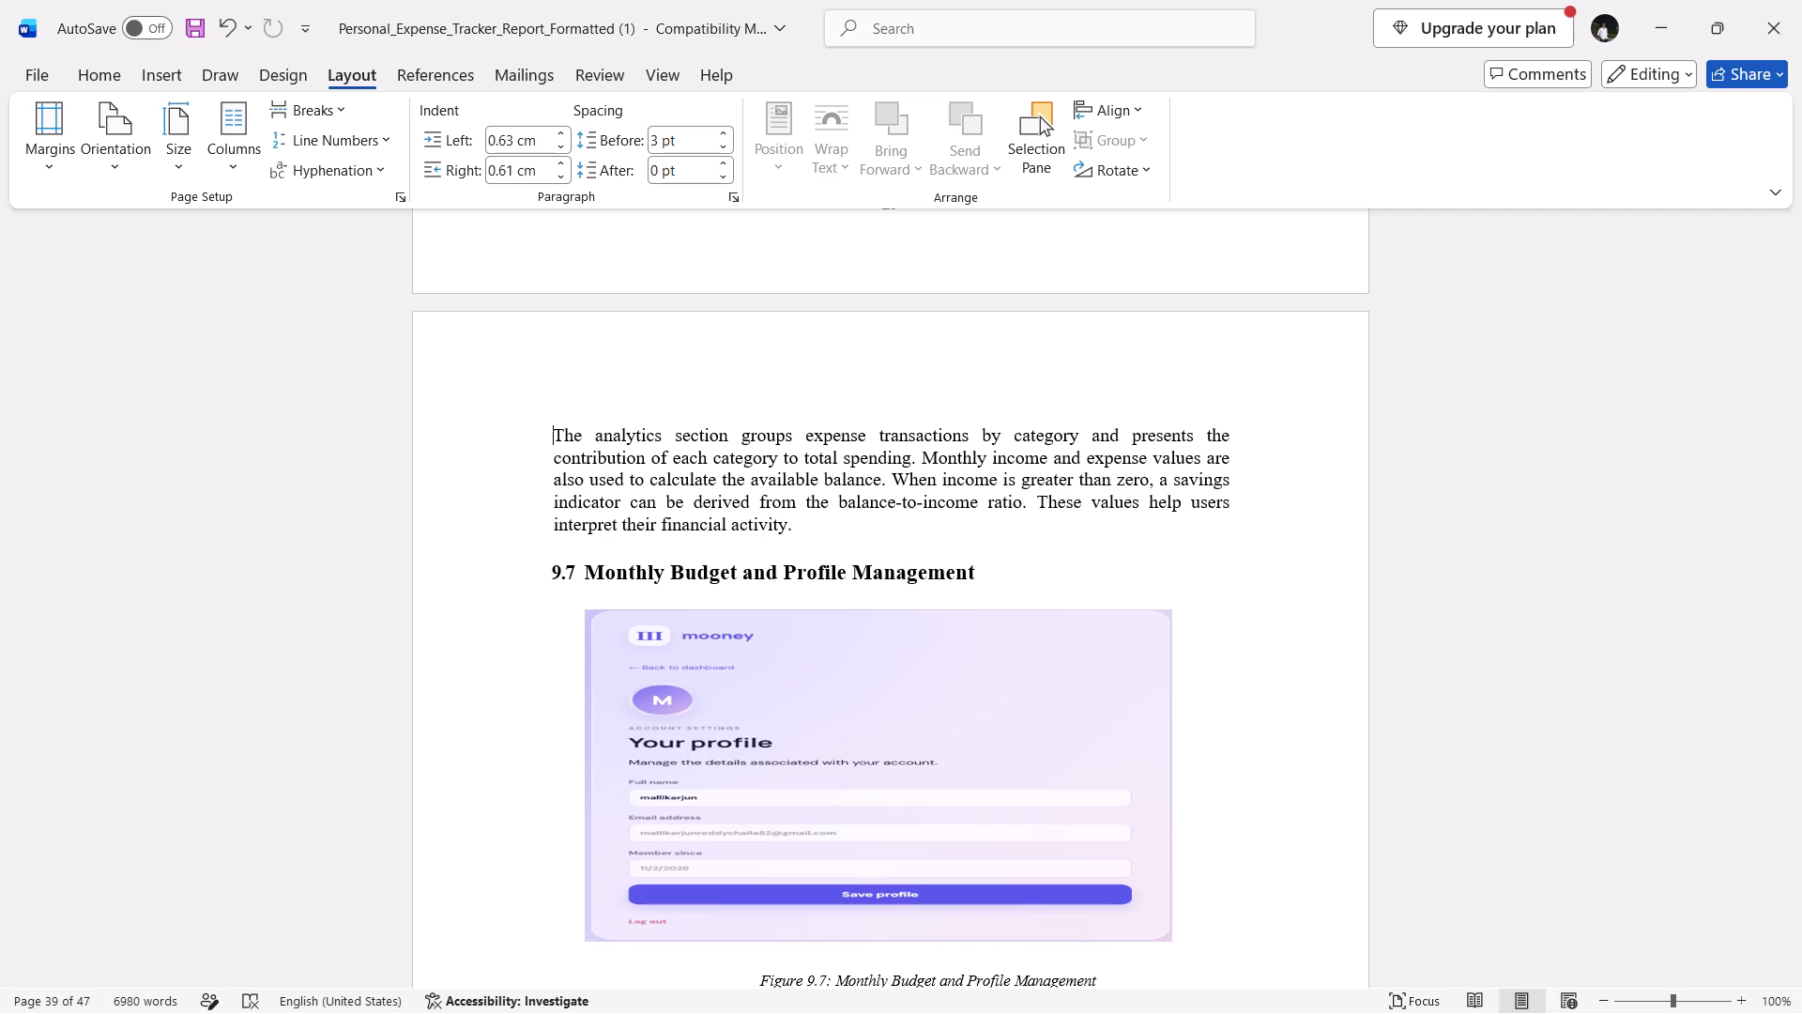
Review the report's pages from the chapter 10 title page back through chapters 9 and 8 to the declaration and certificate pages.
{"action": "scroll", "coordinate": [585, 393], "scroll_direction": "down", "scroll_amount": 9}
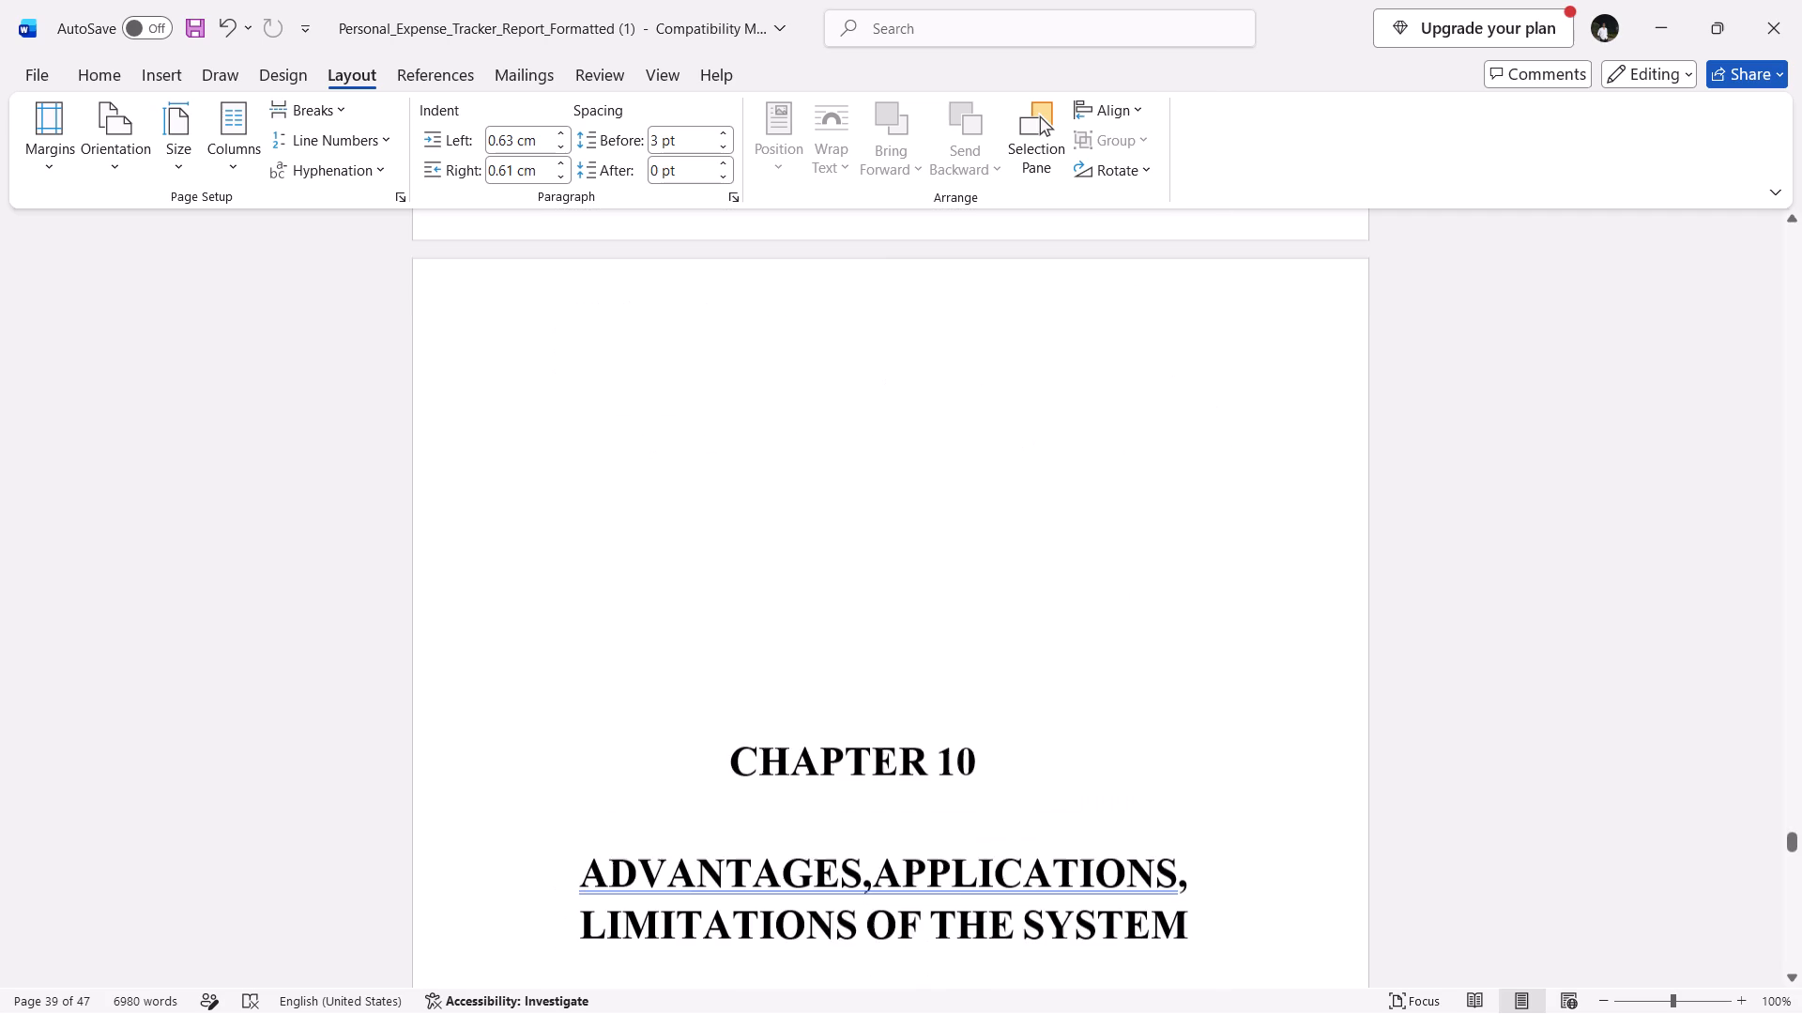
{"action": "scroll", "coordinate": [585, 393], "scroll_direction": "down", "scroll_amount": 1}
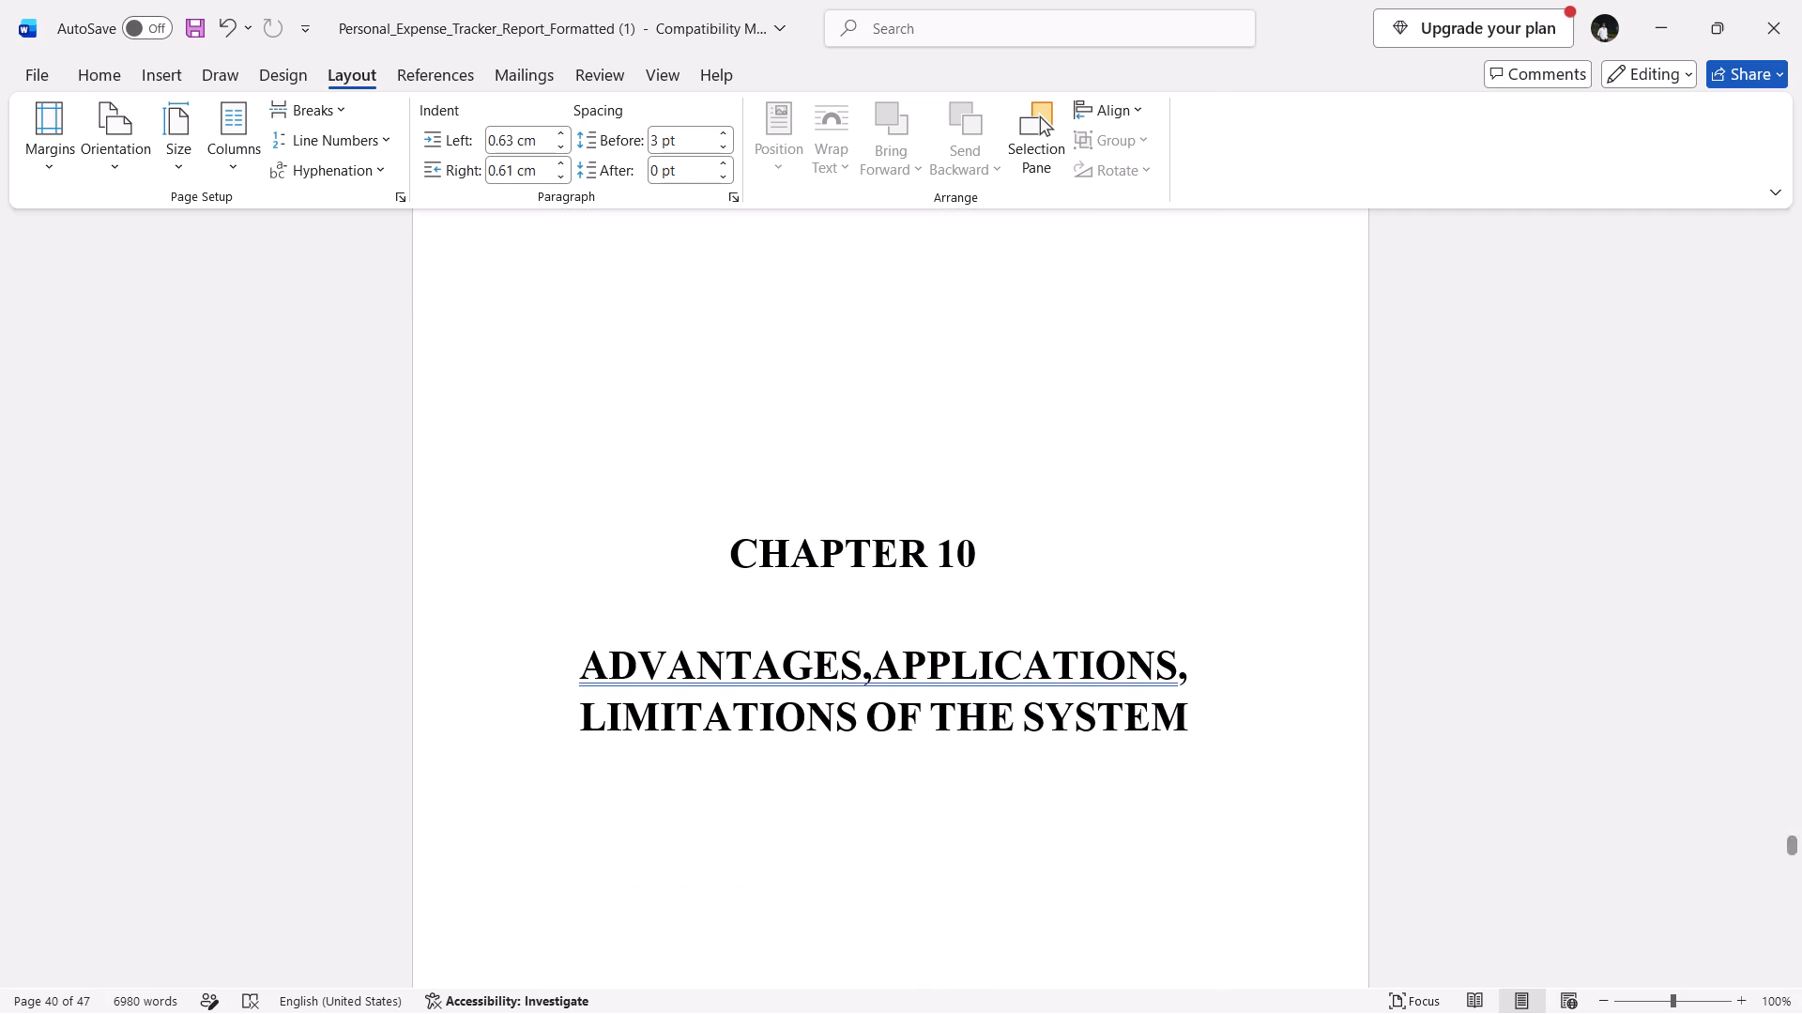
{"action": "scroll", "coordinate": [585, 393], "scroll_direction": "up", "scroll_amount": 2}
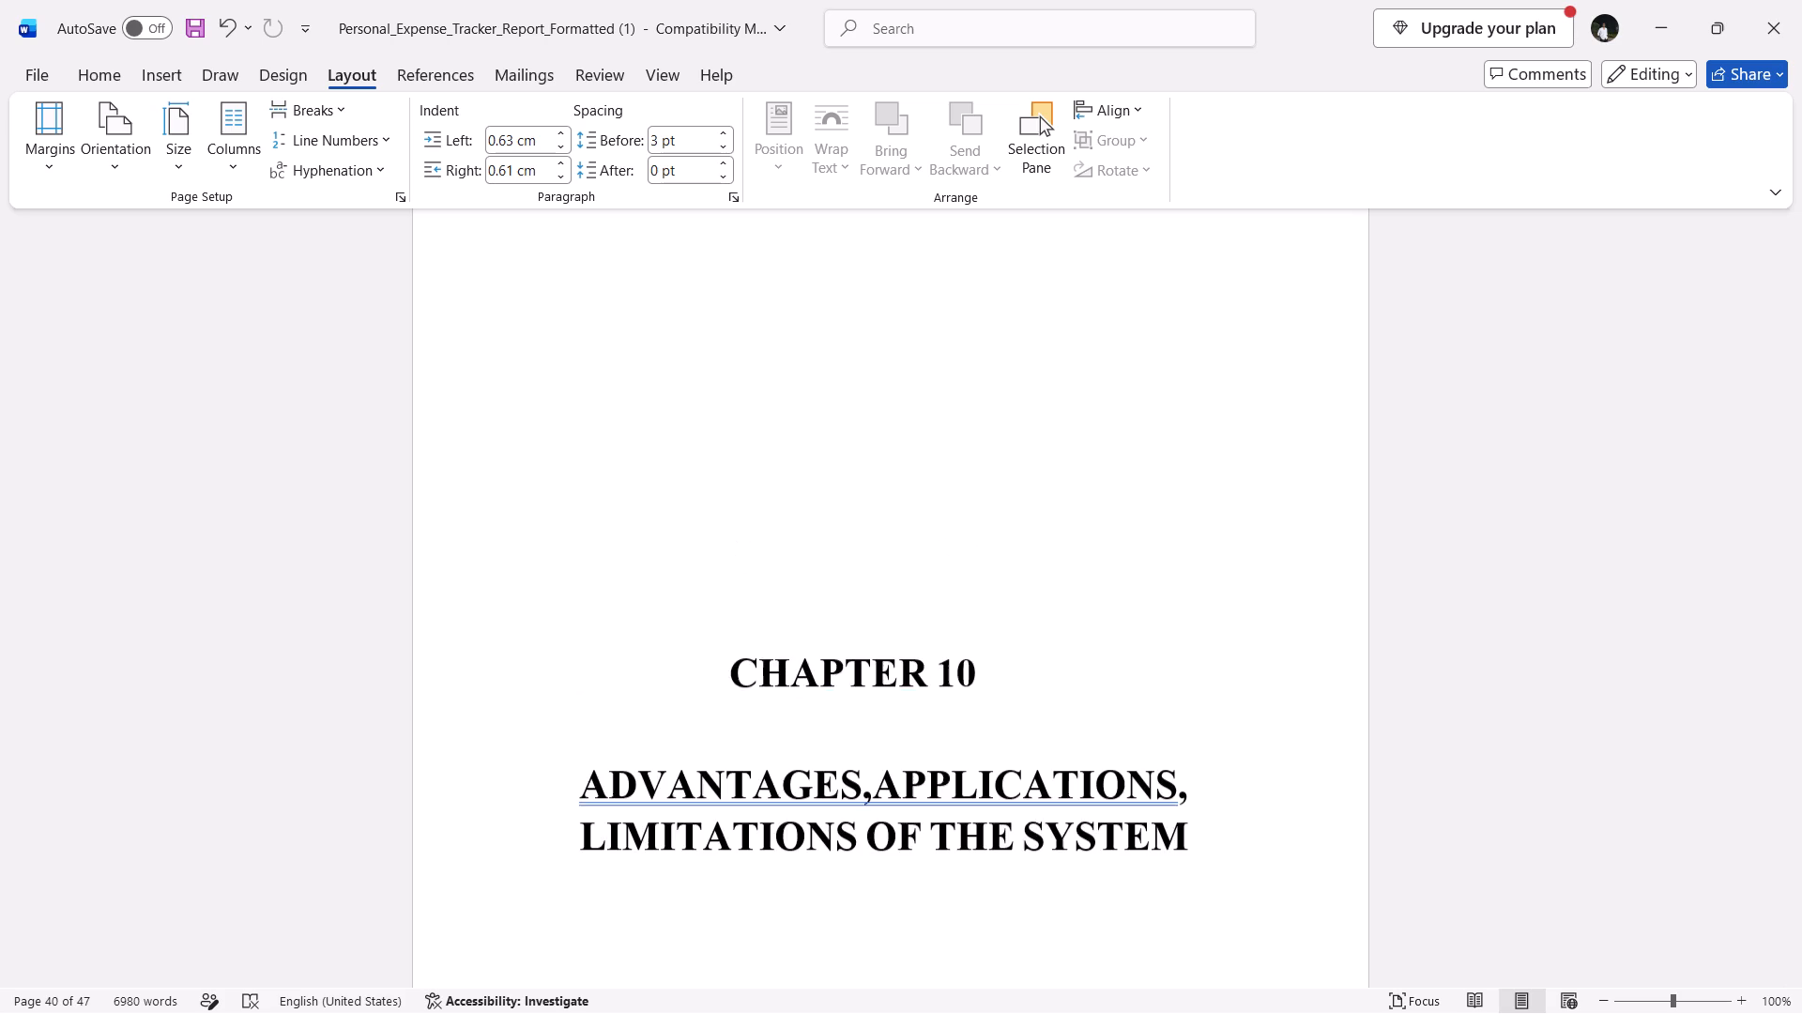
{"action": "scroll", "coordinate": [585, 393], "scroll_direction": "up", "scroll_amount": 20}
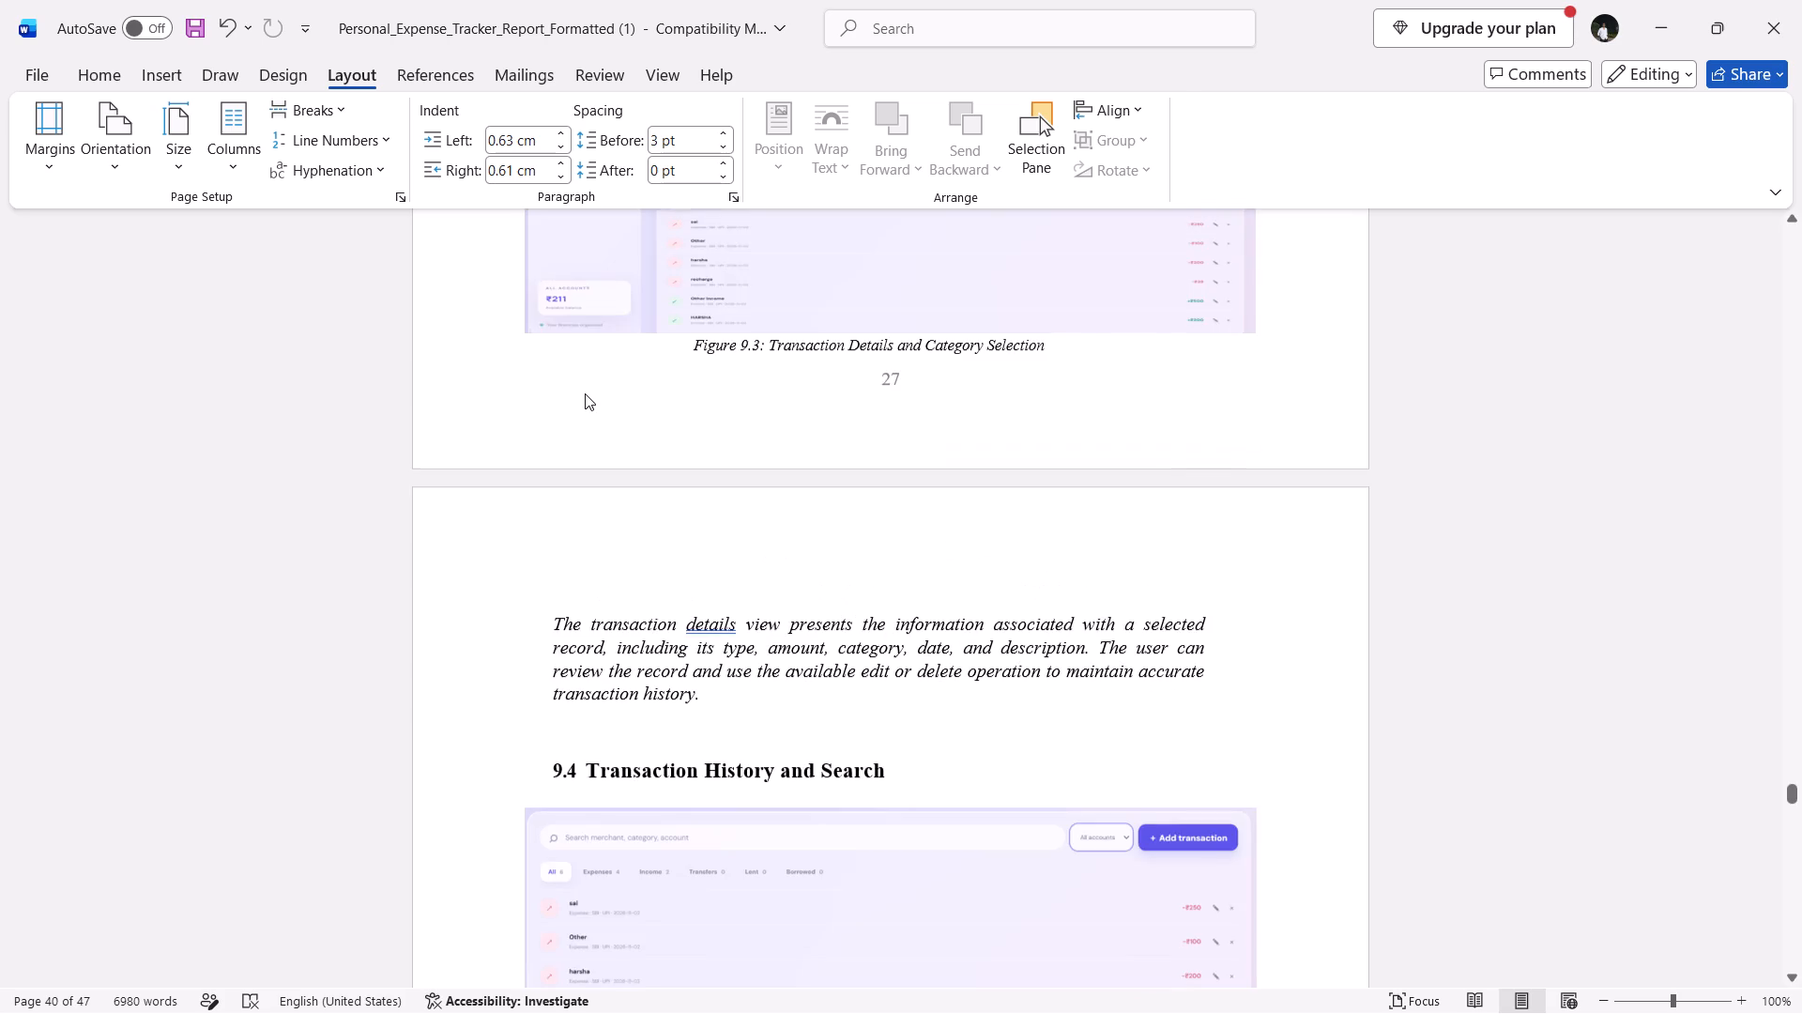
{"action": "scroll", "coordinate": [585, 393], "scroll_direction": "up", "scroll_amount": 10}
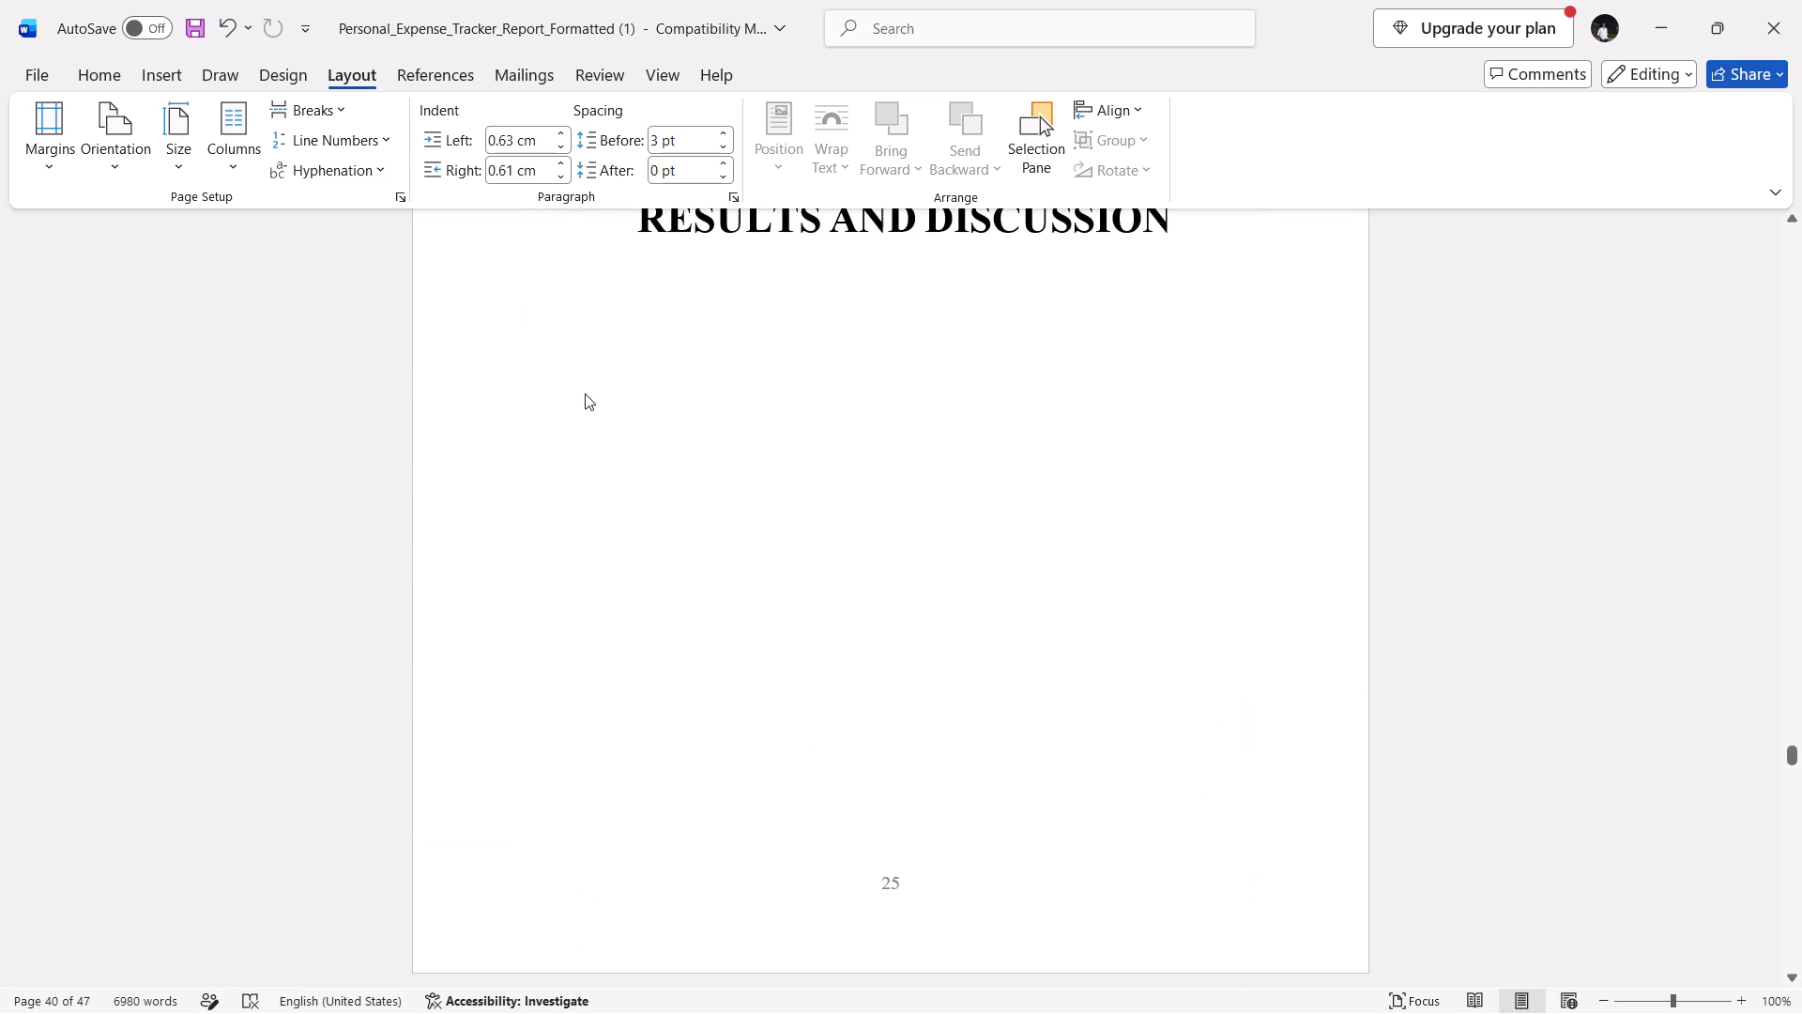
{"action": "scroll", "coordinate": [585, 393], "scroll_direction": "up", "scroll_amount": 9}
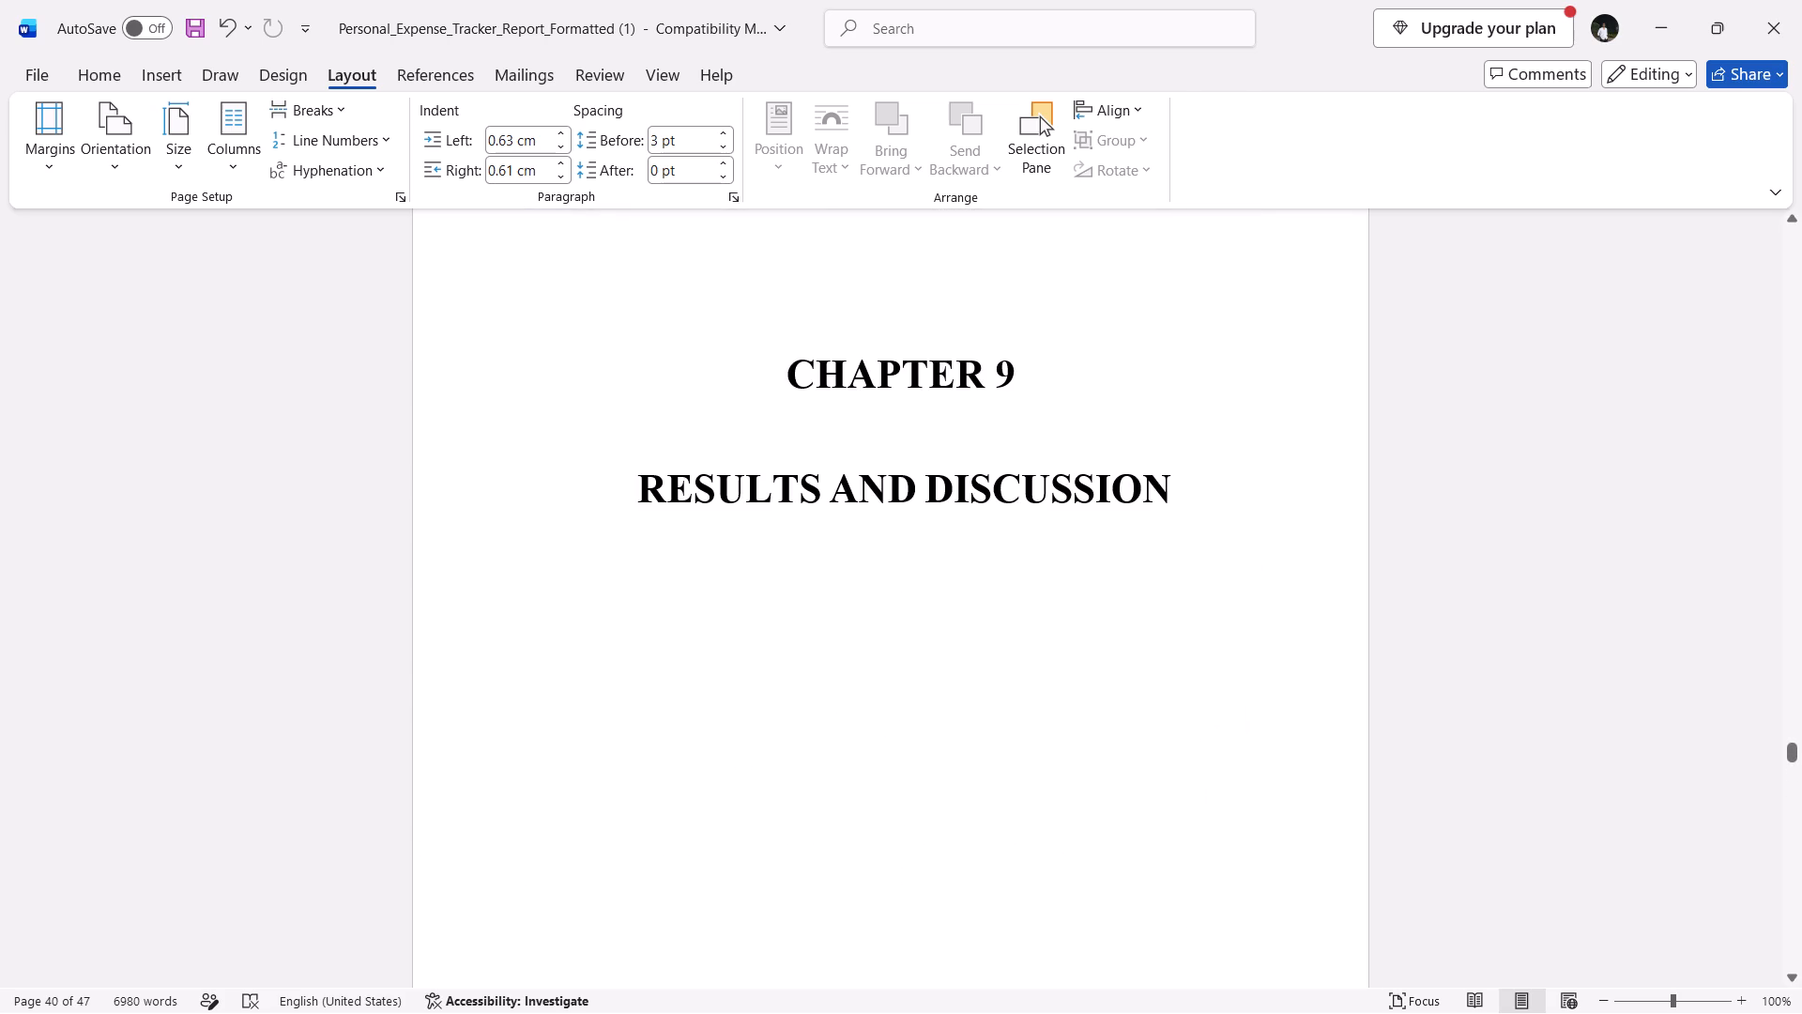
{"action": "scroll", "coordinate": [585, 393], "scroll_direction": "up", "scroll_amount": 8}
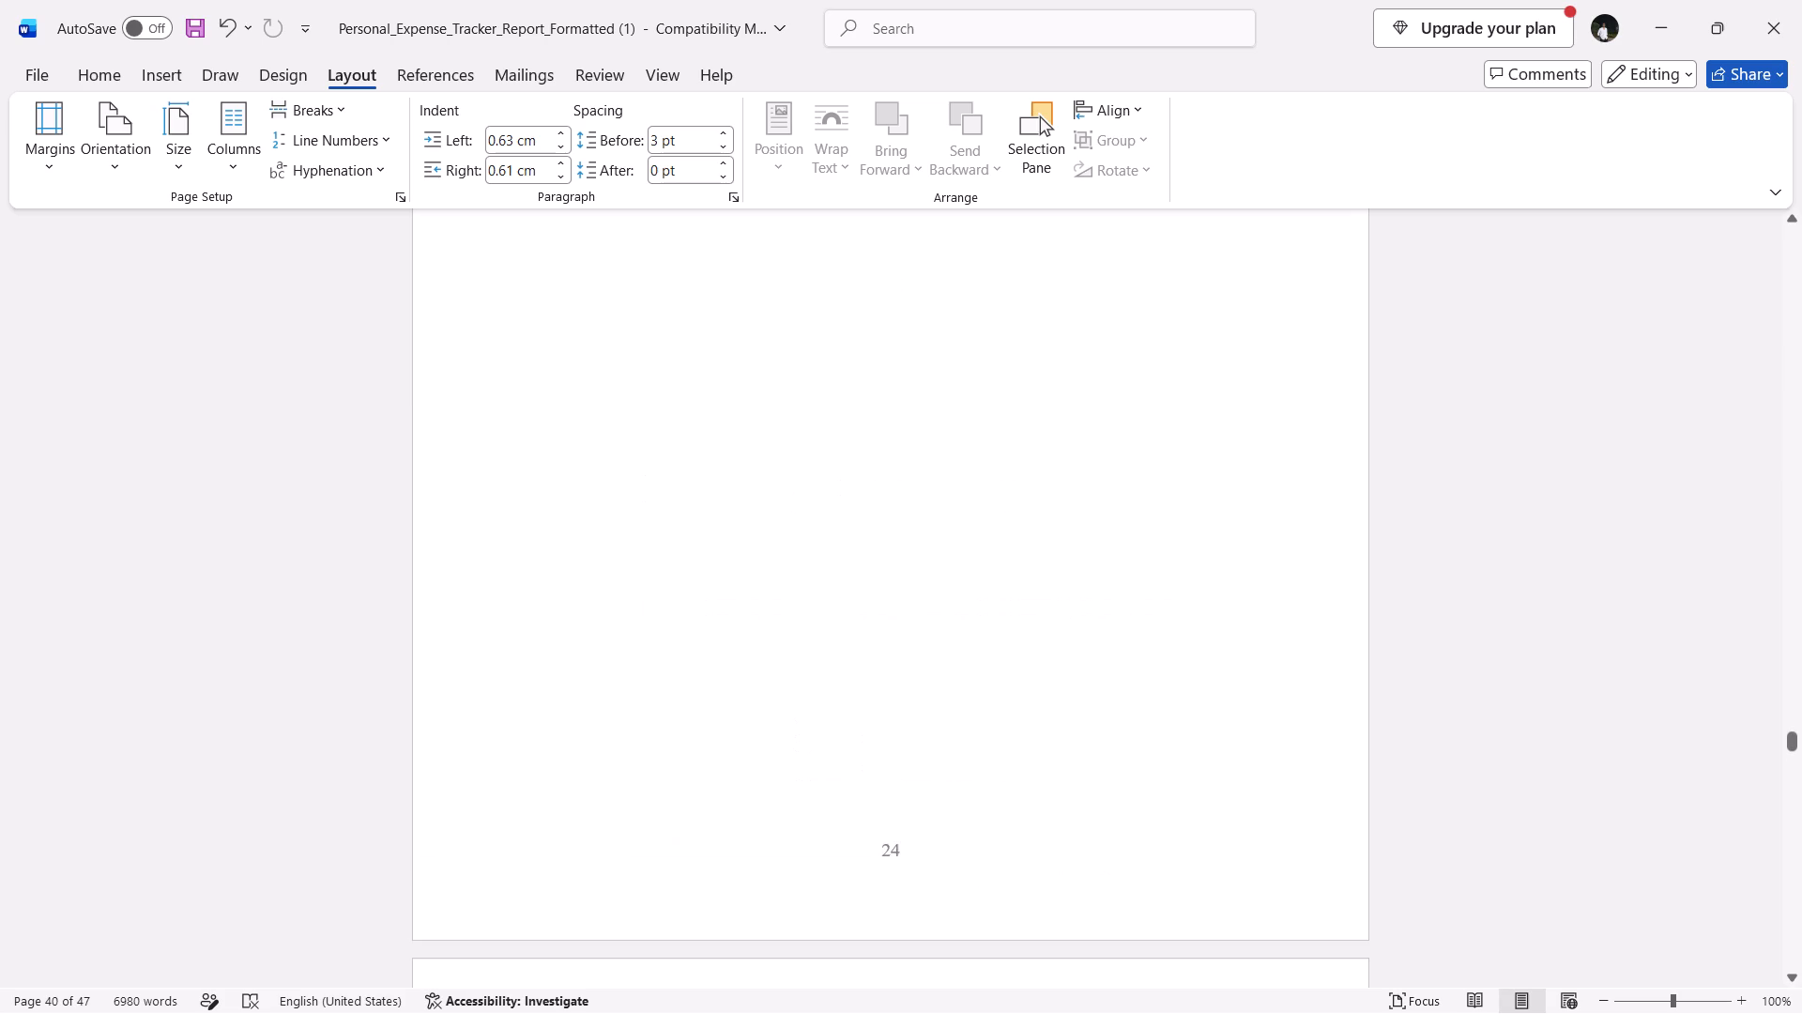
{"action": "scroll", "coordinate": [585, 393], "scroll_direction": "up", "scroll_amount": 18}
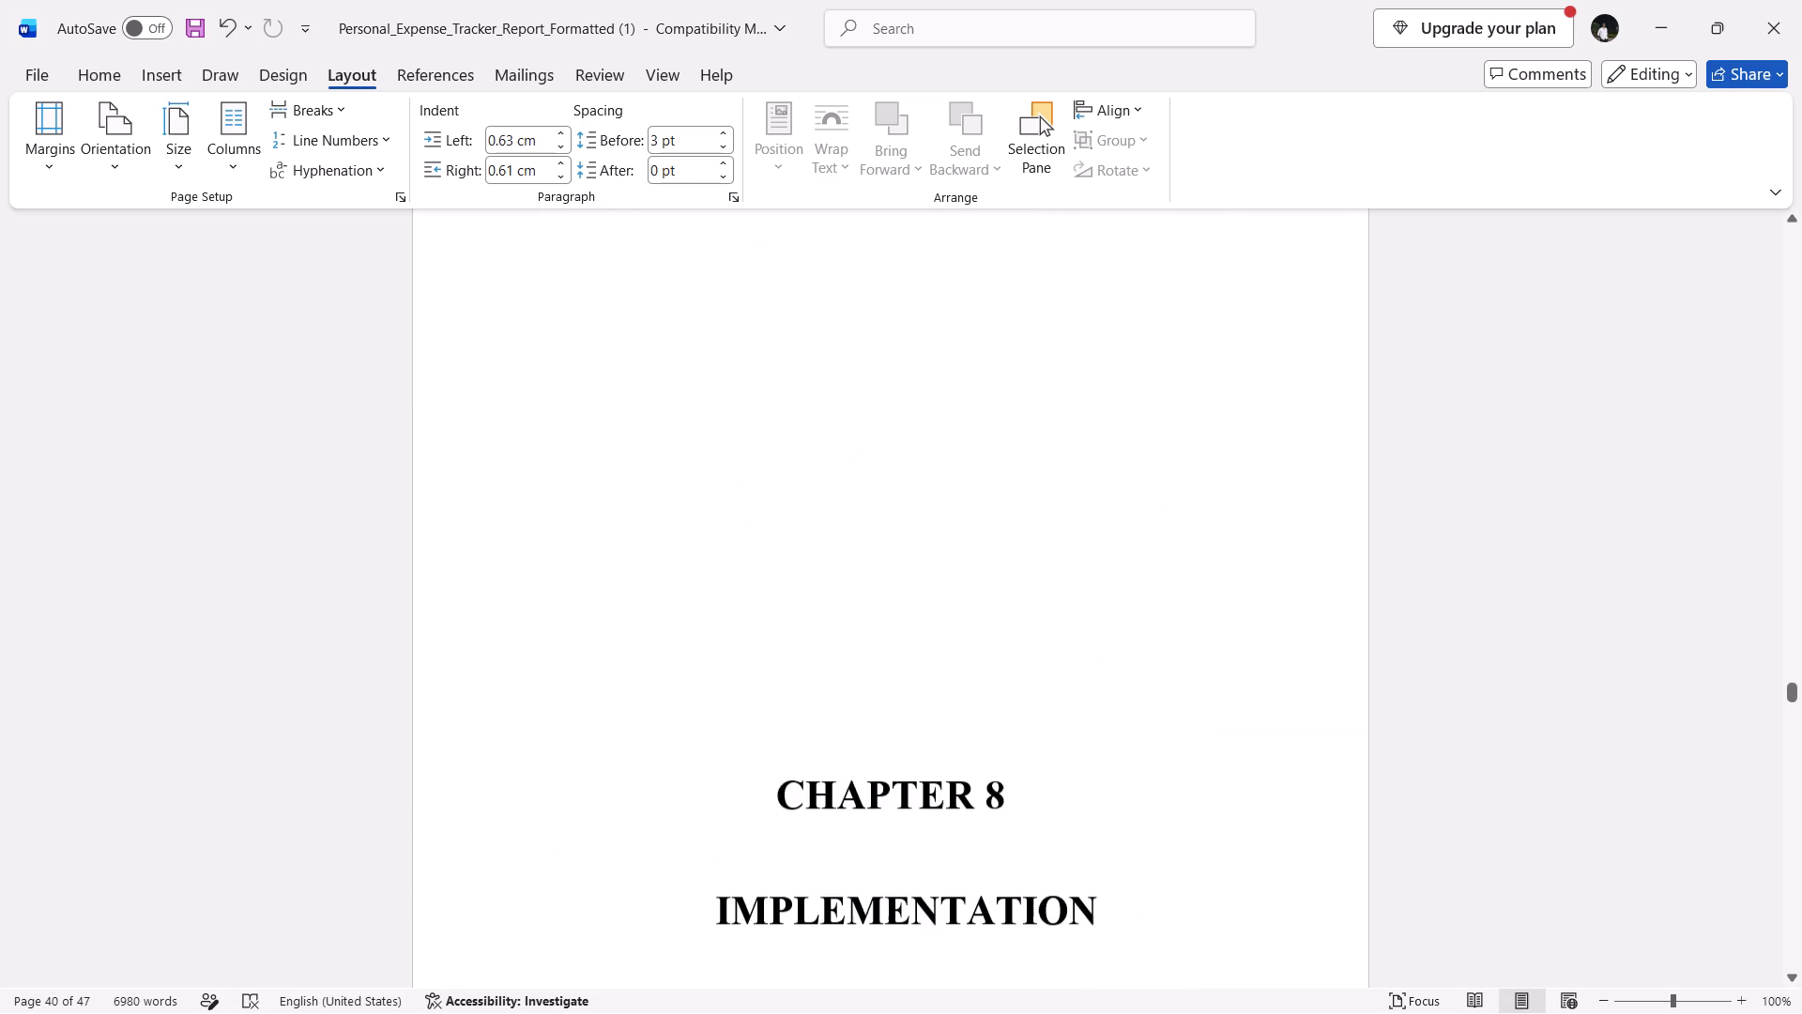
{"action": "scroll", "coordinate": [585, 393], "scroll_direction": "right", "scroll_amount": 1}
{"action": "scroll", "coordinate": [585, 393], "scroll_direction": "up", "scroll_amount": 16}
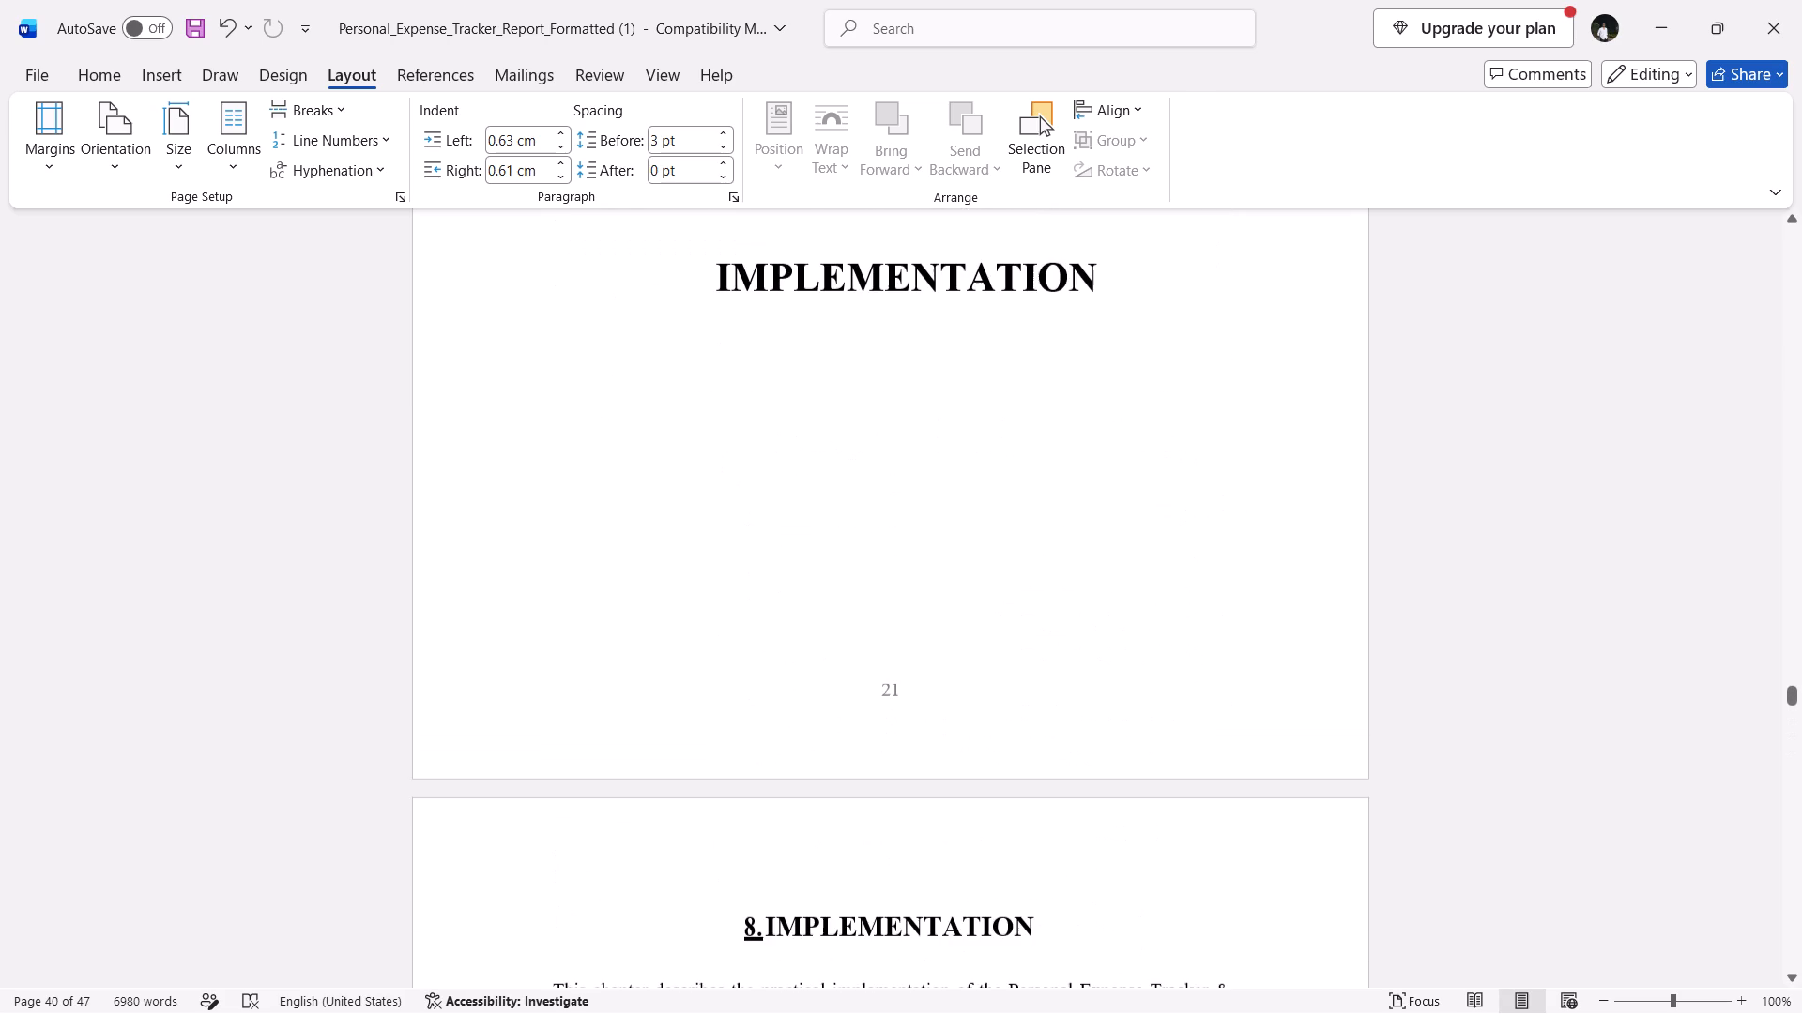
{"action": "scroll", "coordinate": [585, 393], "scroll_direction": "up", "scroll_amount": 10}
{"action": "scroll", "coordinate": [585, 393], "scroll_direction": "up", "scroll_amount": 18}
{"action": "scroll", "coordinate": [585, 393], "scroll_direction": "up", "scroll_amount": 9}
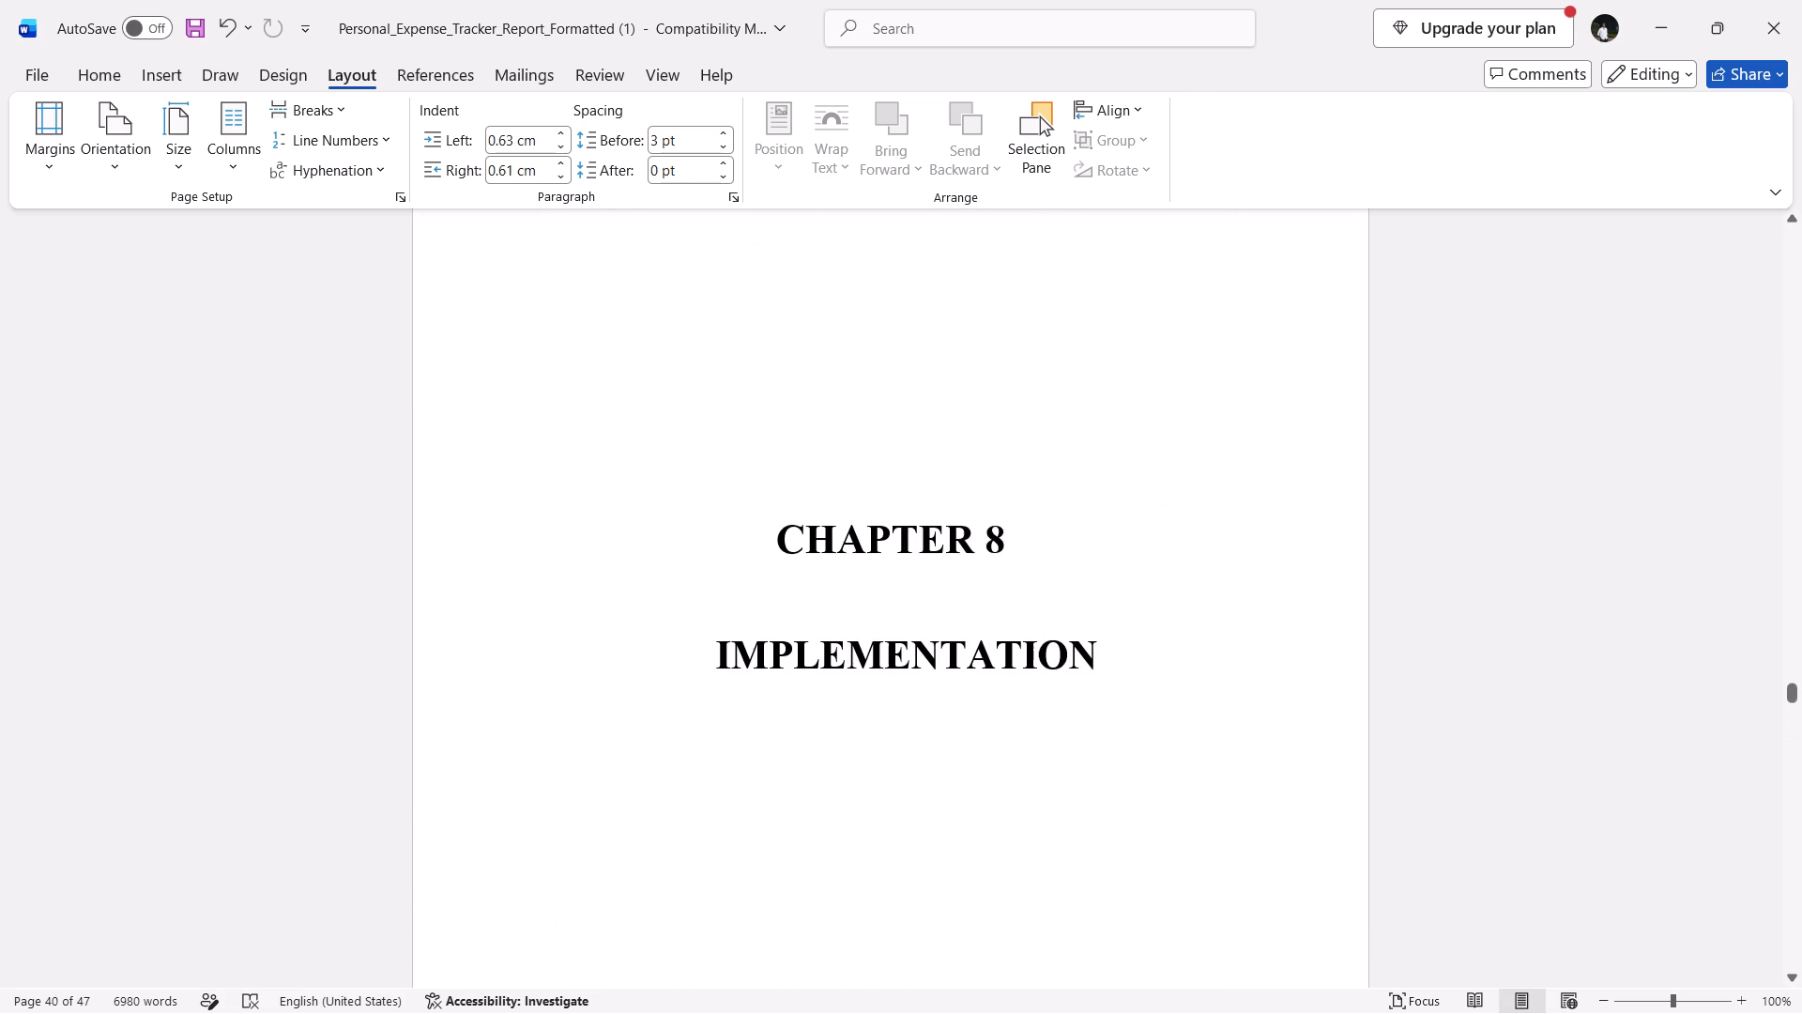
{"action": "scroll", "coordinate": [585, 393], "scroll_direction": "up", "scroll_amount": 17}
{"action": "scroll", "coordinate": [585, 393], "scroll_direction": "up", "scroll_amount": 8}
{"action": "scroll", "coordinate": [585, 393], "scroll_direction": "up", "scroll_amount": 18}
{"action": "scroll", "coordinate": [585, 393], "scroll_direction": "up", "scroll_amount": 20}
{"action": "scroll", "coordinate": [585, 393], "scroll_direction": "up", "scroll_amount": 1}
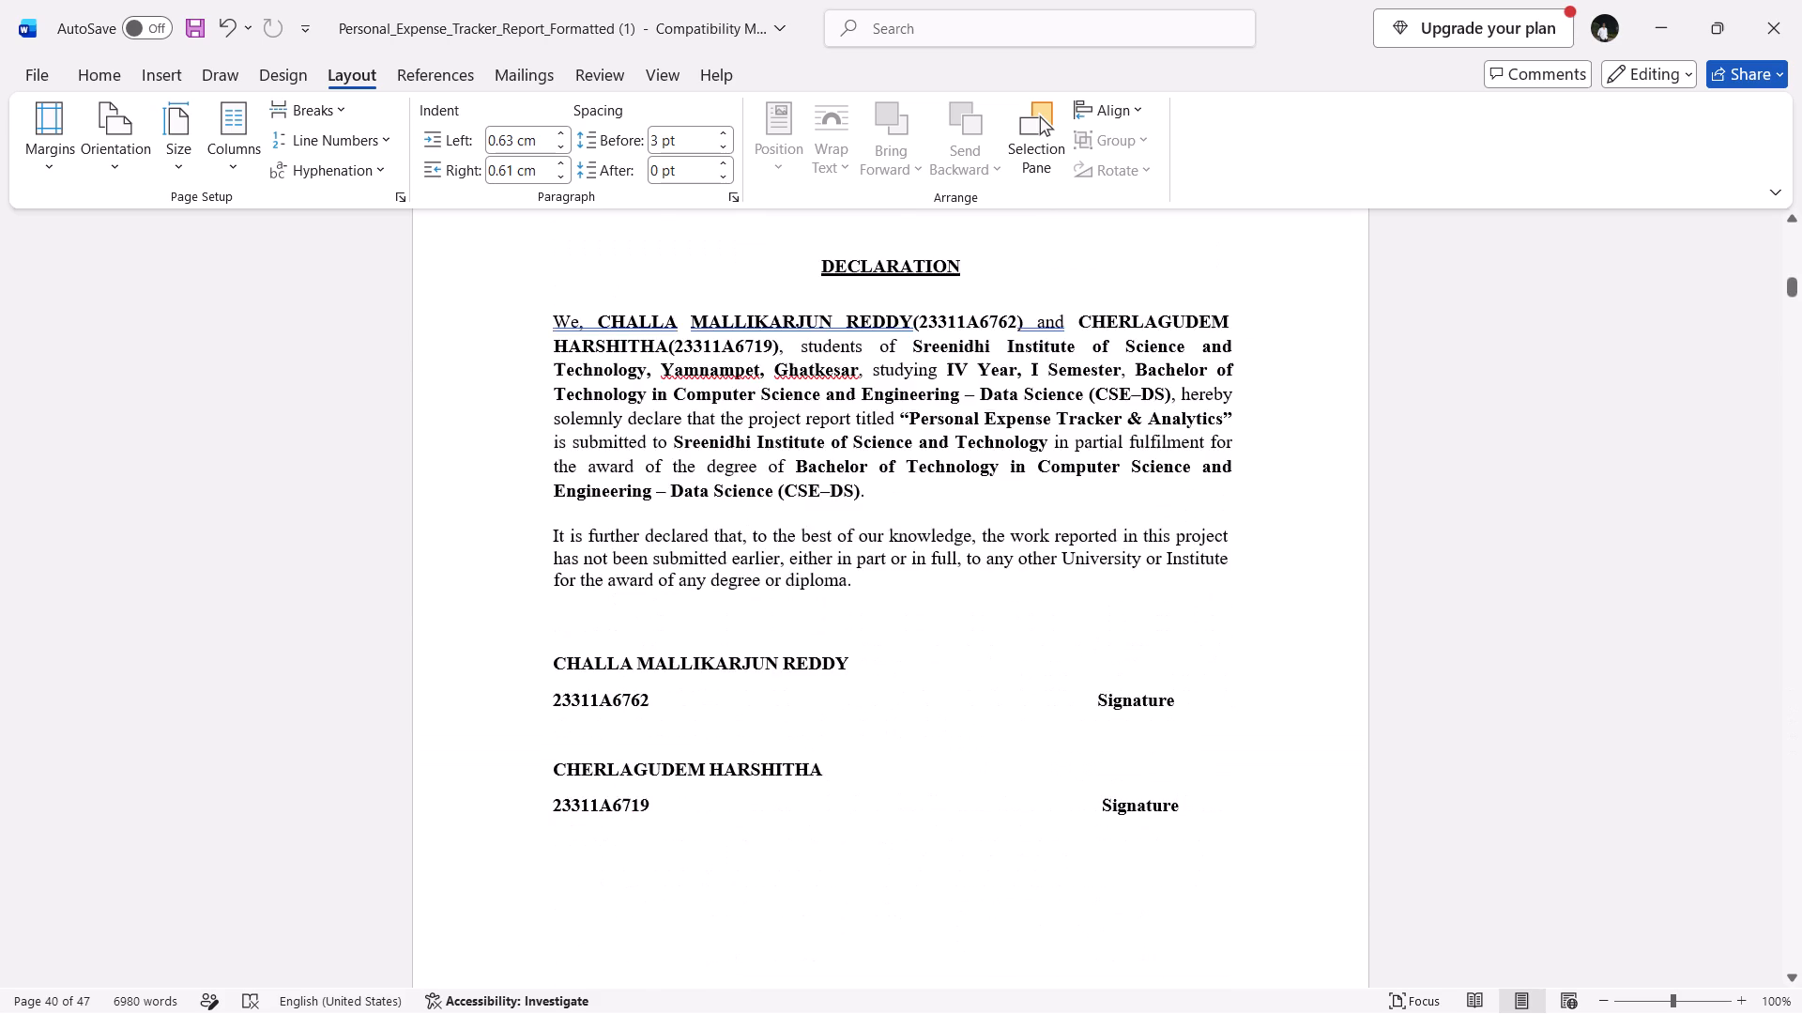
{"action": "scroll", "coordinate": [585, 393], "scroll_direction": "up", "scroll_amount": 5}
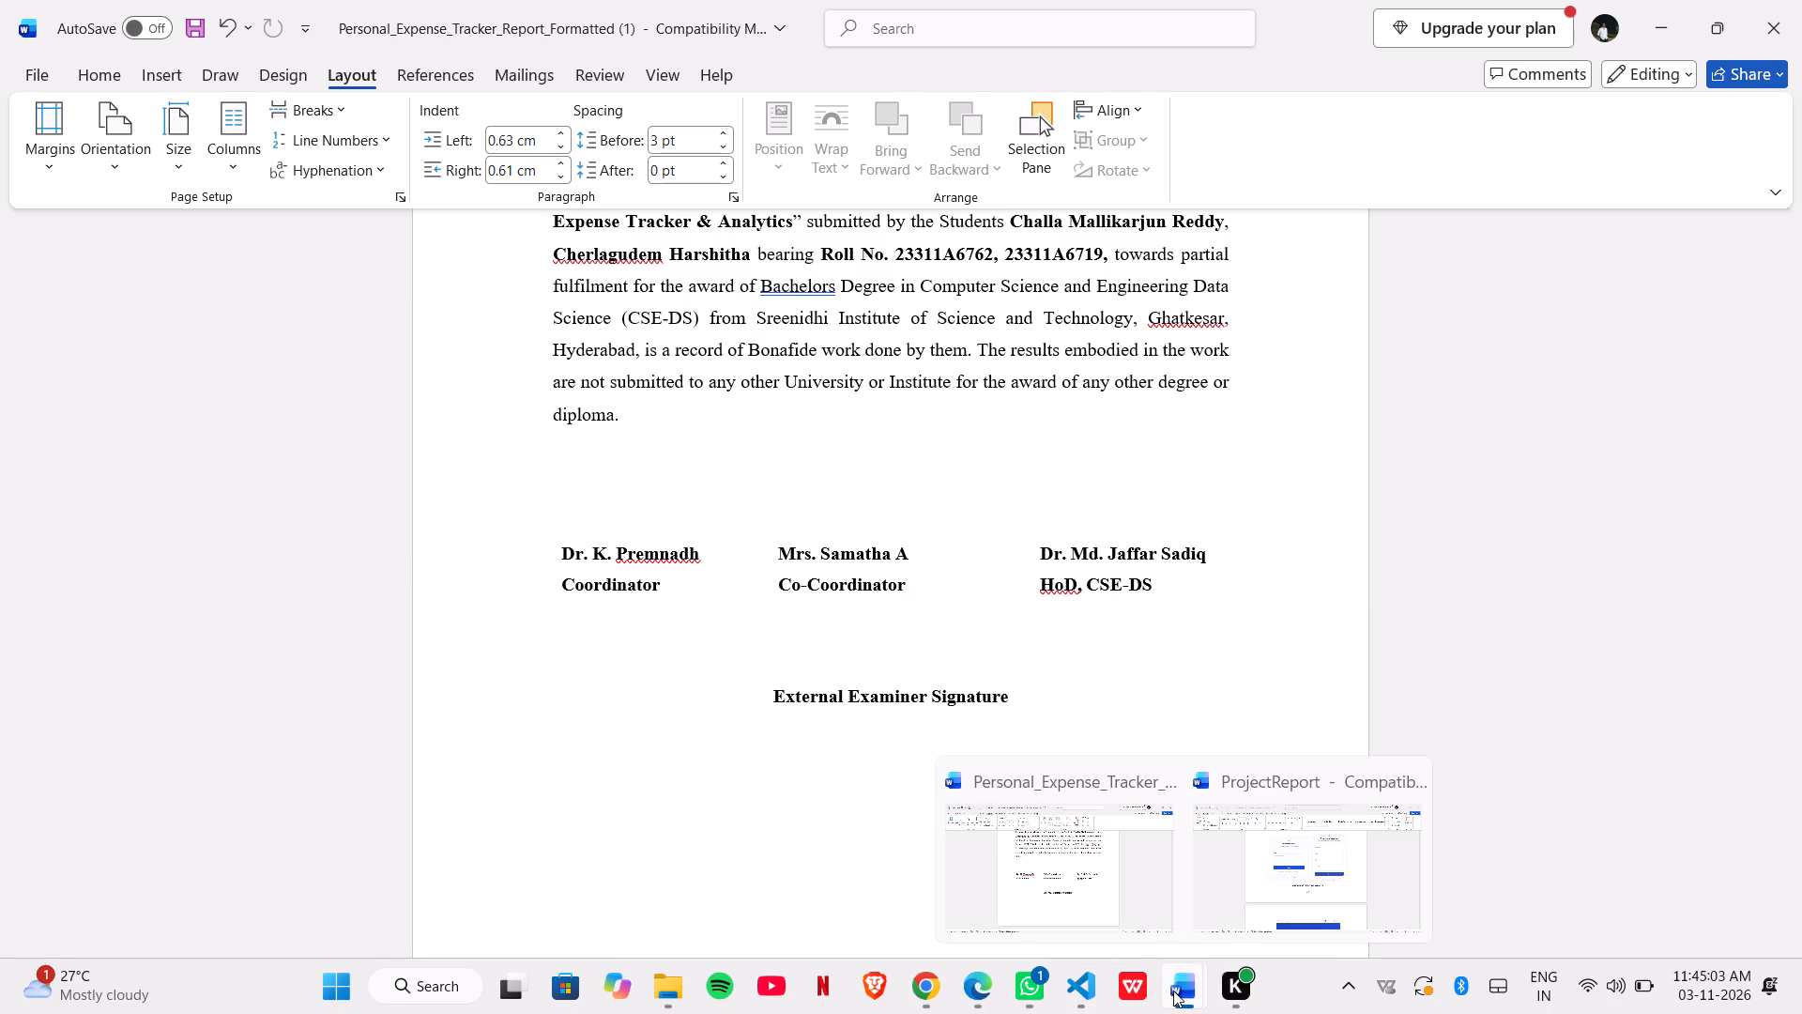
Switch to the ProjectReport document and check the paragraph indents and spacing of its chapter 9 introduction.
{"action": "left_click", "coordinate": [1252, 904]}
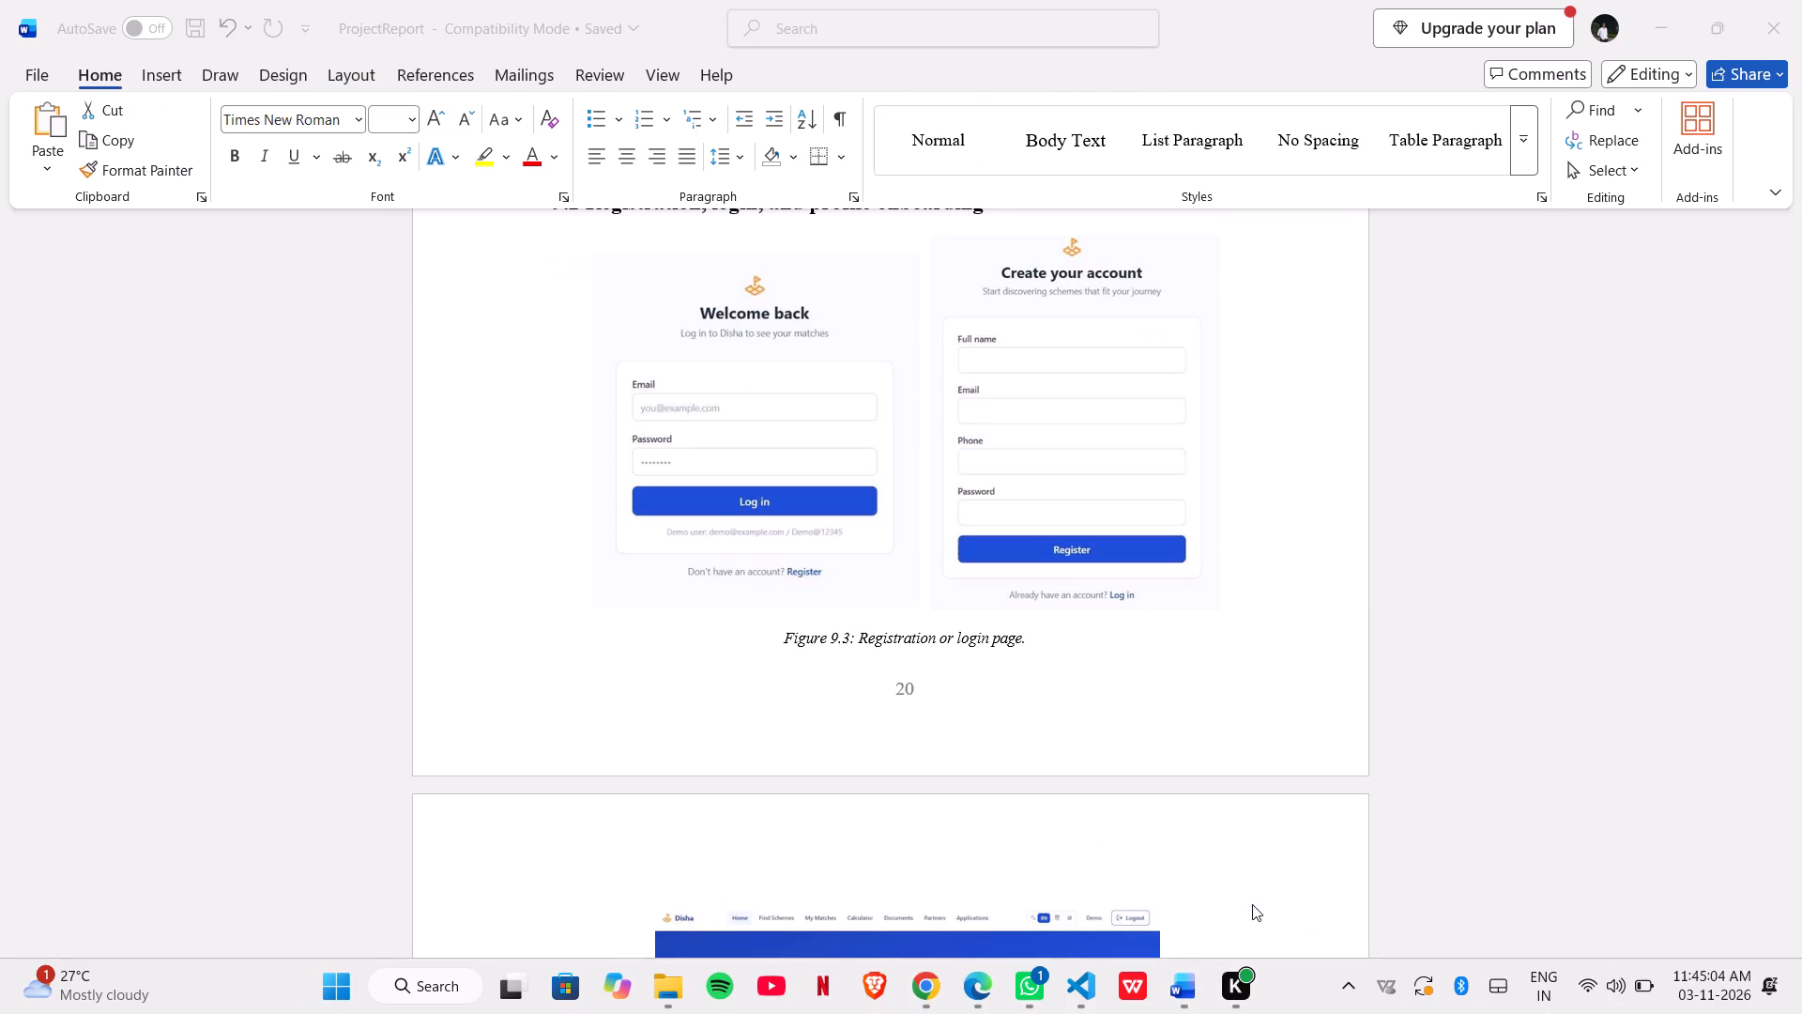
{"action": "left_click", "coordinate": [886, 685]}
{"action": "scroll", "coordinate": [886, 685], "scroll_direction": "up", "scroll_amount": 8}
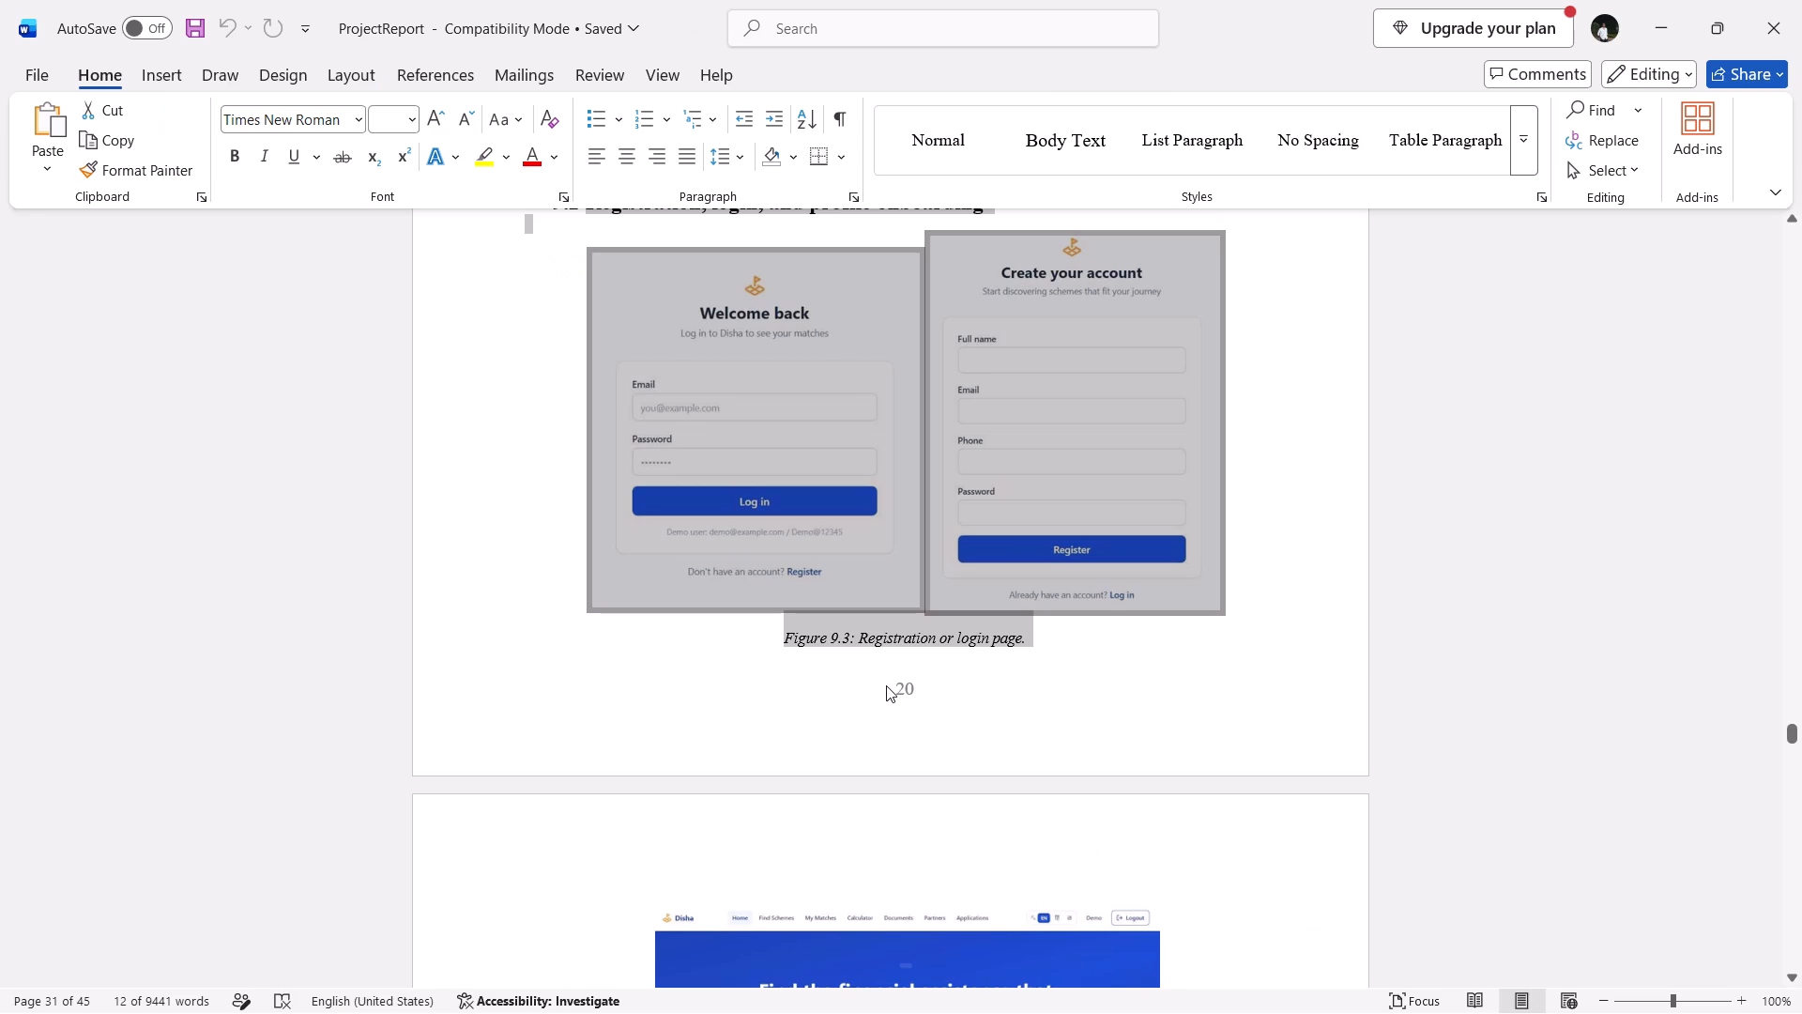
{"action": "scroll", "coordinate": [886, 685], "scroll_direction": "up", "scroll_amount": 5}
{"action": "key", "text": "ctrl+a"}
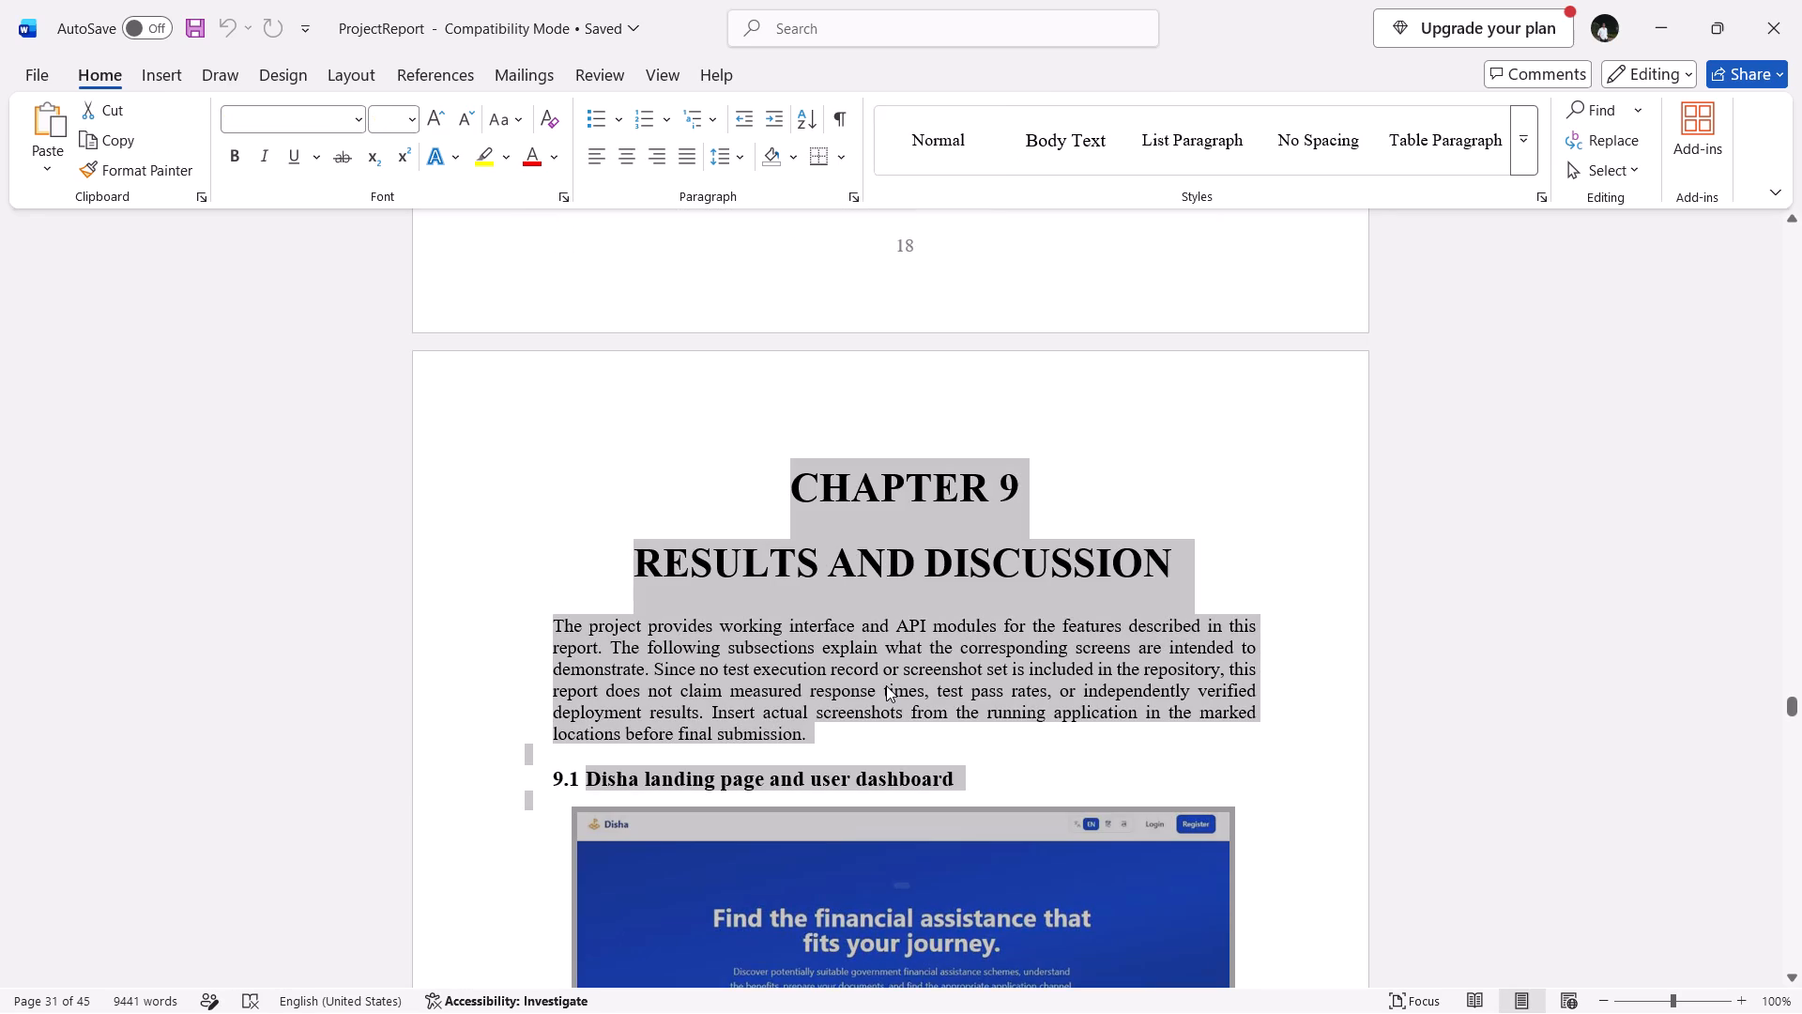
{"action": "left_click", "coordinate": [365, 64]}
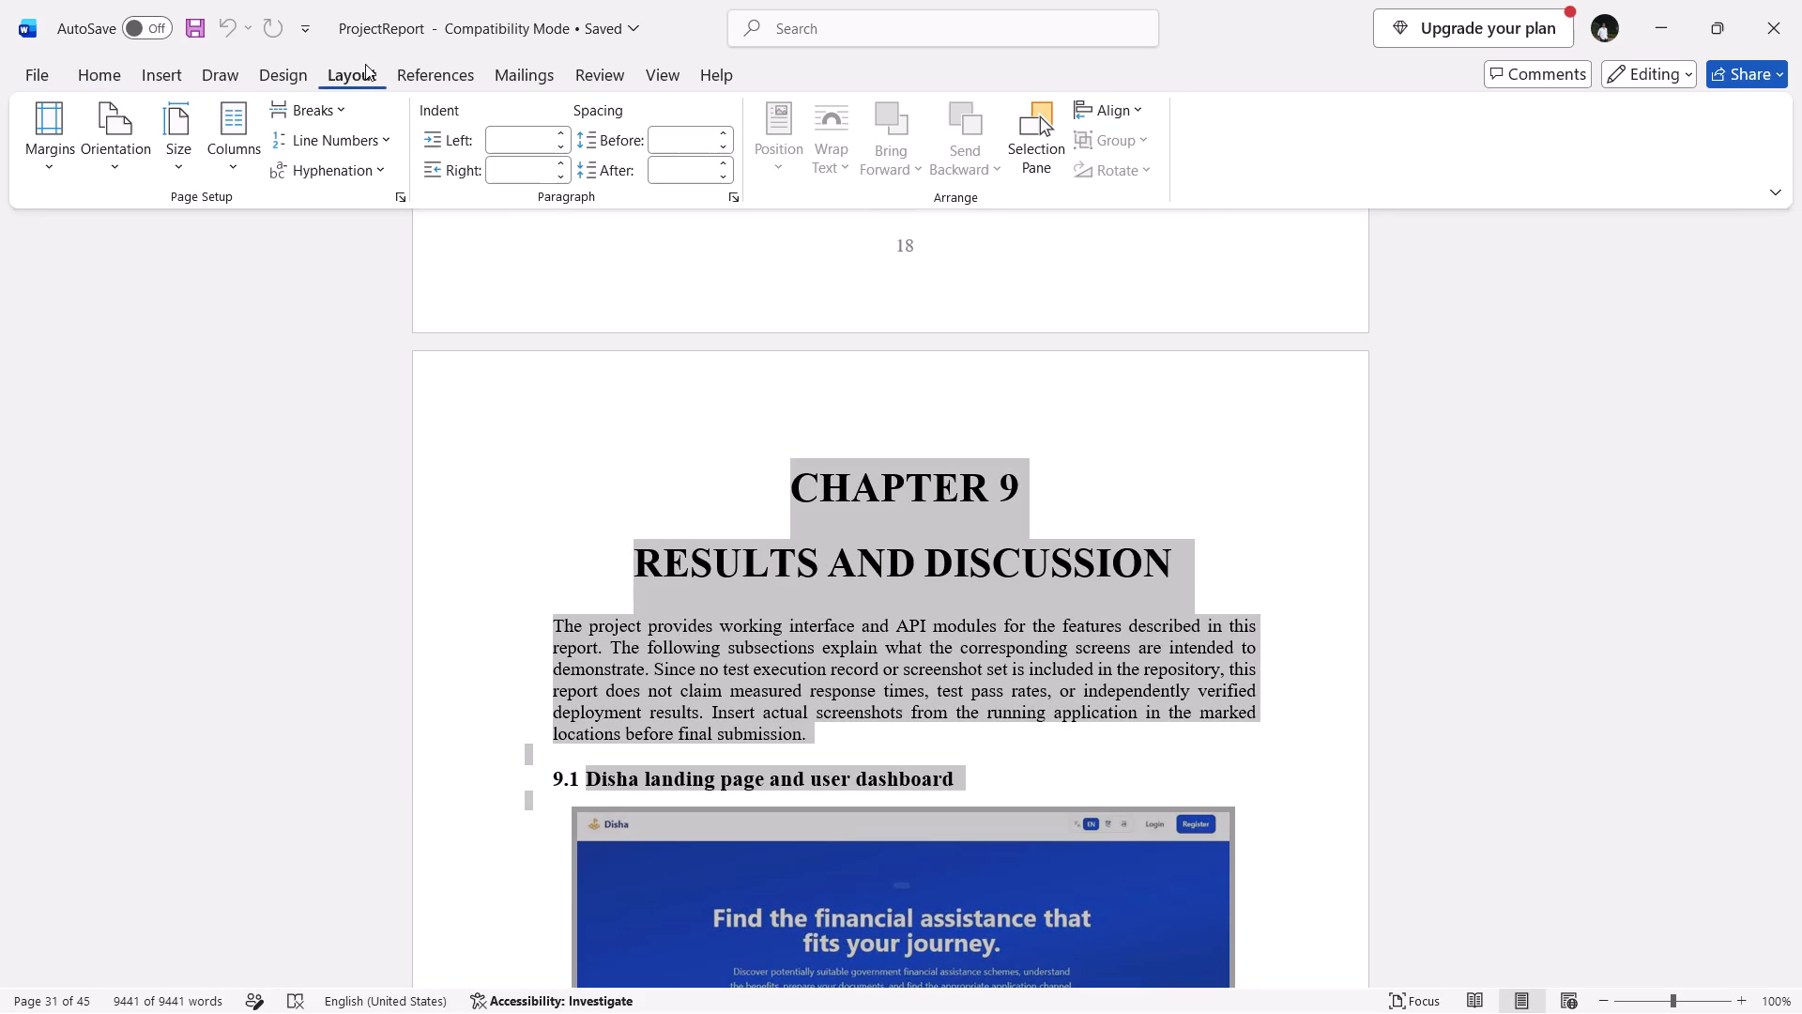
{"action": "right_click", "coordinate": [841, 568]}
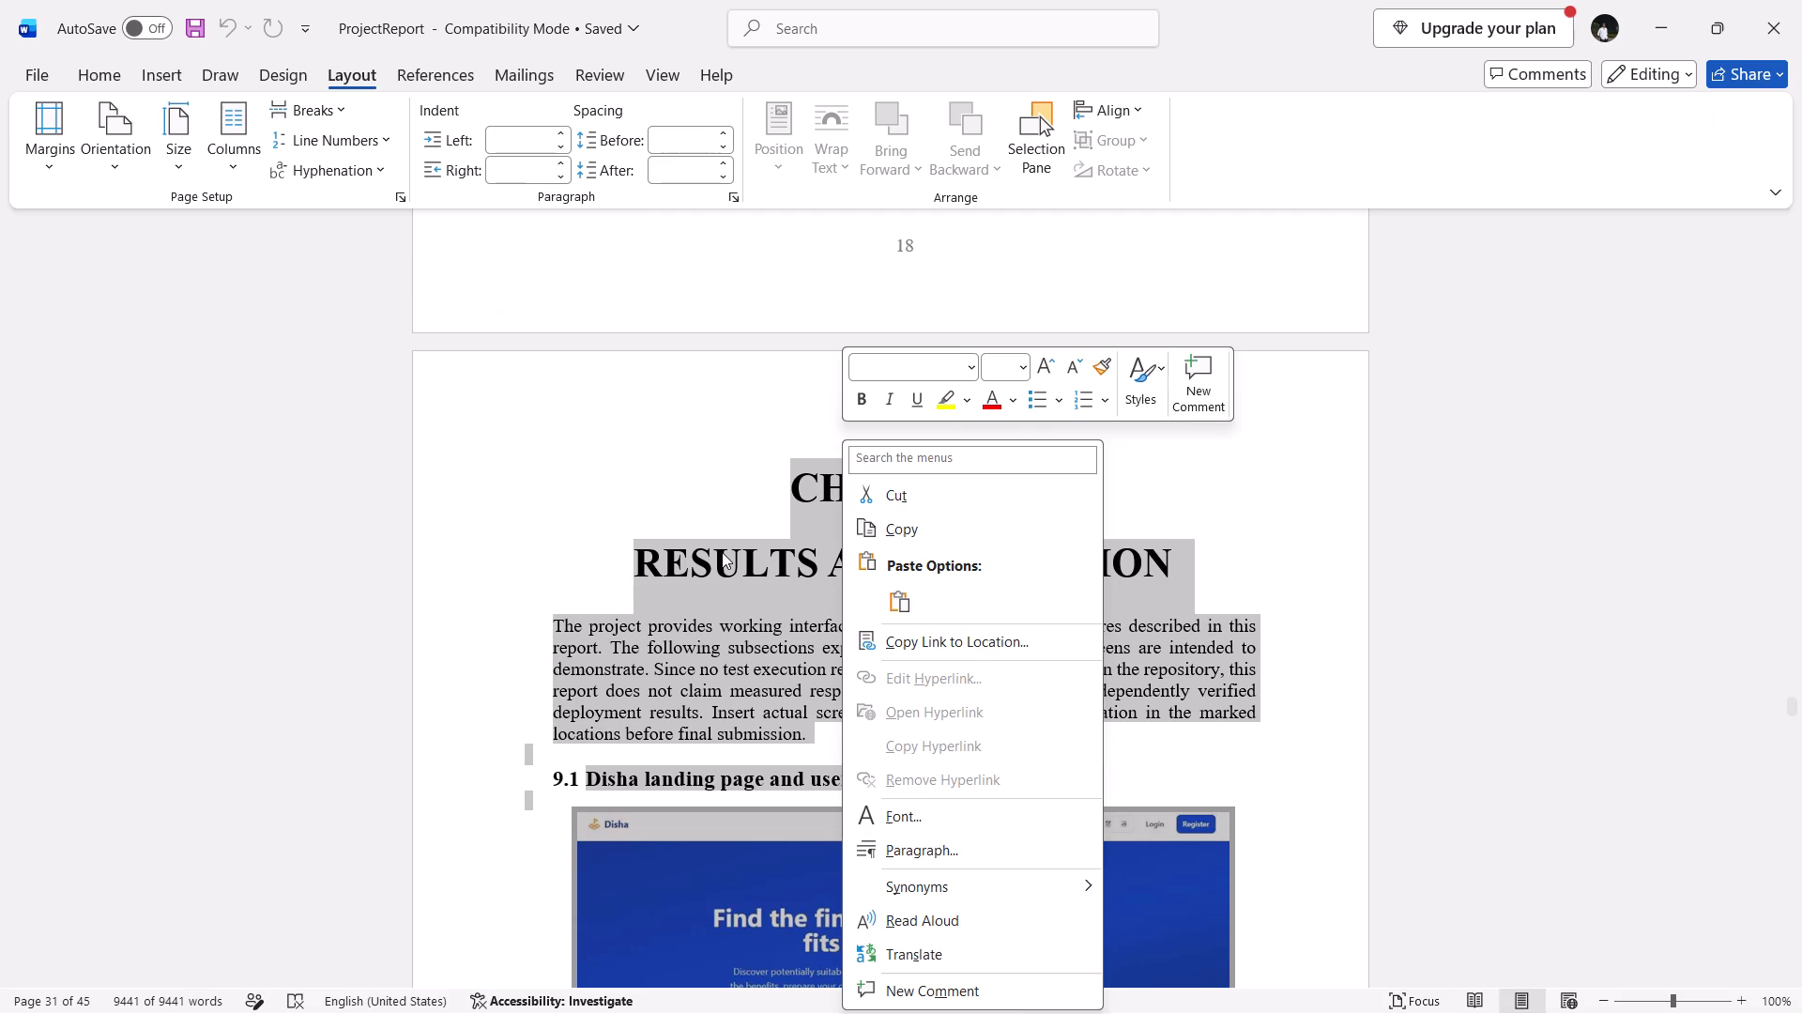
{"action": "left_click", "coordinate": [722, 552]}
{"action": "left_click", "coordinate": [806, 689]}
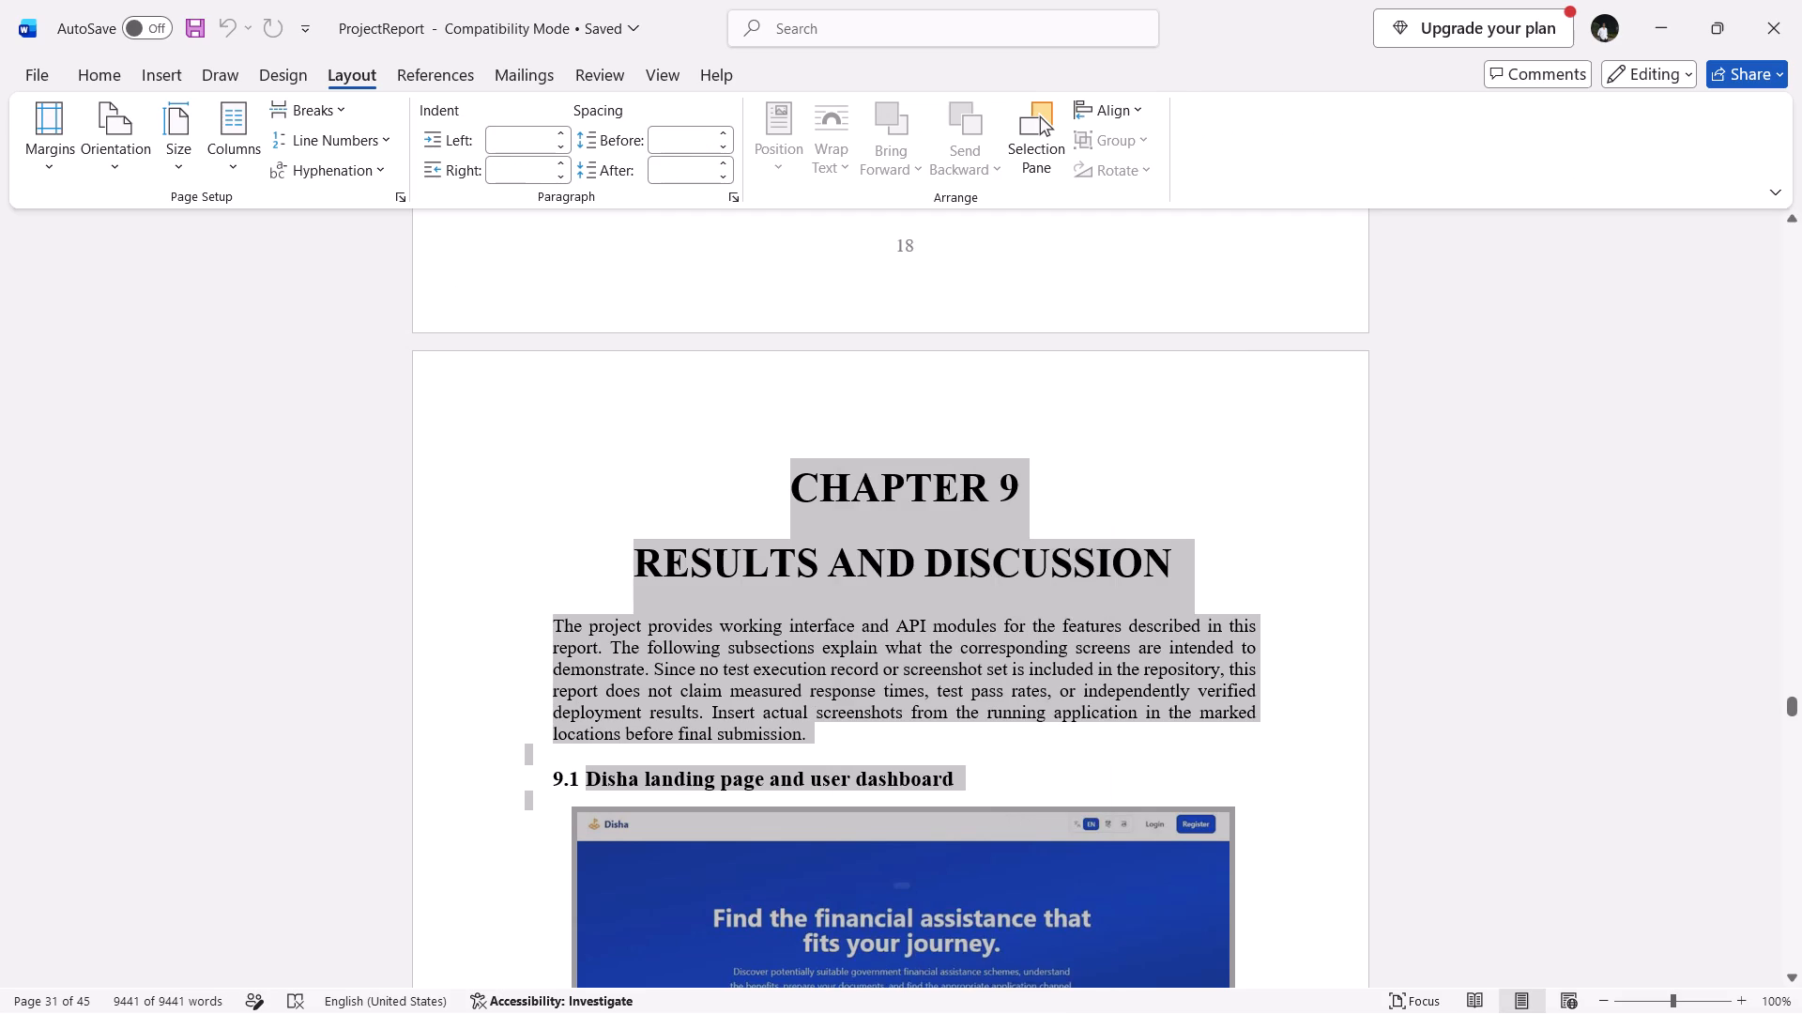
{"action": "left_click", "coordinate": [549, 623]}
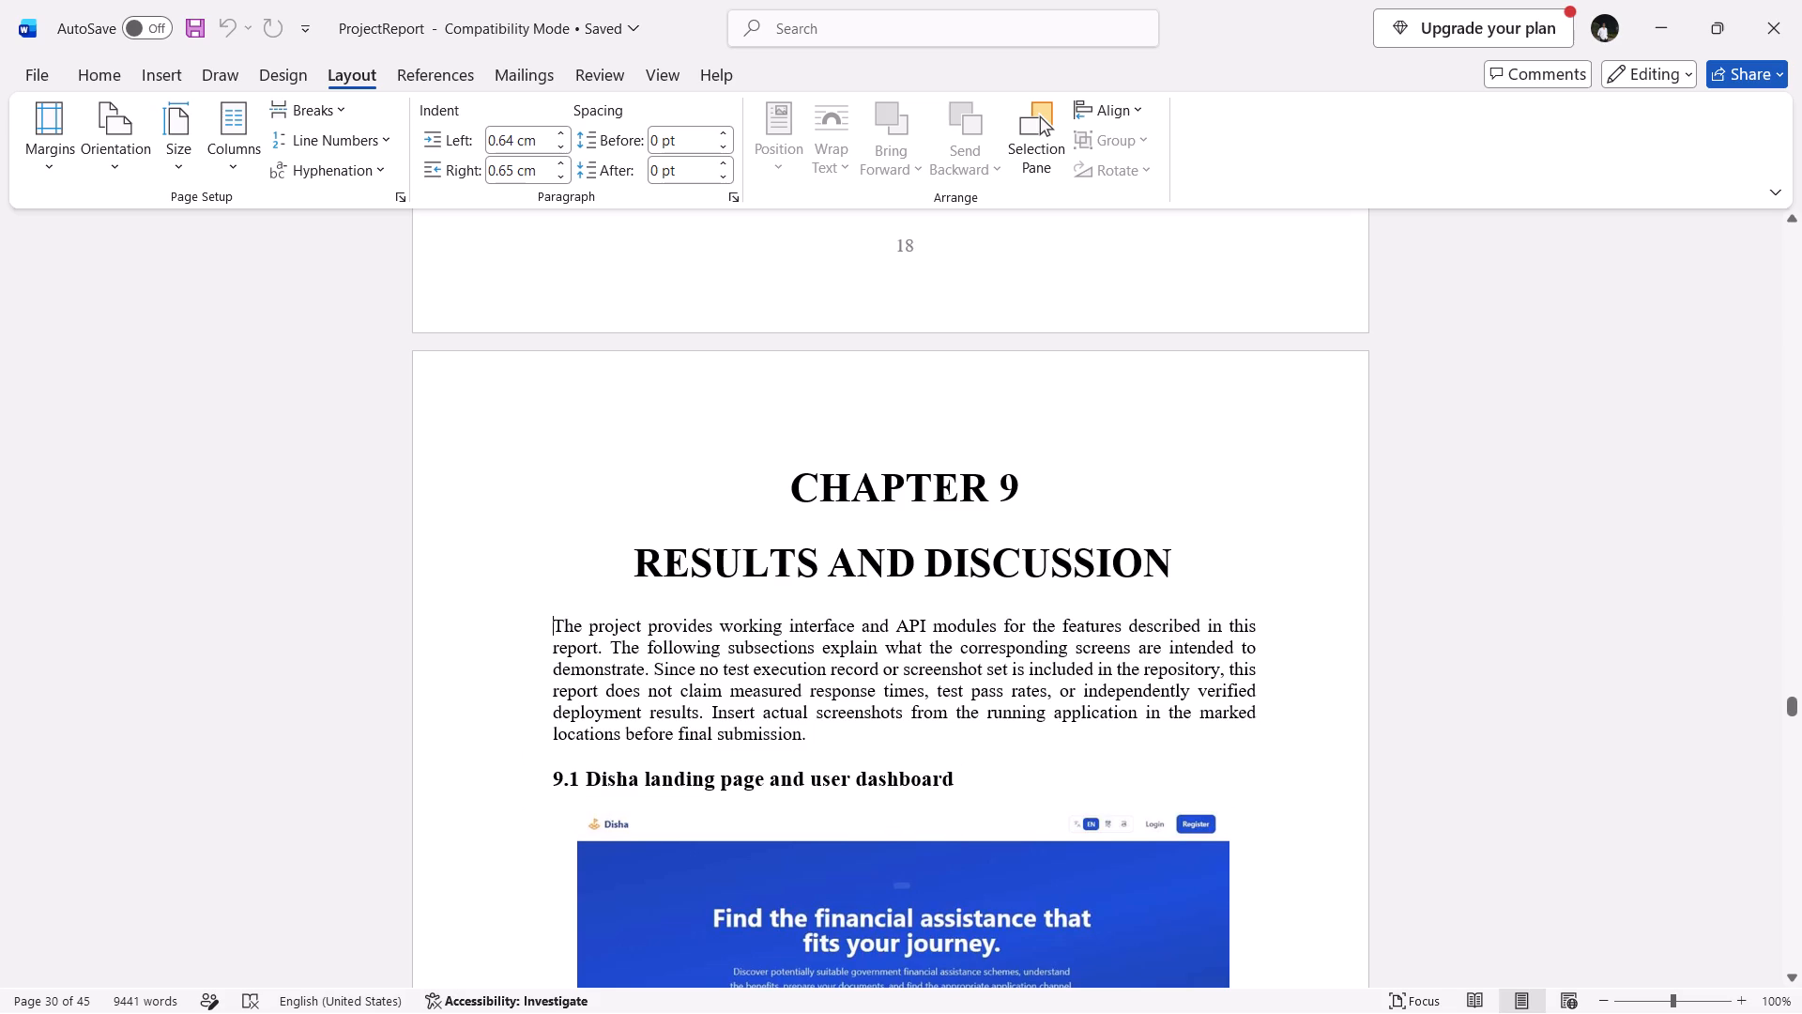
Examine ProjectReport's section 9.1 heading indents, landing page picture, and the layout around Figures 9.1 and 9.2.
{"action": "scroll", "coordinate": [756, 578], "scroll_direction": "up", "scroll_amount": 9}
{"action": "scroll", "coordinate": [756, 578], "scroll_direction": "down", "scroll_amount": 2}
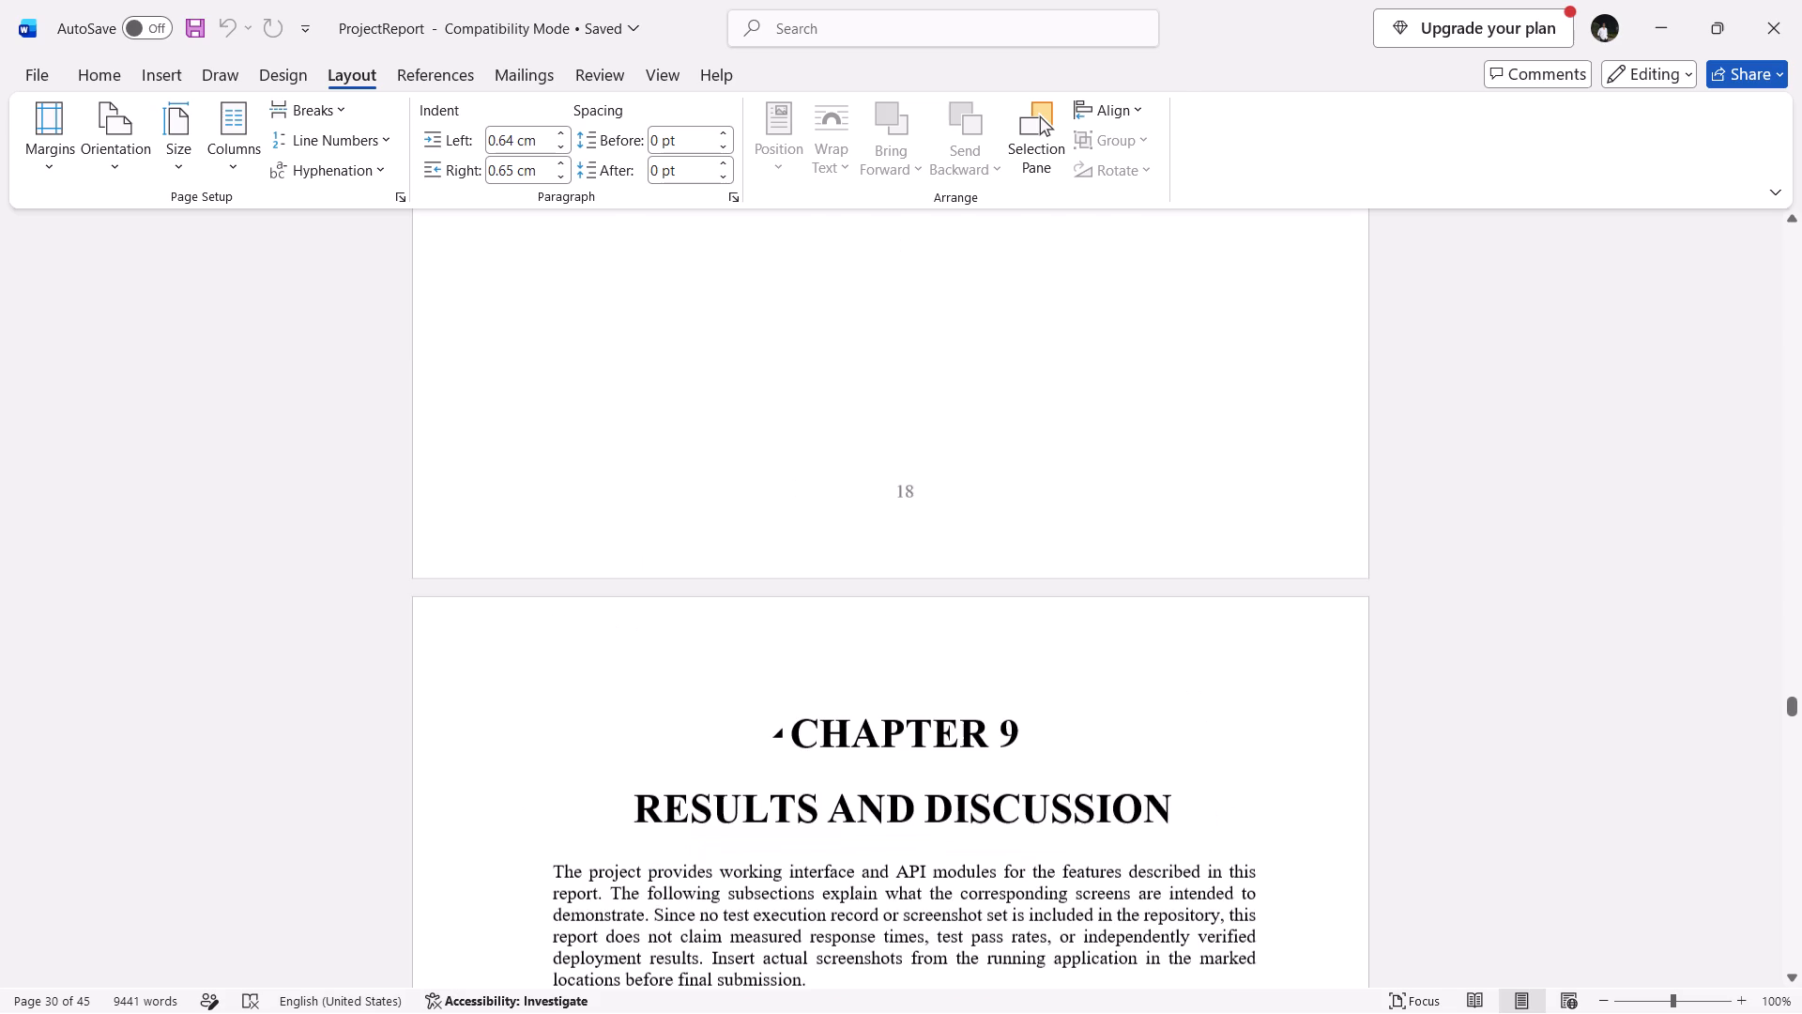
{"action": "scroll", "coordinate": [756, 578], "scroll_direction": "down", "scroll_amount": 8}
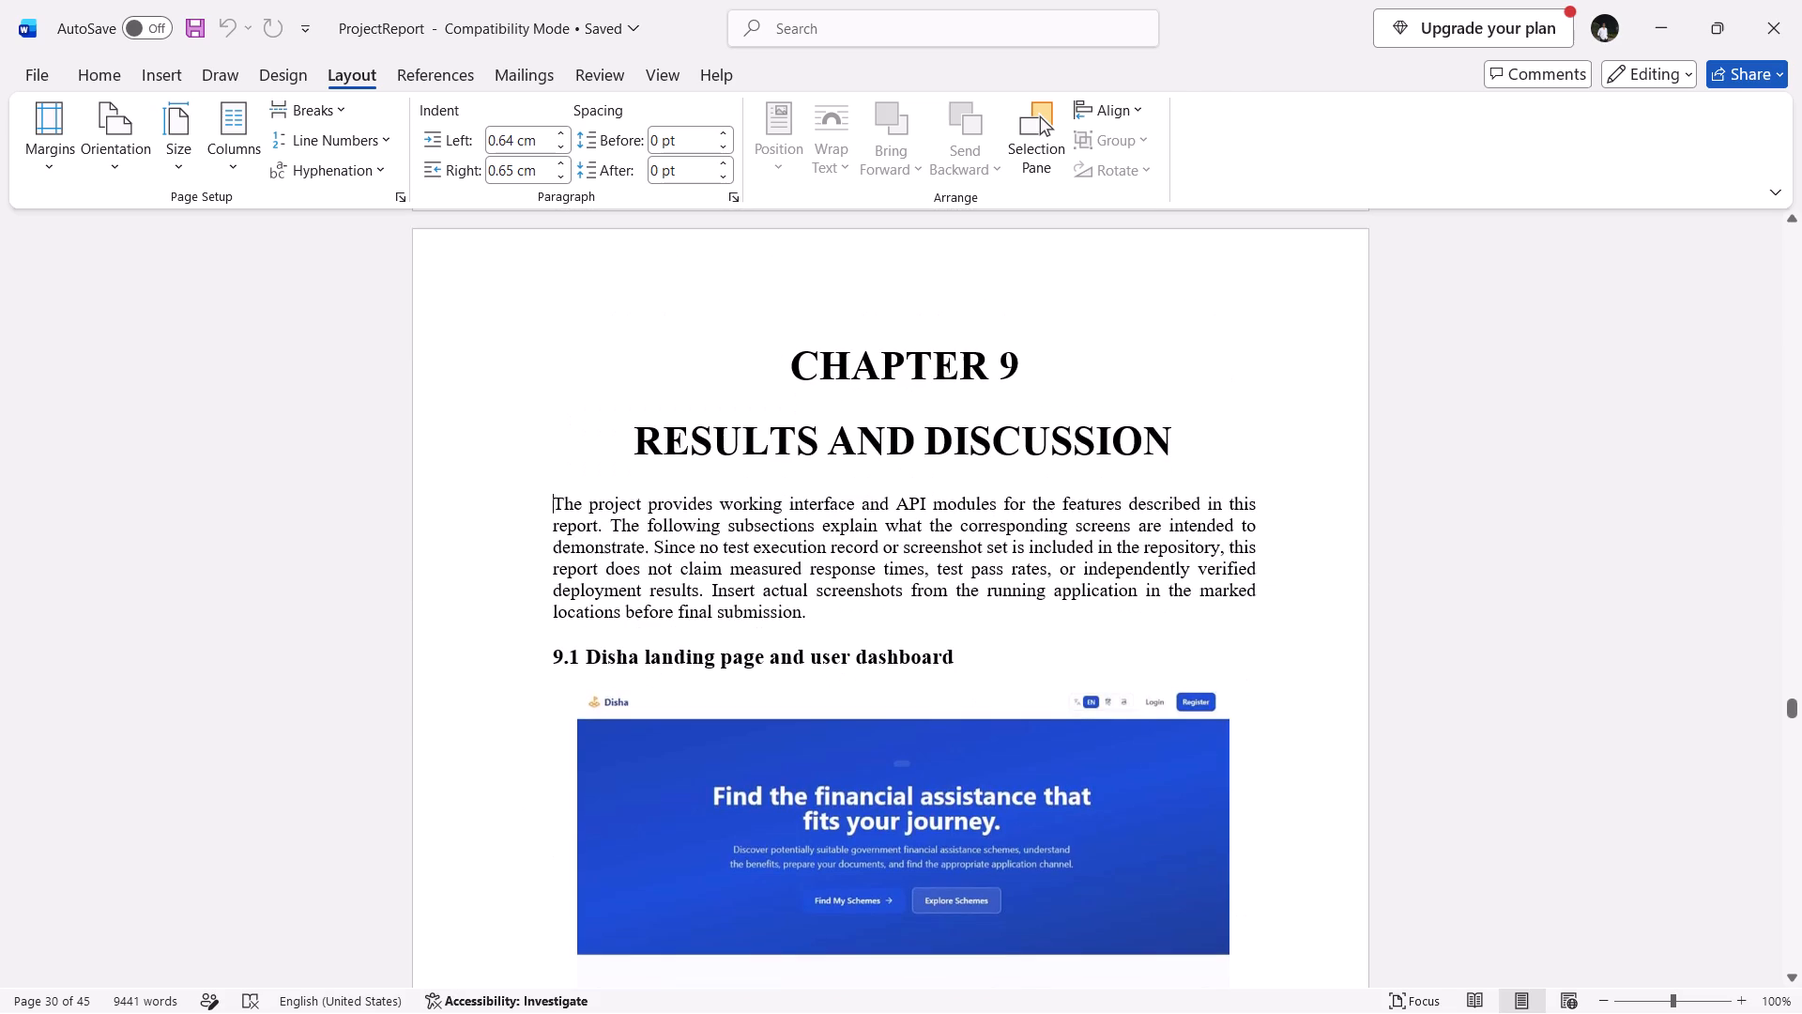
{"action": "left_click", "coordinate": [577, 718]}
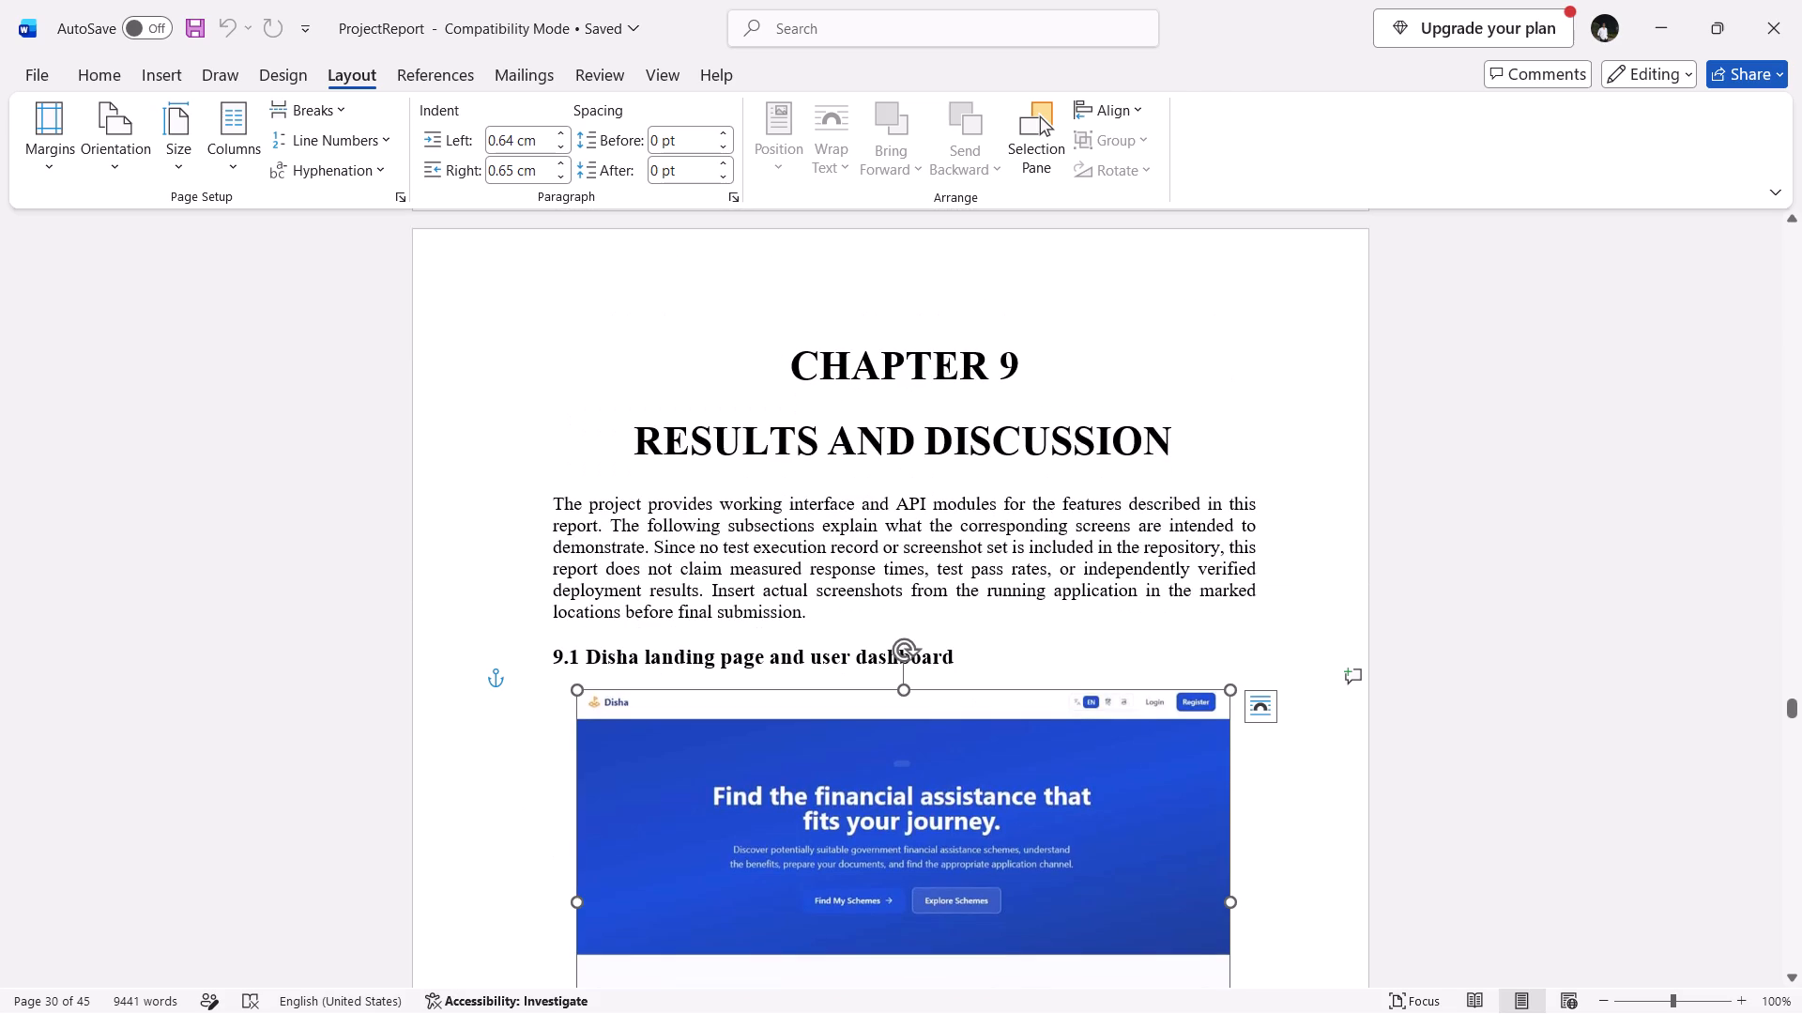
{"action": "scroll", "coordinate": [616, 747], "scroll_direction": "down", "scroll_amount": 4}
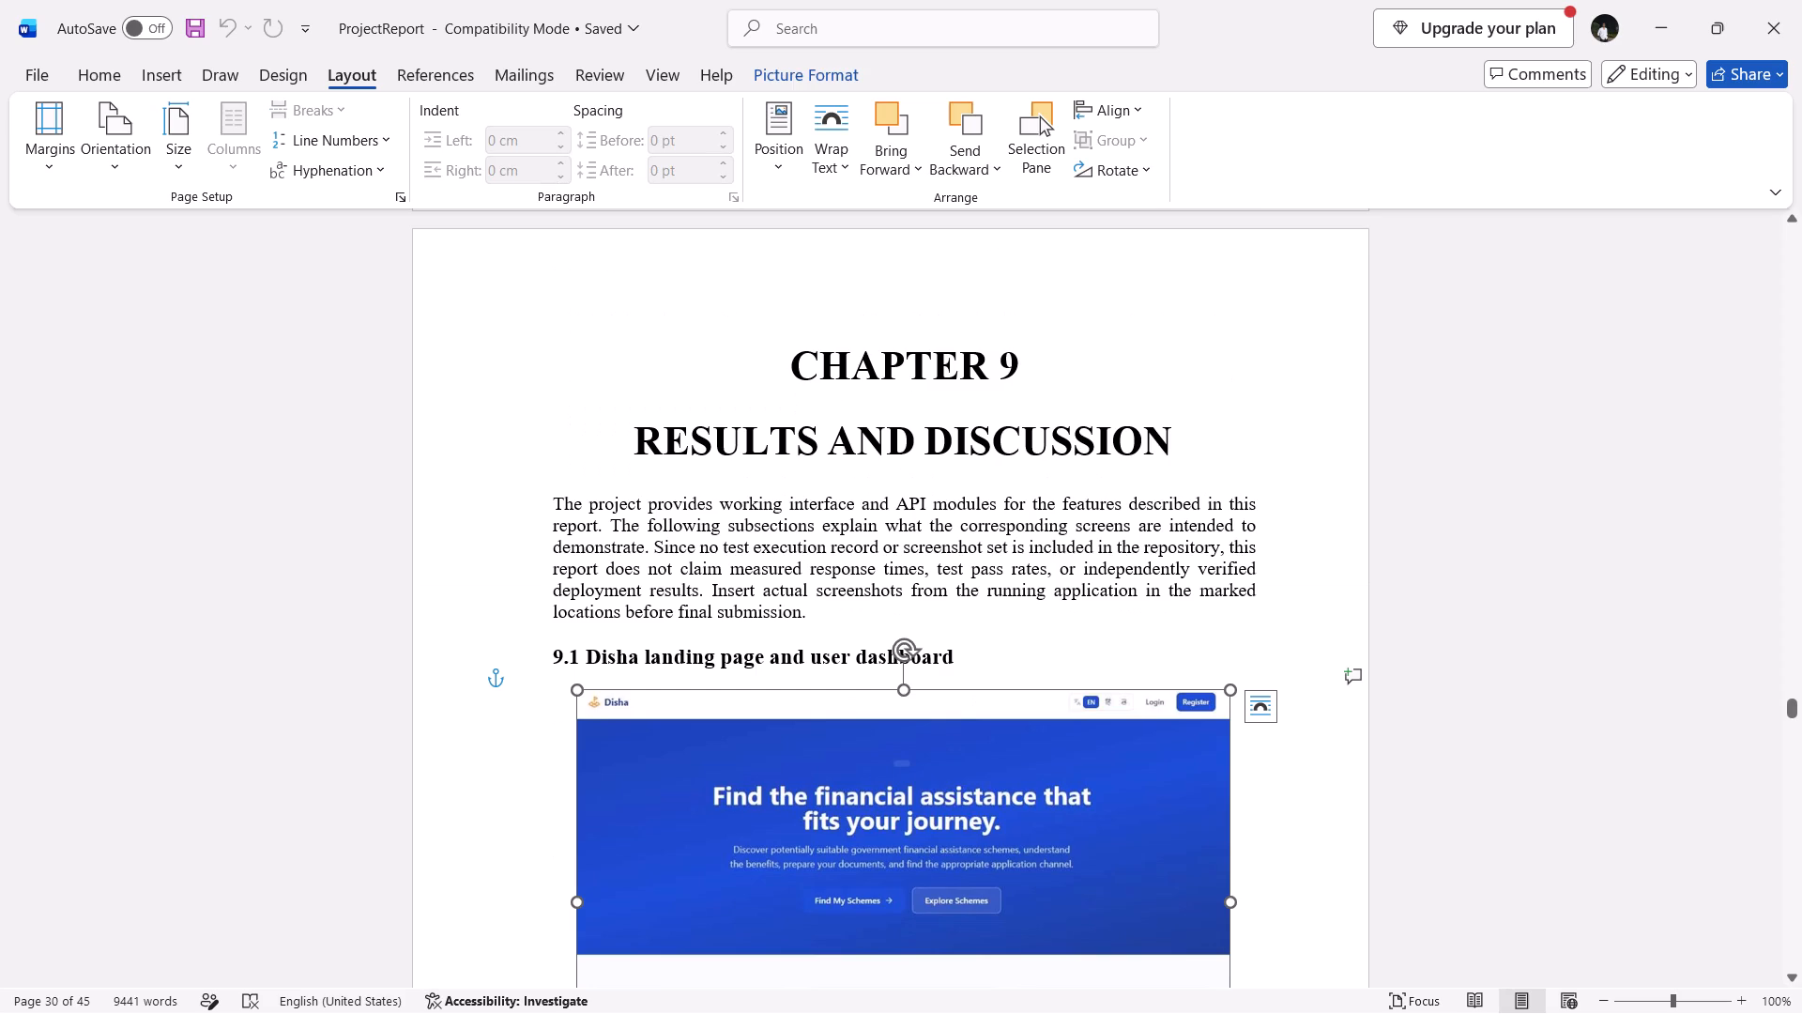
{"action": "left_click", "coordinate": [555, 647]}
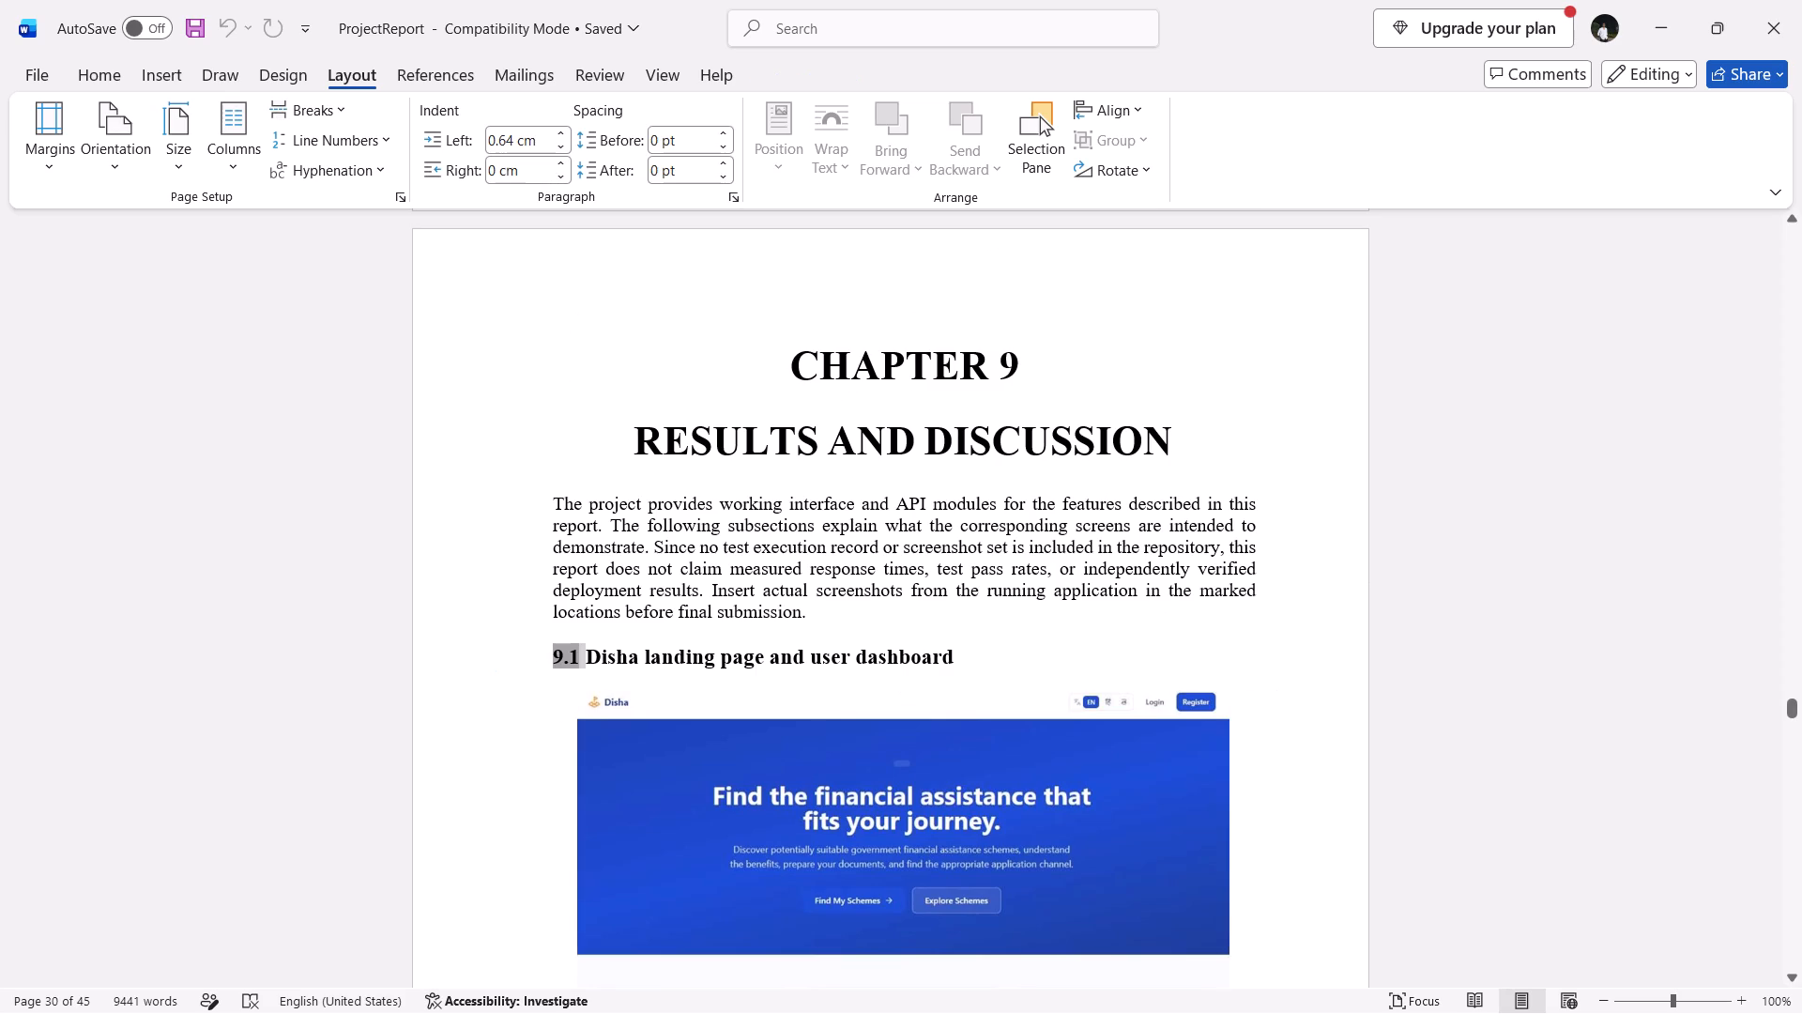
{"action": "scroll", "coordinate": [619, 572], "scroll_direction": "down", "scroll_amount": 1}
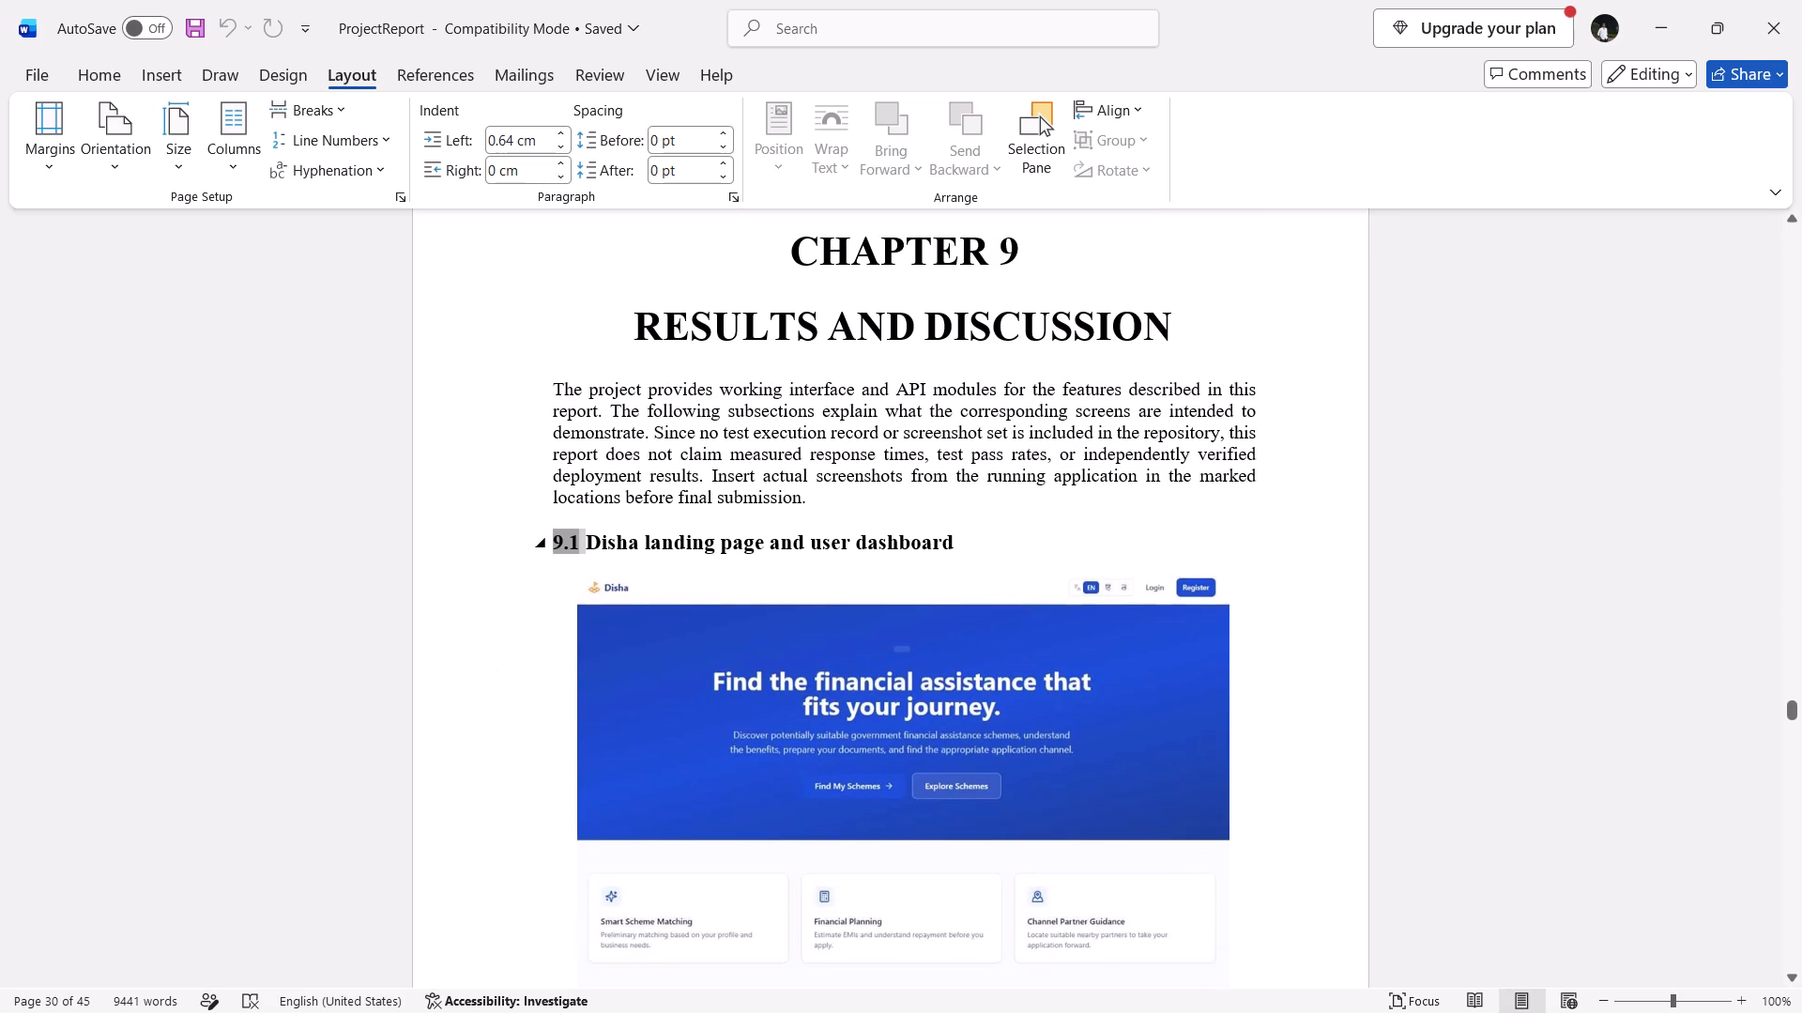
{"action": "left_click", "coordinate": [550, 382]}
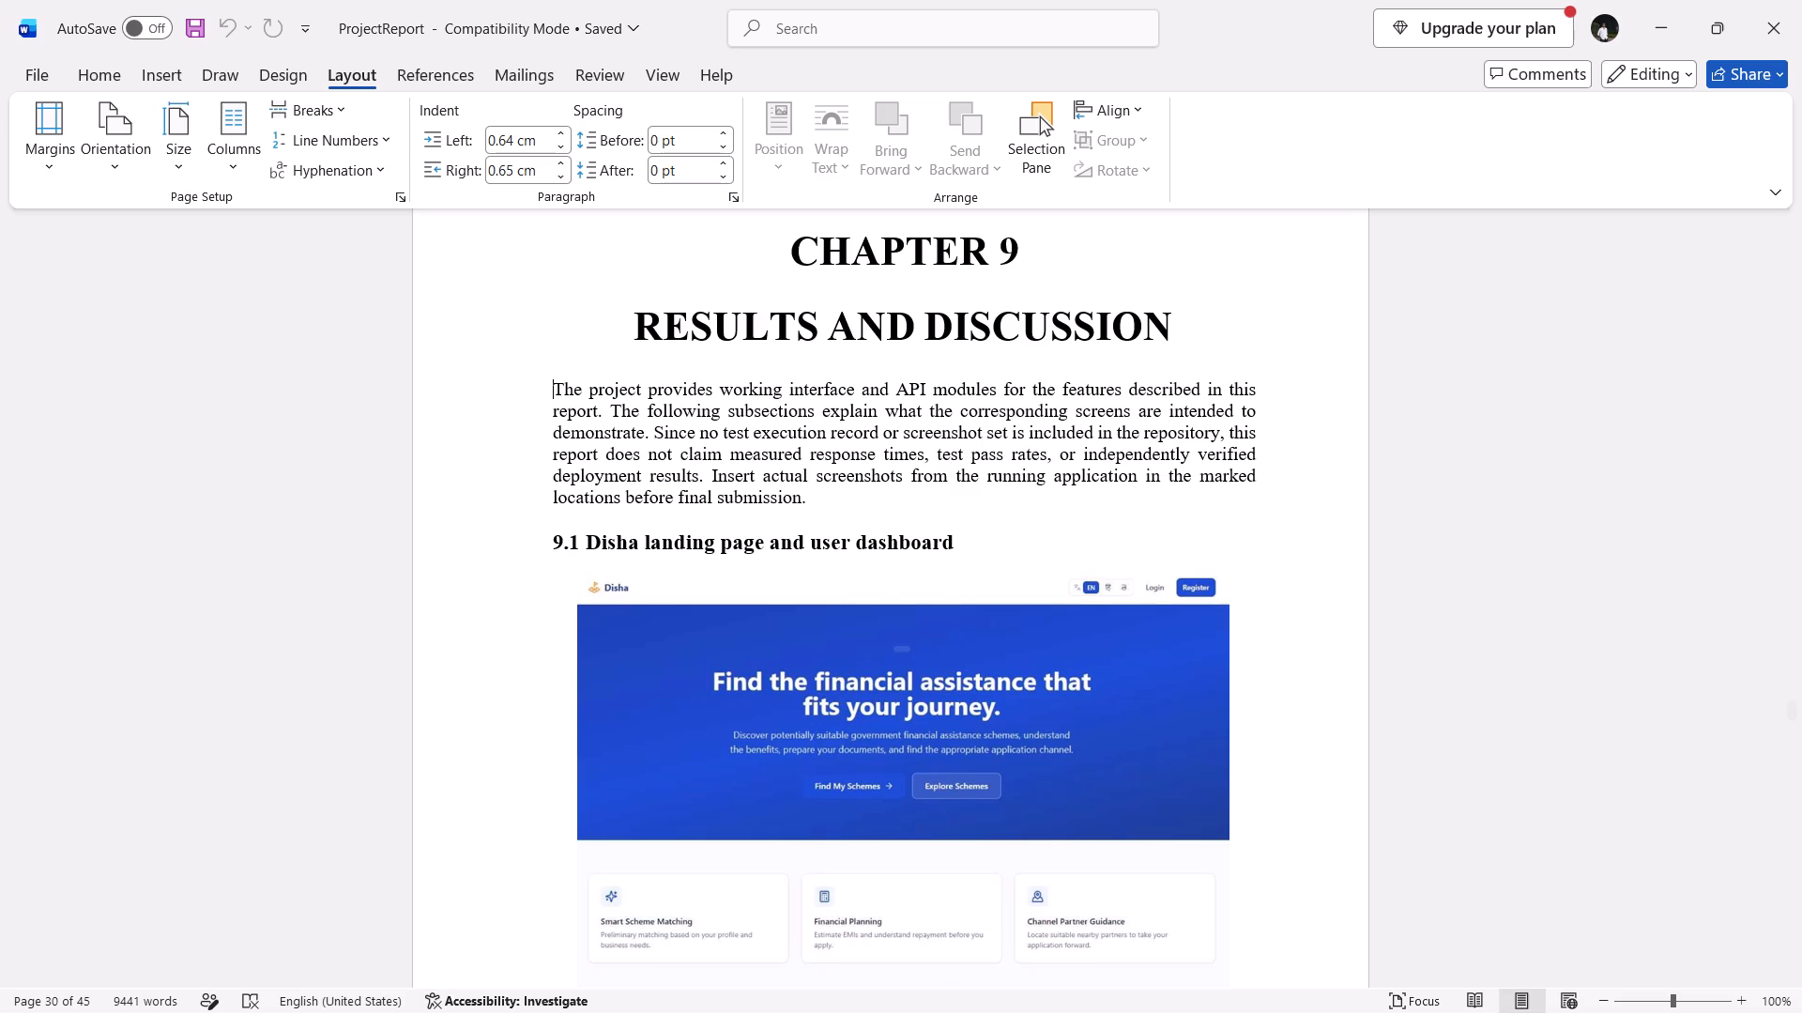
{"action": "scroll", "coordinate": [681, 469], "scroll_direction": "down", "scroll_amount": 8}
{"action": "scroll", "coordinate": [681, 469], "scroll_direction": "up", "scroll_amount": 1}
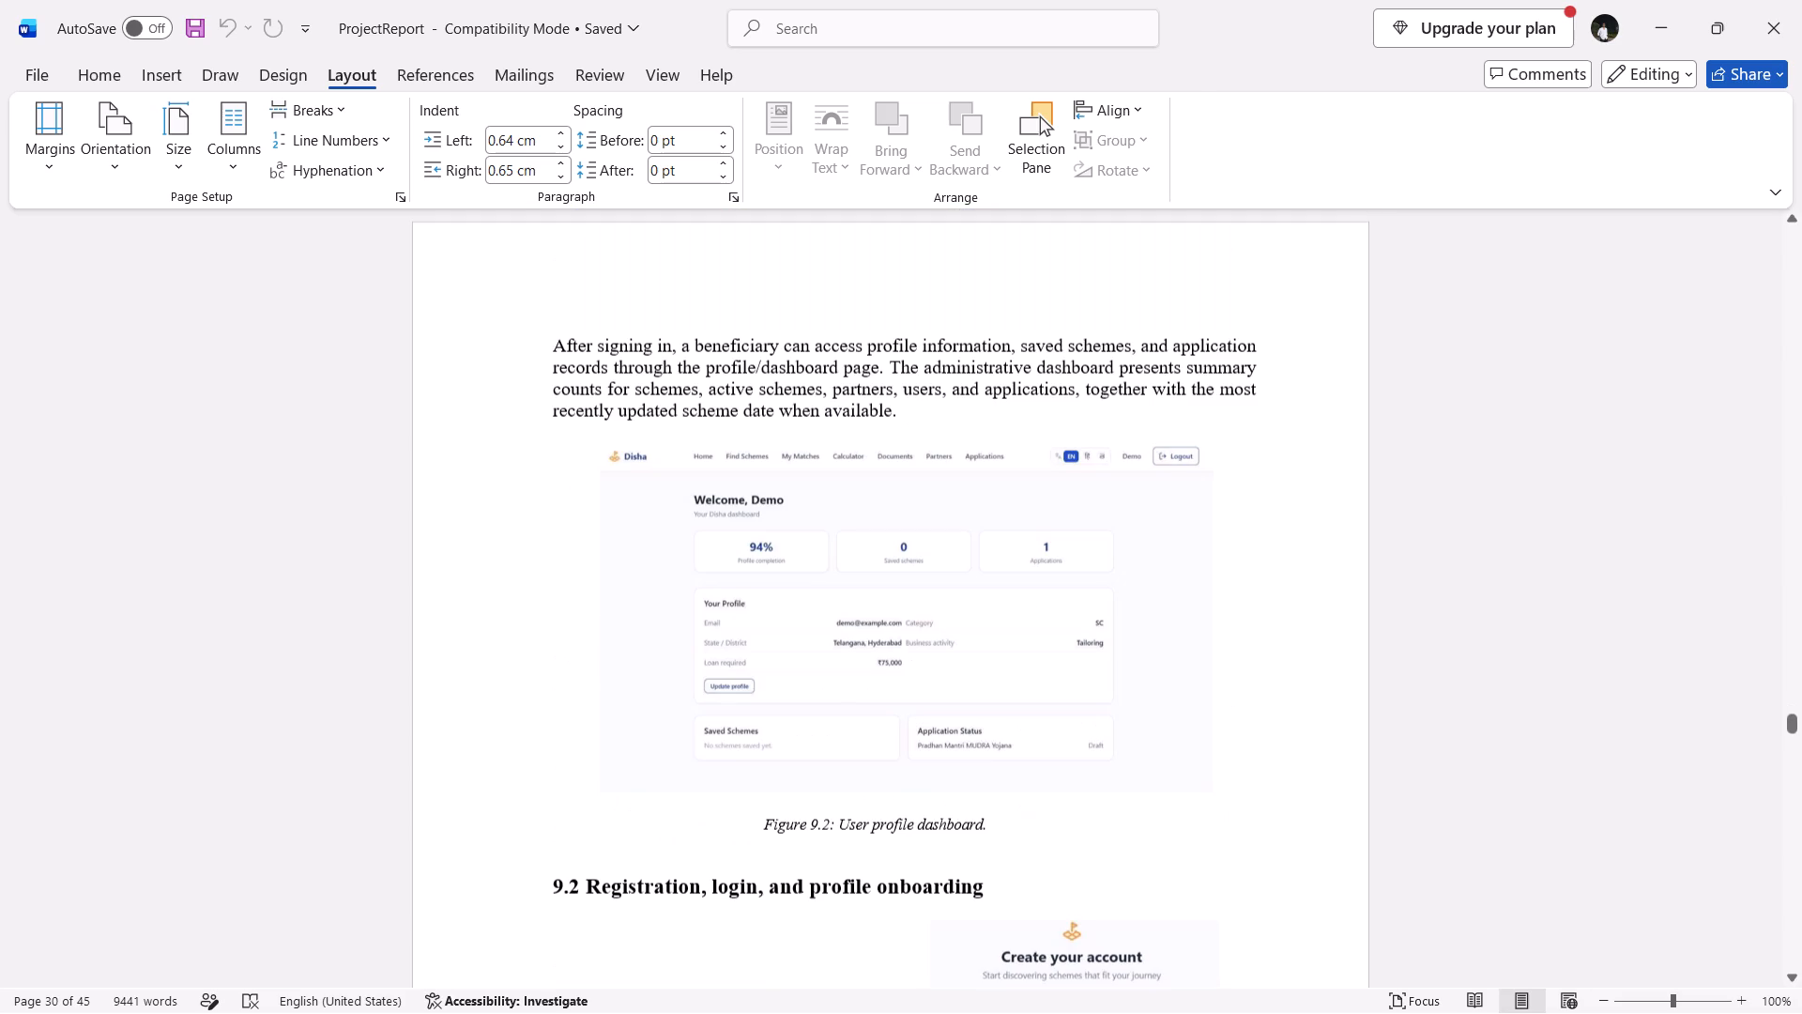
{"action": "scroll", "coordinate": [681, 469], "scroll_direction": "up", "scroll_amount": 1}
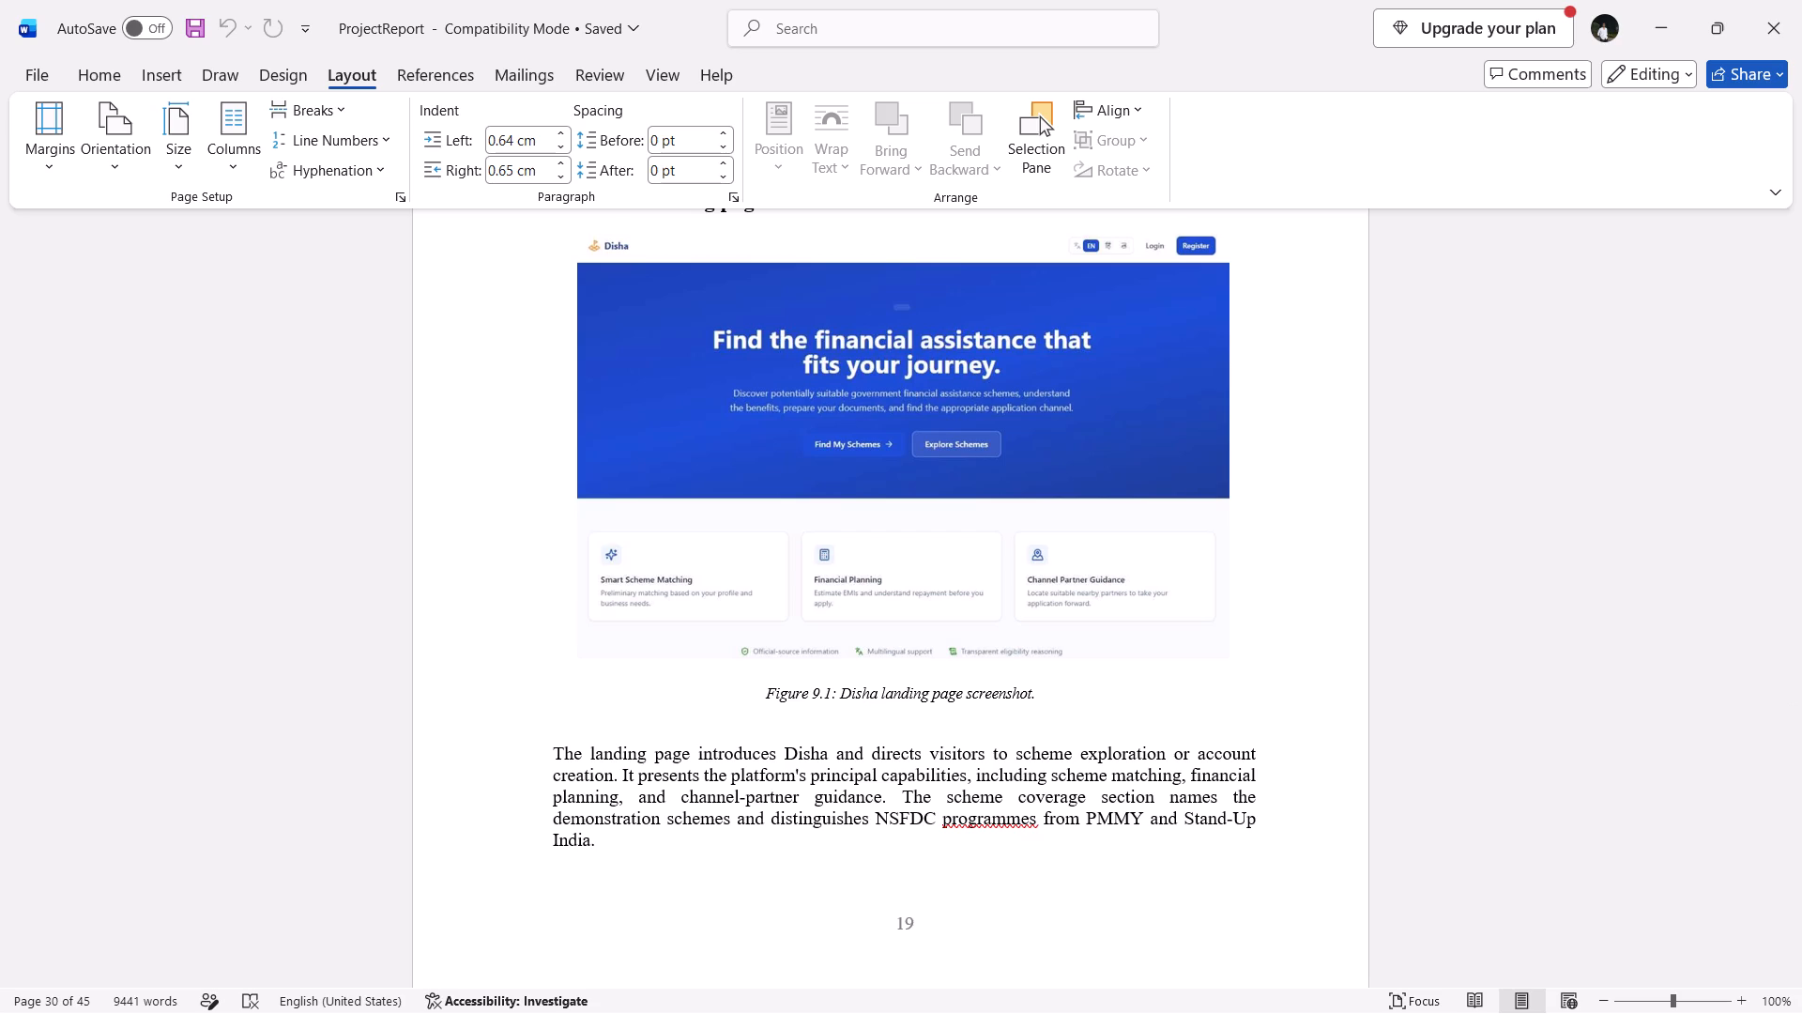
{"action": "scroll", "coordinate": [681, 469], "scroll_direction": "up", "scroll_amount": 1}
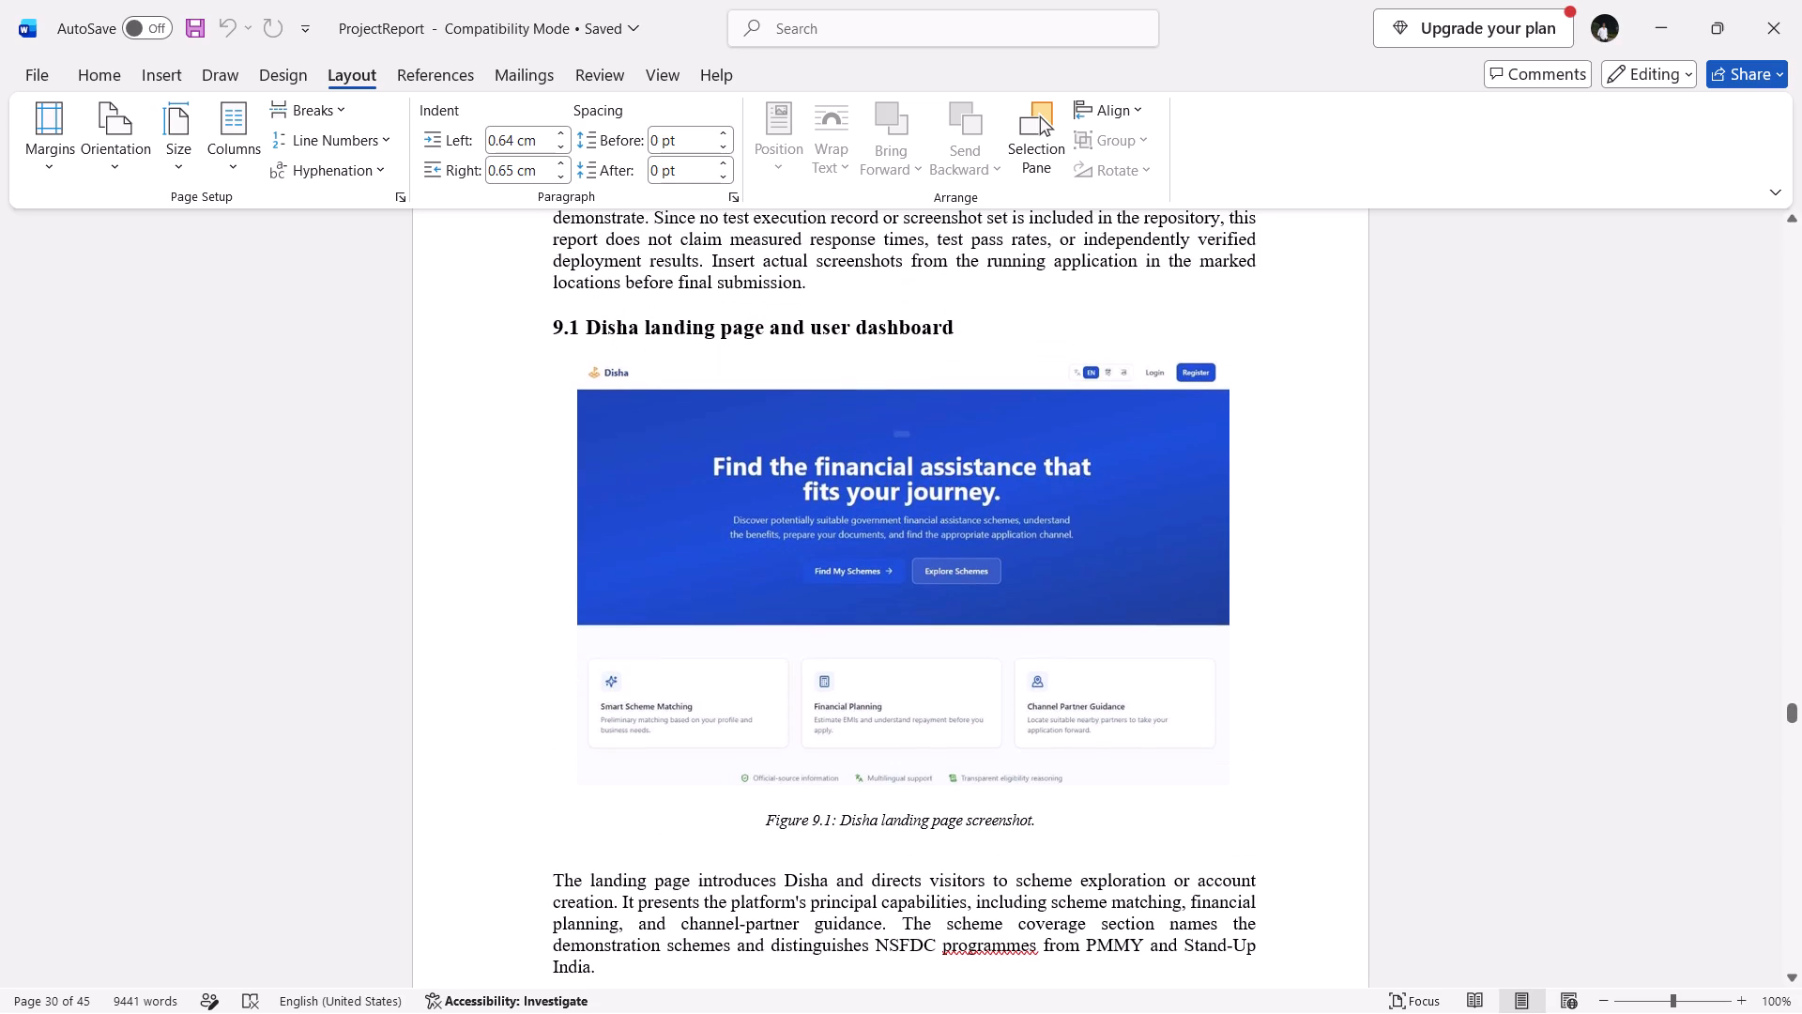
Compare the indents and spacing of ProjectReport's first section 8.7 paragraph, the chapter 9 title and the chapter 9 introduction.
{"action": "left_click", "coordinate": [757, 278]}
{"action": "key", "text": "ctrl+a"}
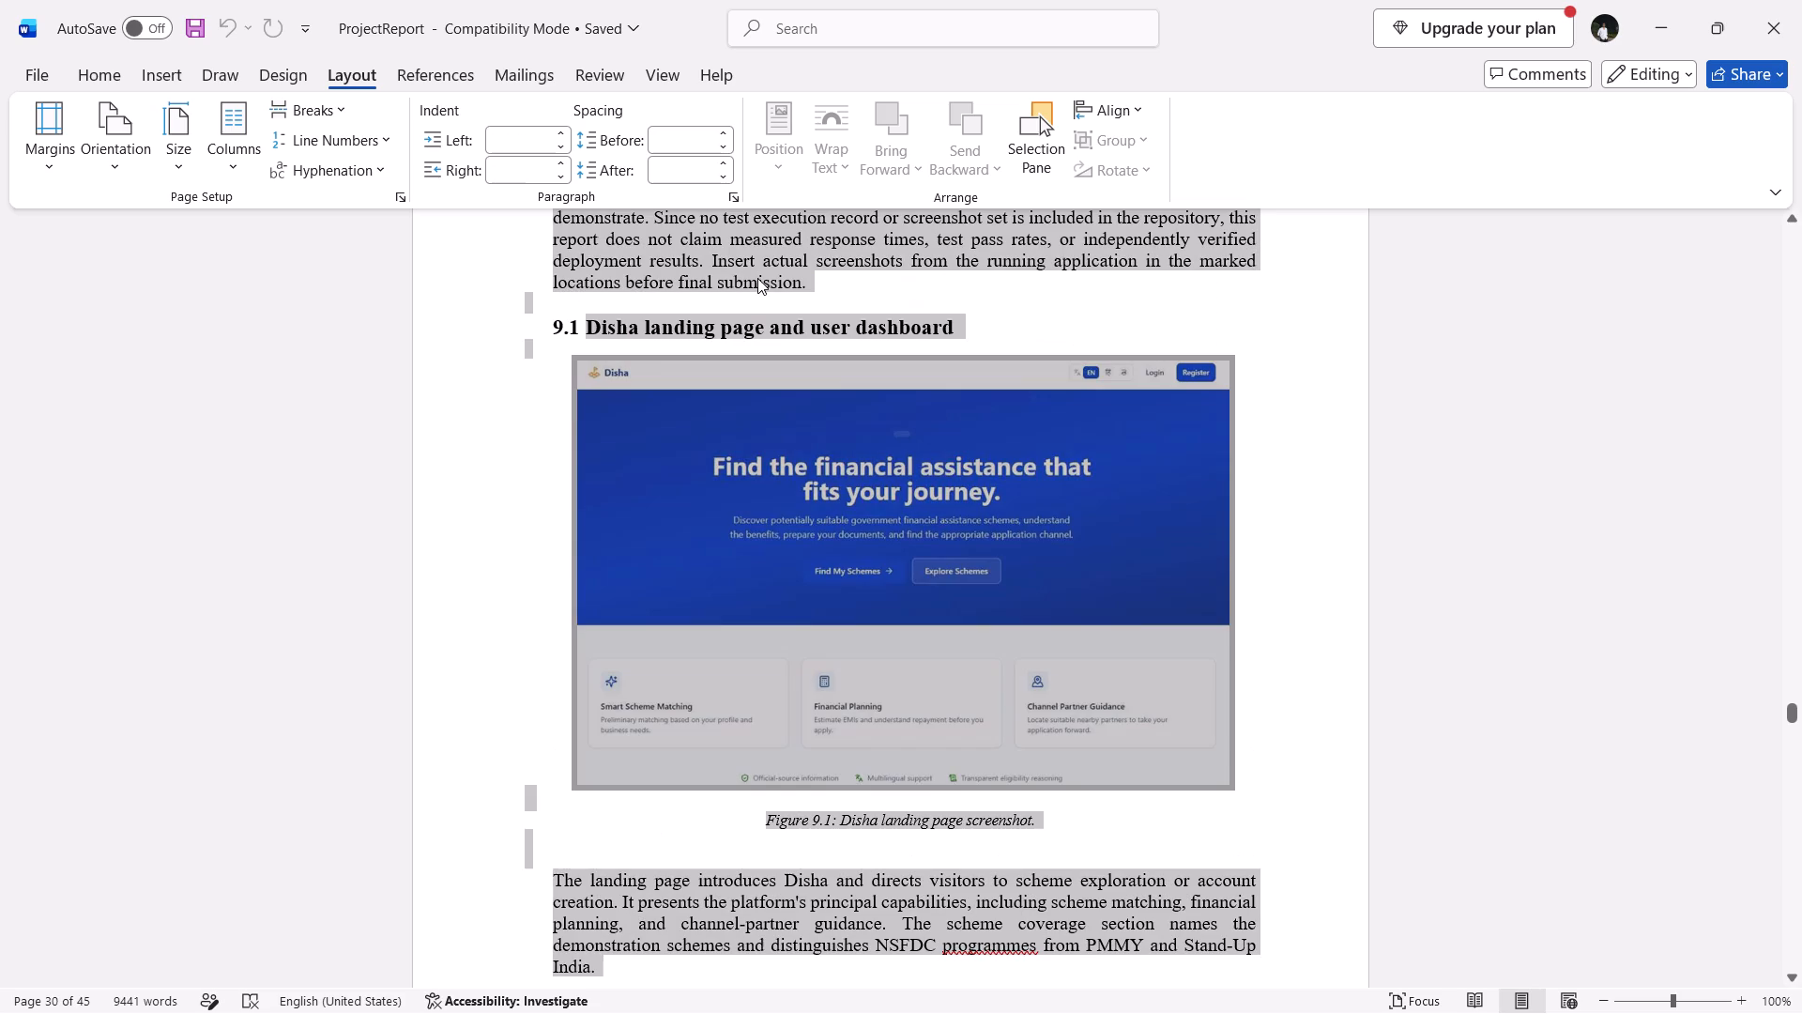
{"action": "left_click", "coordinate": [712, 298]}
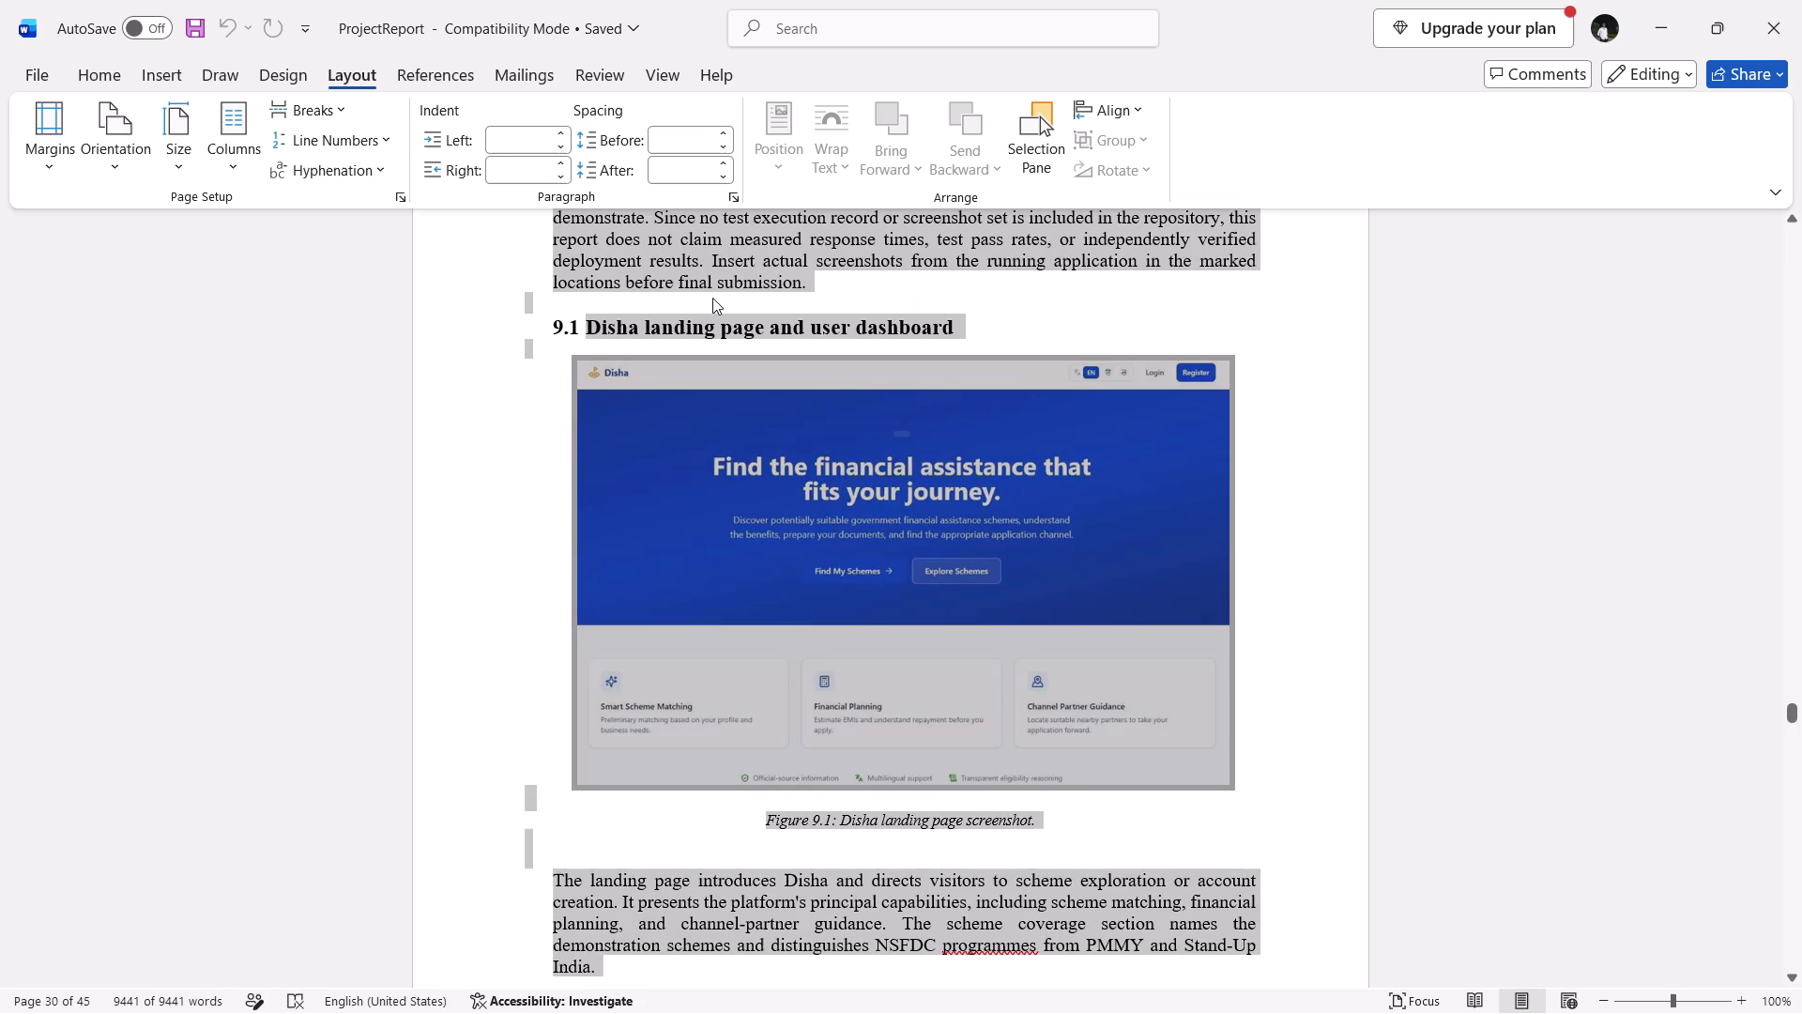
{"action": "scroll", "coordinate": [712, 298], "scroll_direction": "up", "scroll_amount": 11}
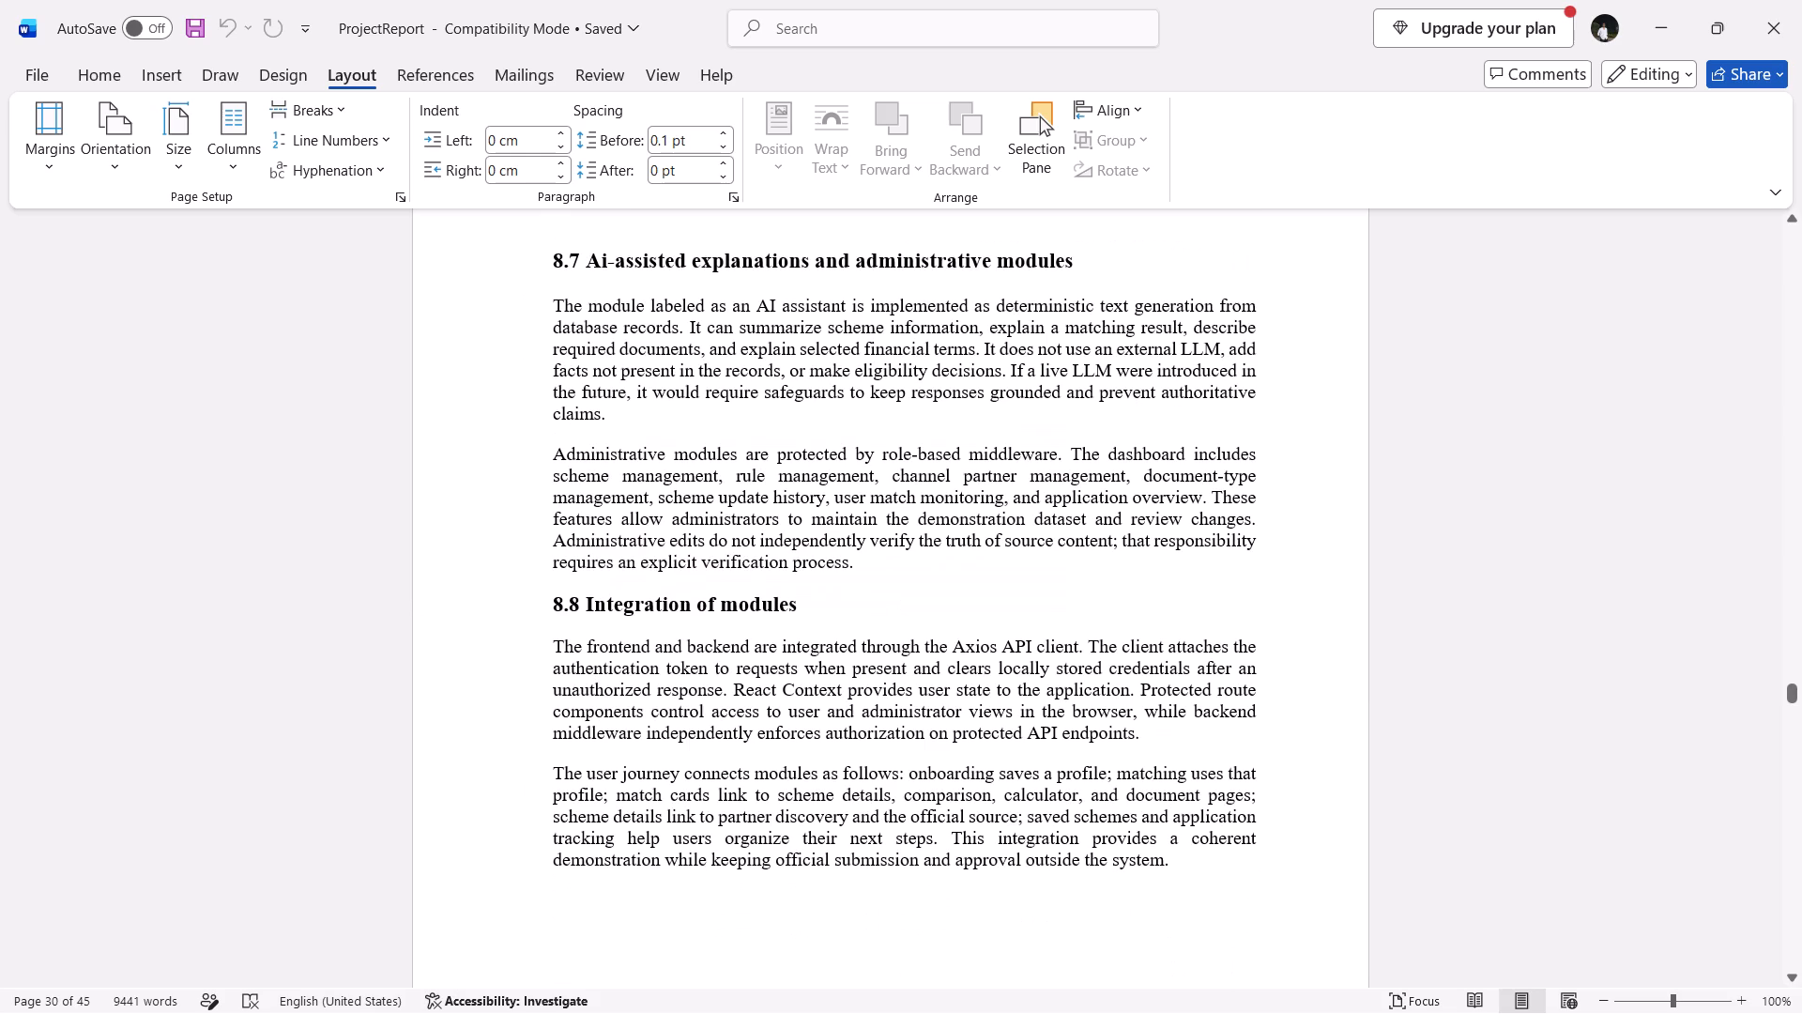
{"action": "left_click", "coordinate": [560, 296]}
{"action": "scroll", "coordinate": [560, 296], "scroll_direction": "down", "scroll_amount": 8}
{"action": "left_click", "coordinate": [546, 474]}
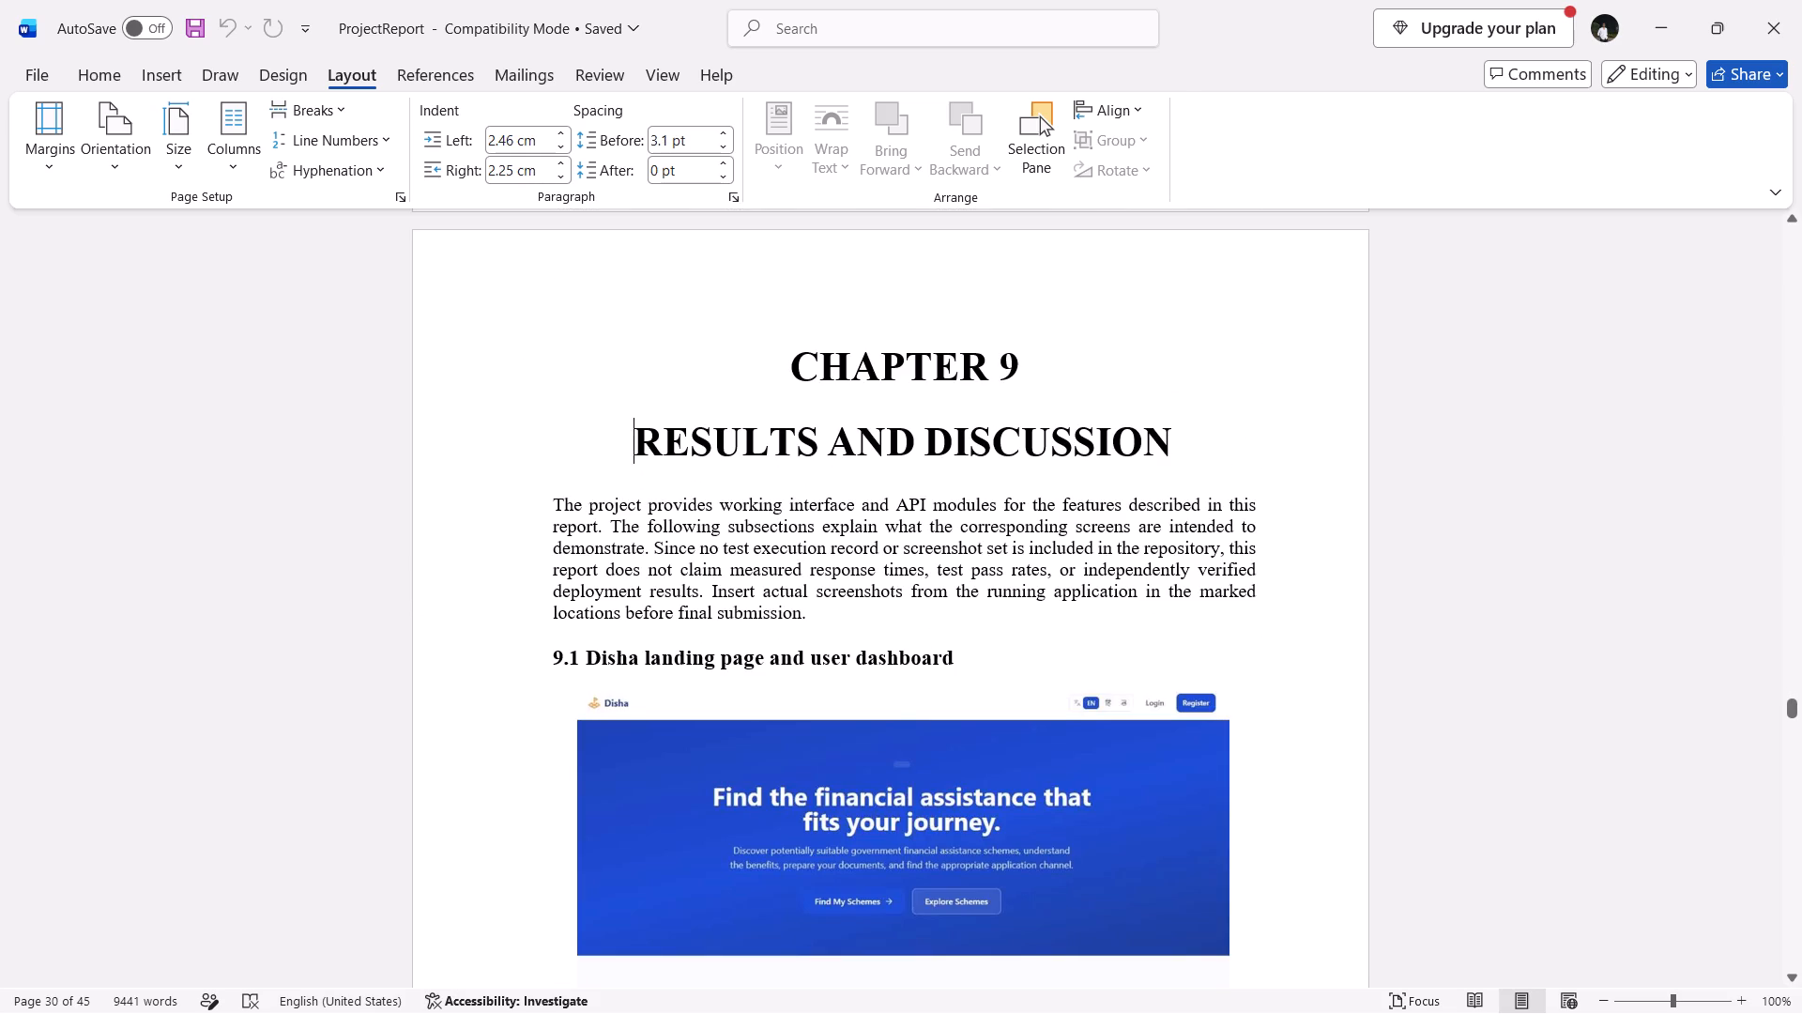
{"action": "left_click", "coordinate": [556, 502]}
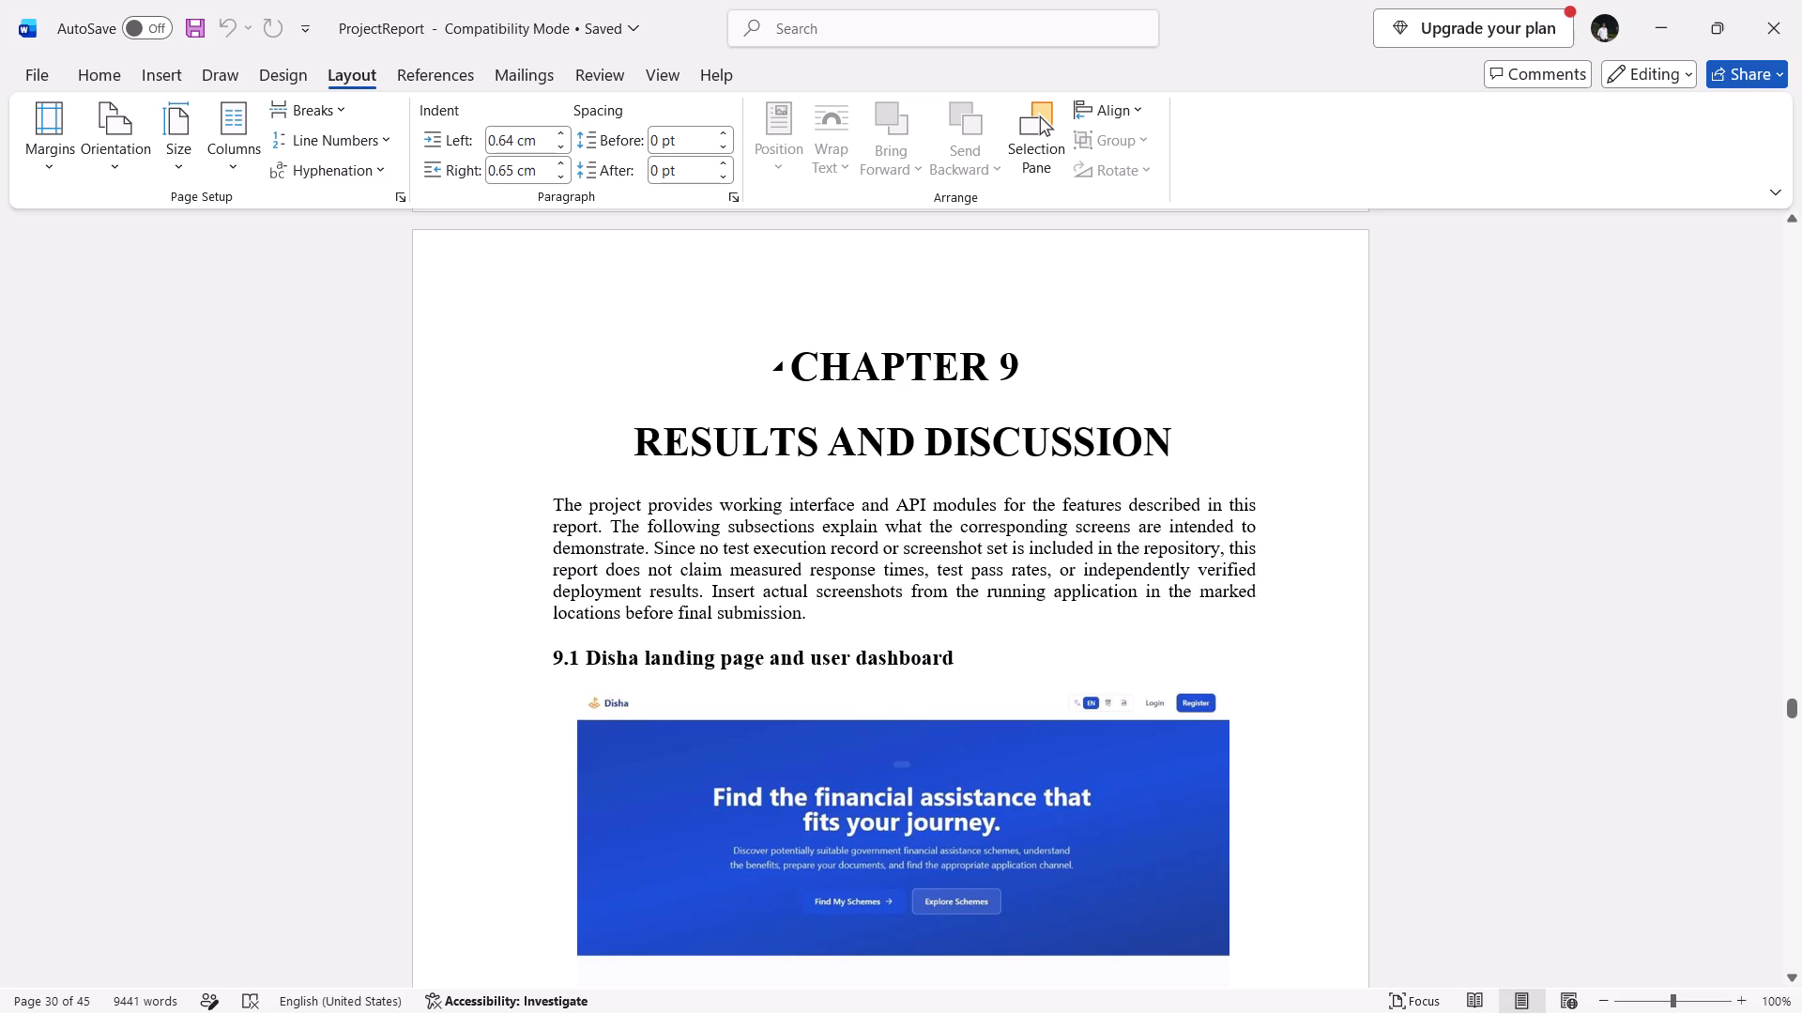